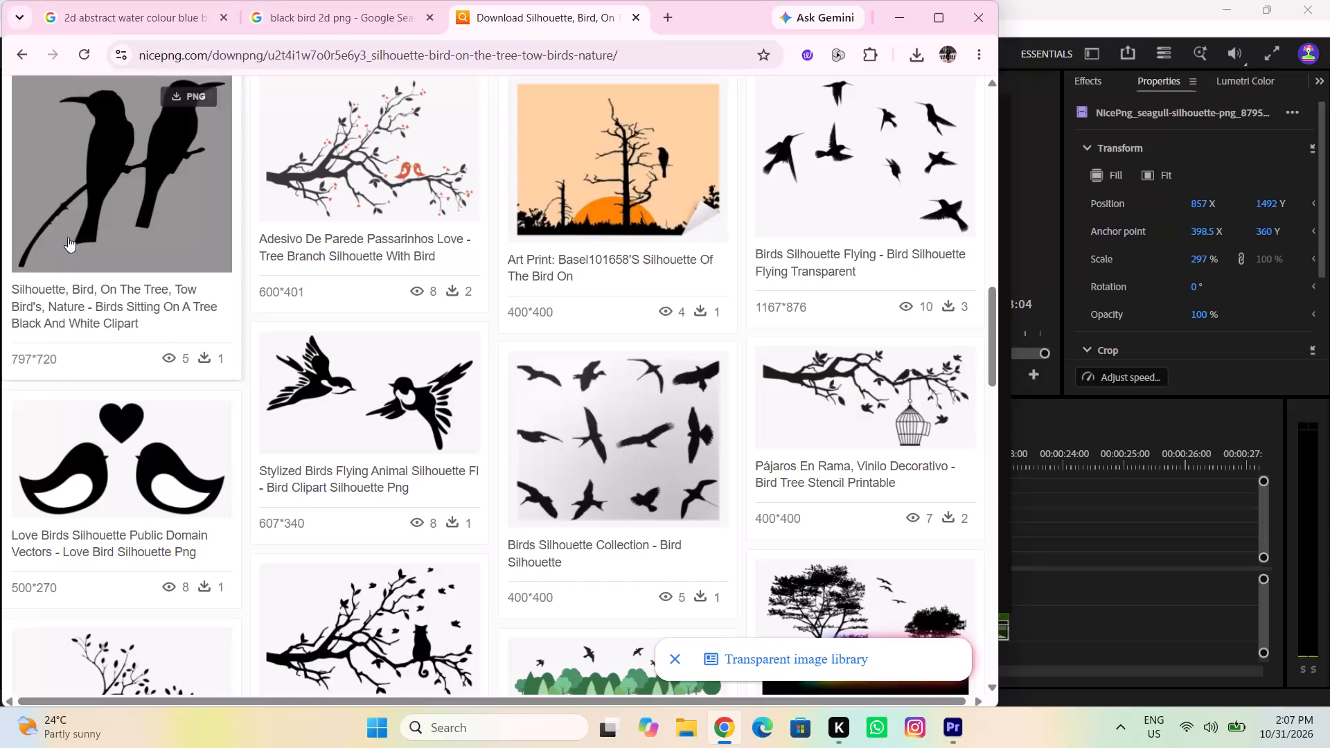
Return to the "black bird 2d png" image results and open the Pngtree source page for the single flying black bird.
click(19, 50)
scroll(348, 339, up, 10)
click(326, 20)
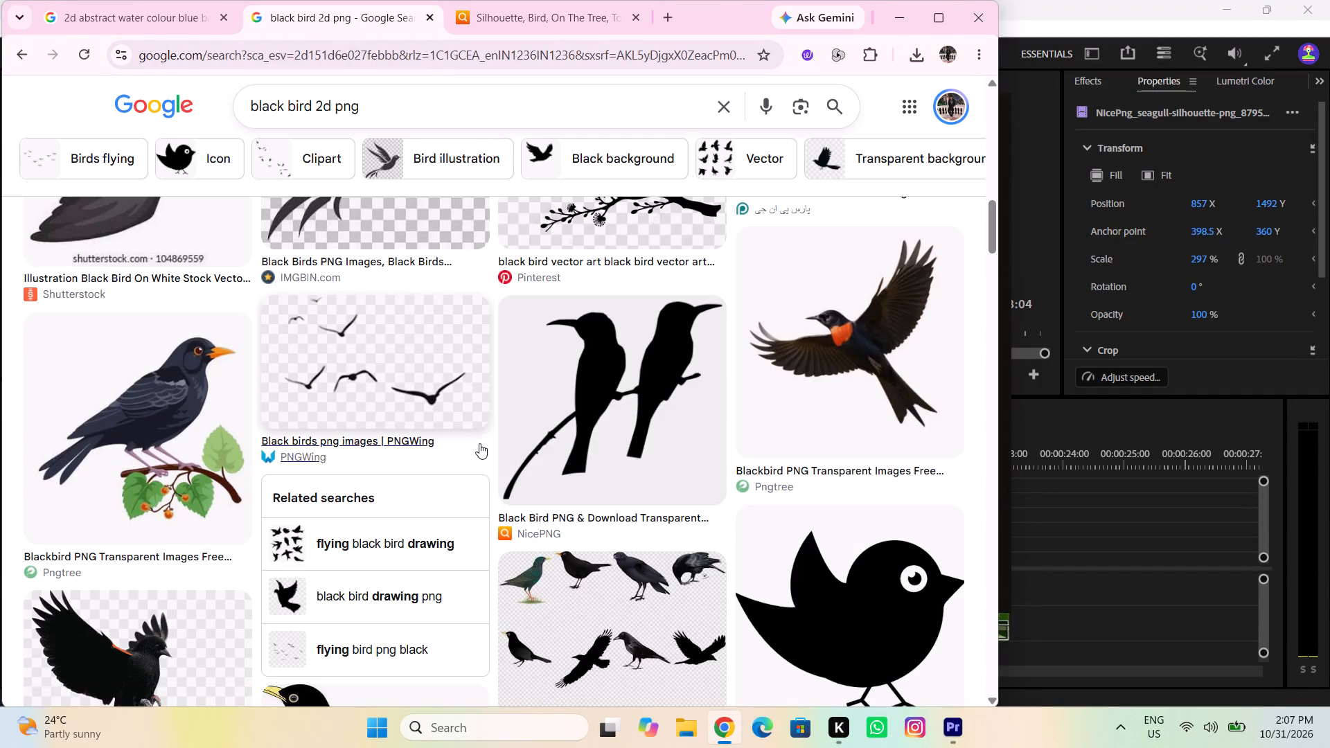
scroll(477, 407, up, 9)
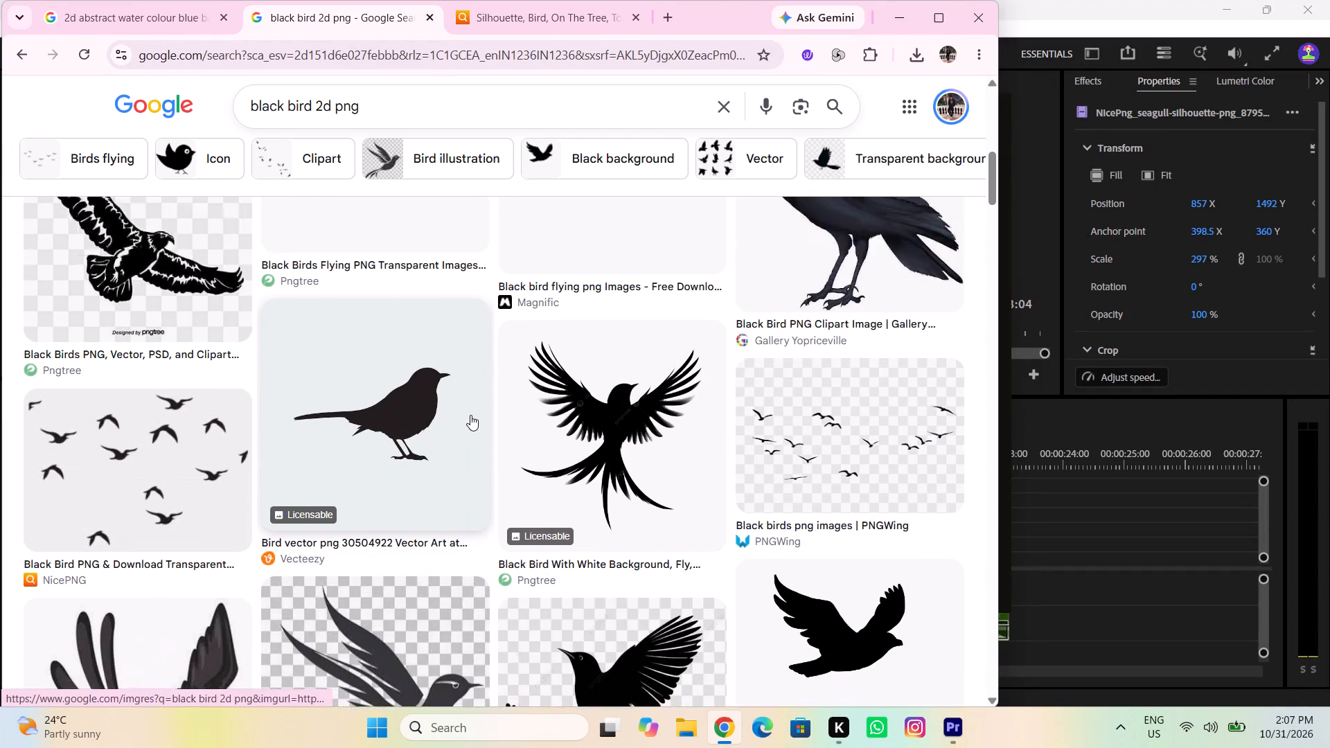
scroll(470, 415, up, 5)
scroll(470, 415, down, 2)
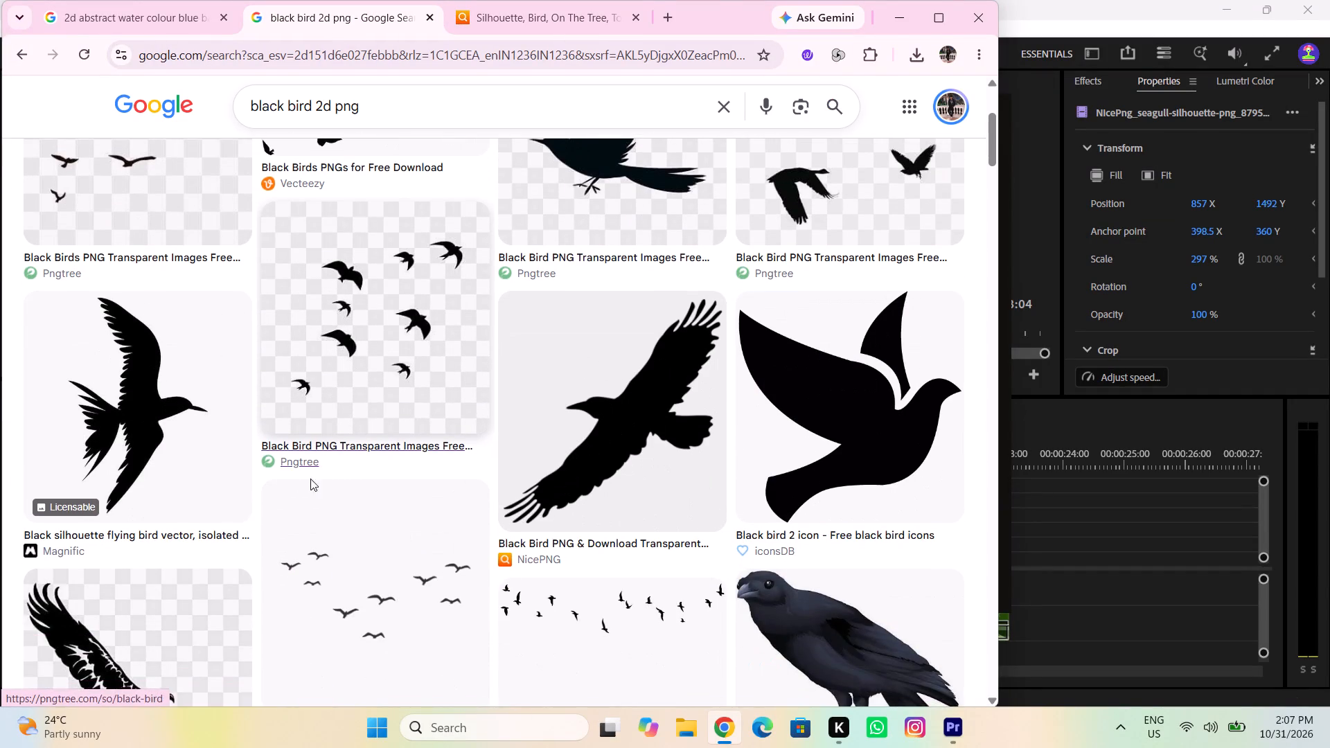
scroll(185, 433, up, 3)
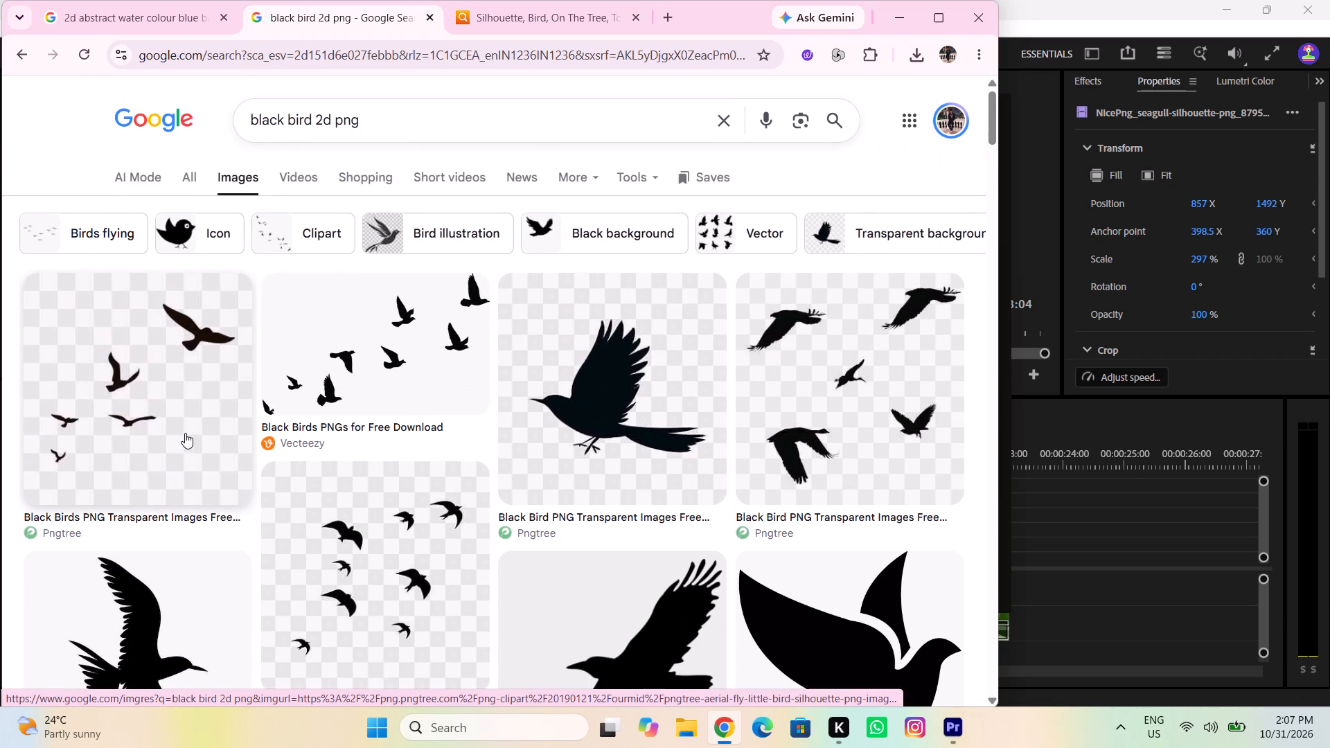
click(598, 521)
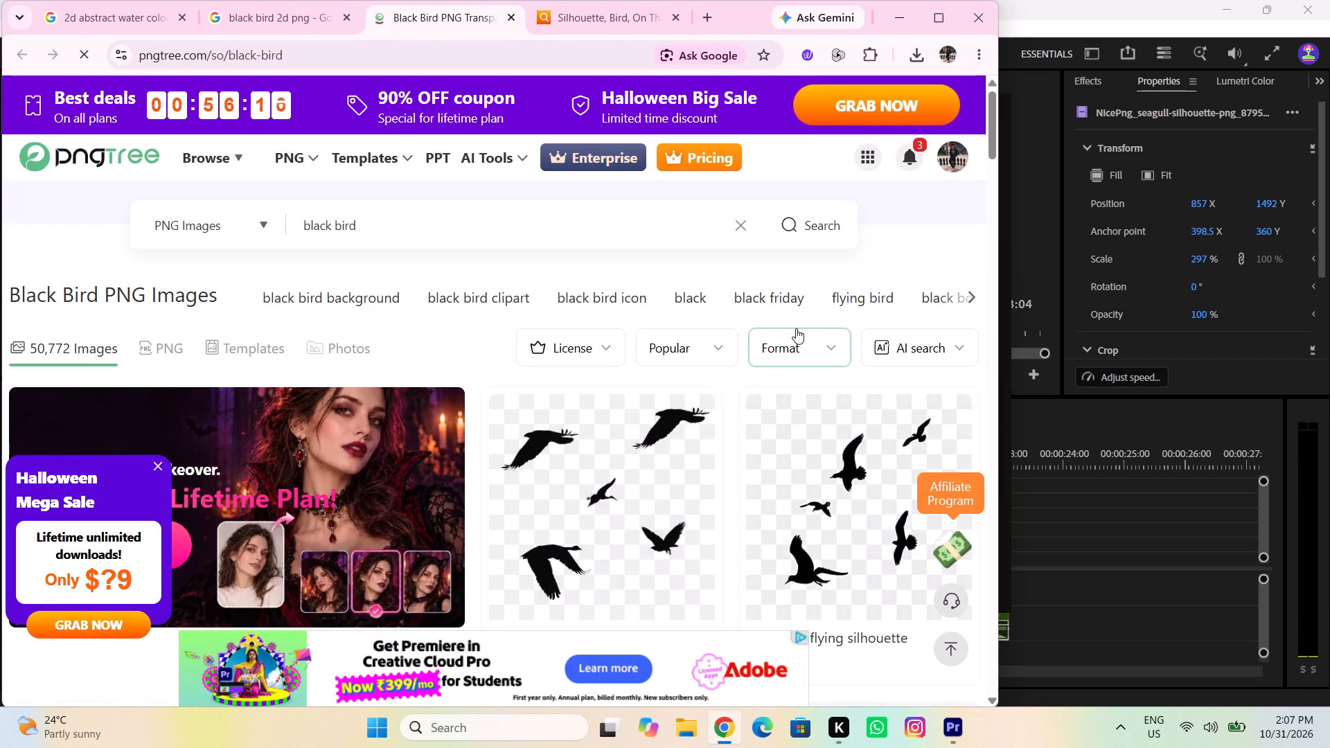
Find the free "flying bird black silhouette" among Pngtree's black bird images and open its PNG download page.
scroll(654, 429, down, 5)
scroll(593, 359, down, 2)
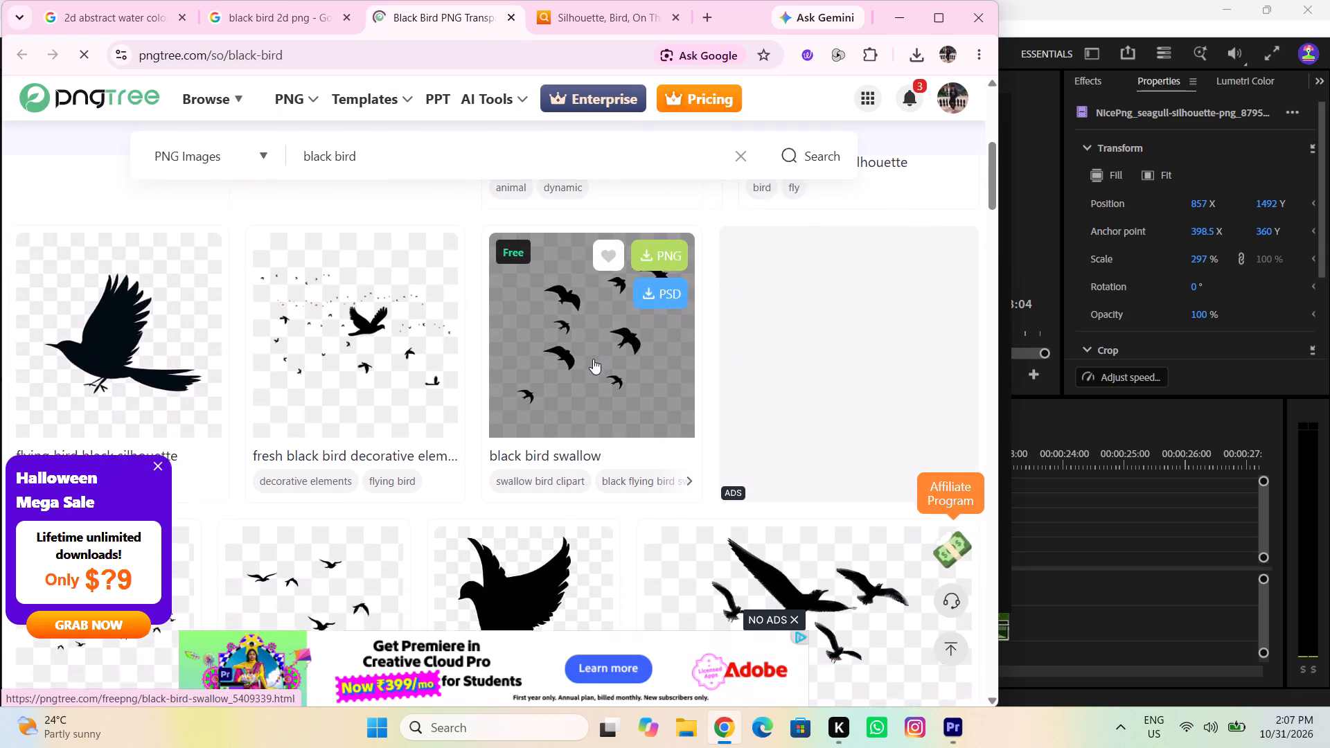
scroll(565, 482, down, 6)
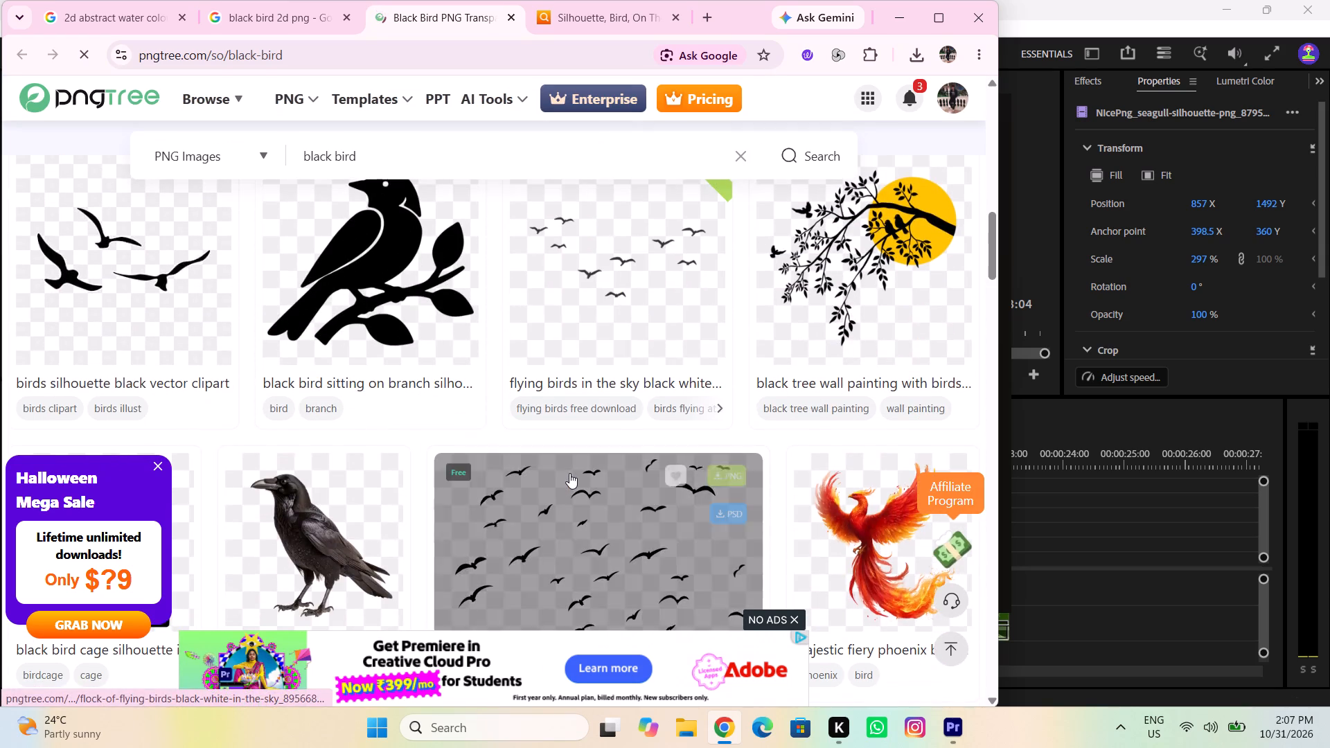
scroll(569, 472, up, 5)
scroll(570, 471, down, 13)
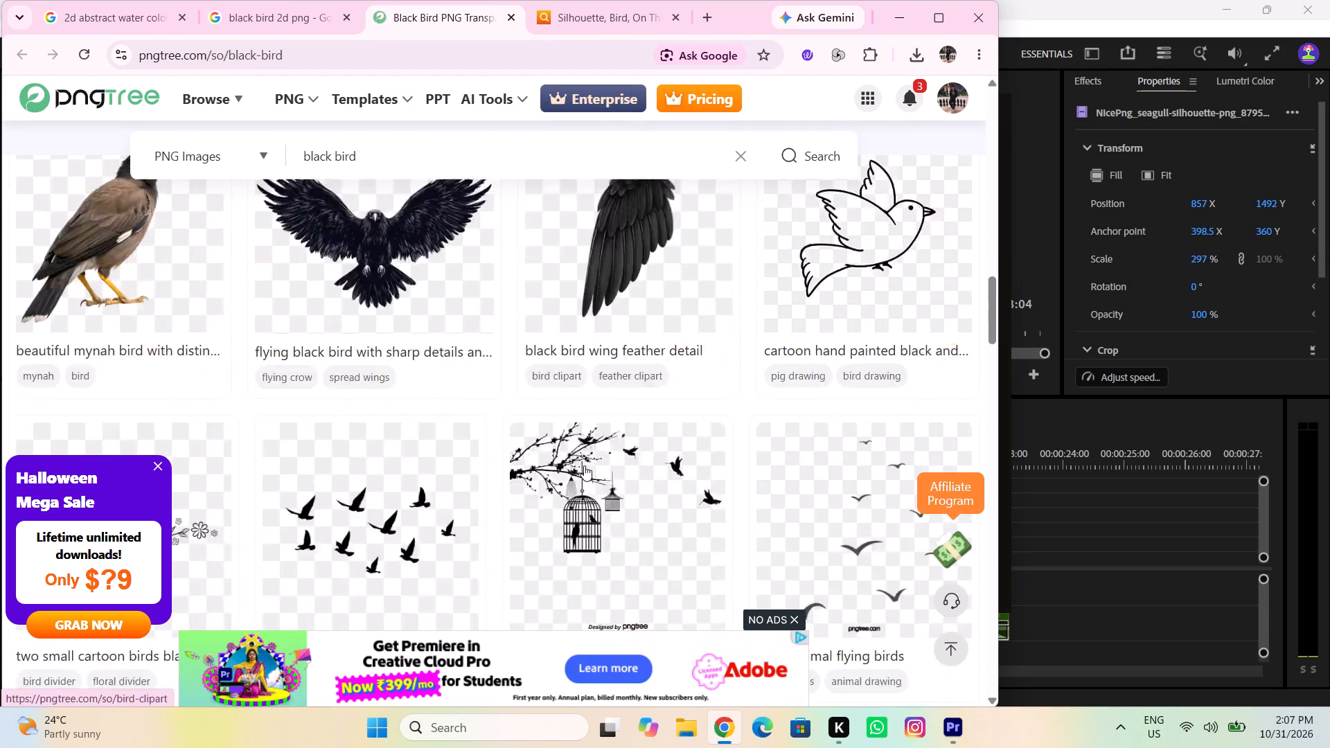
scroll(584, 465, up, 3)
scroll(587, 469, down, 5)
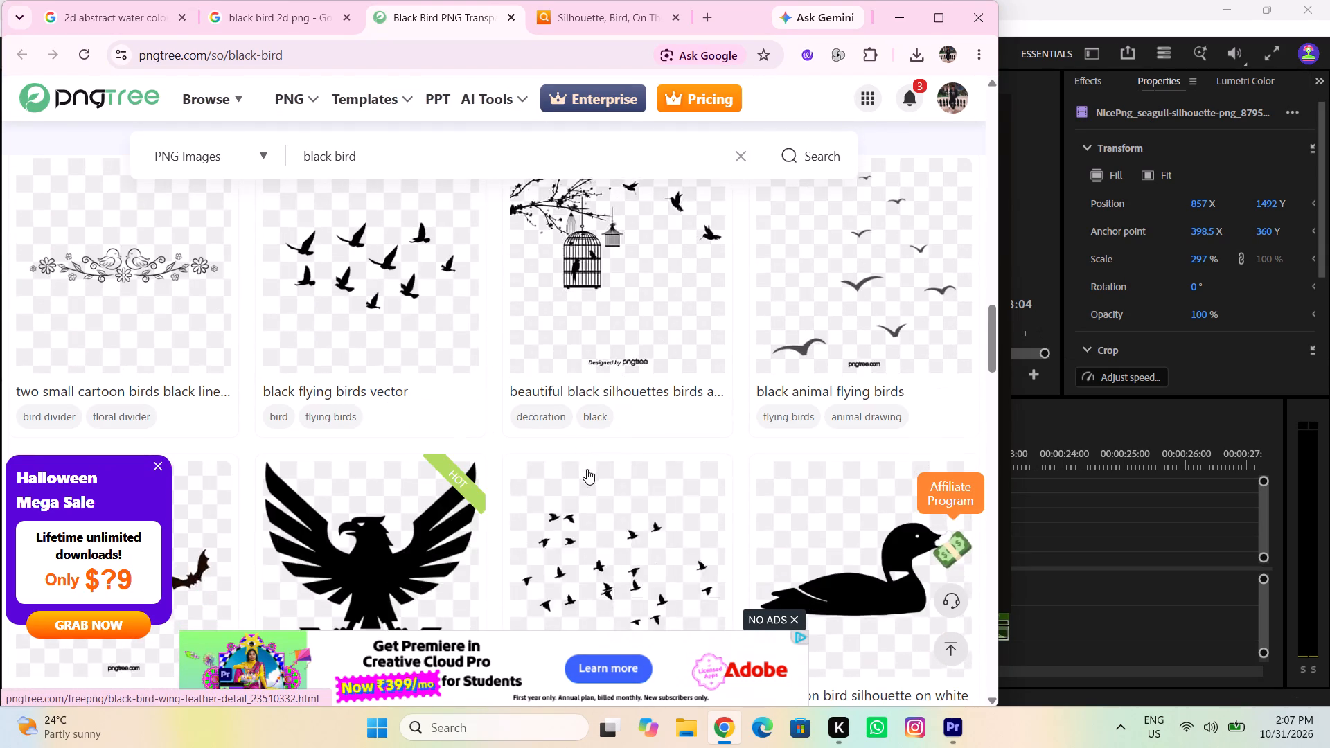
scroll(587, 465, down, 4)
scroll(587, 458, up, 7)
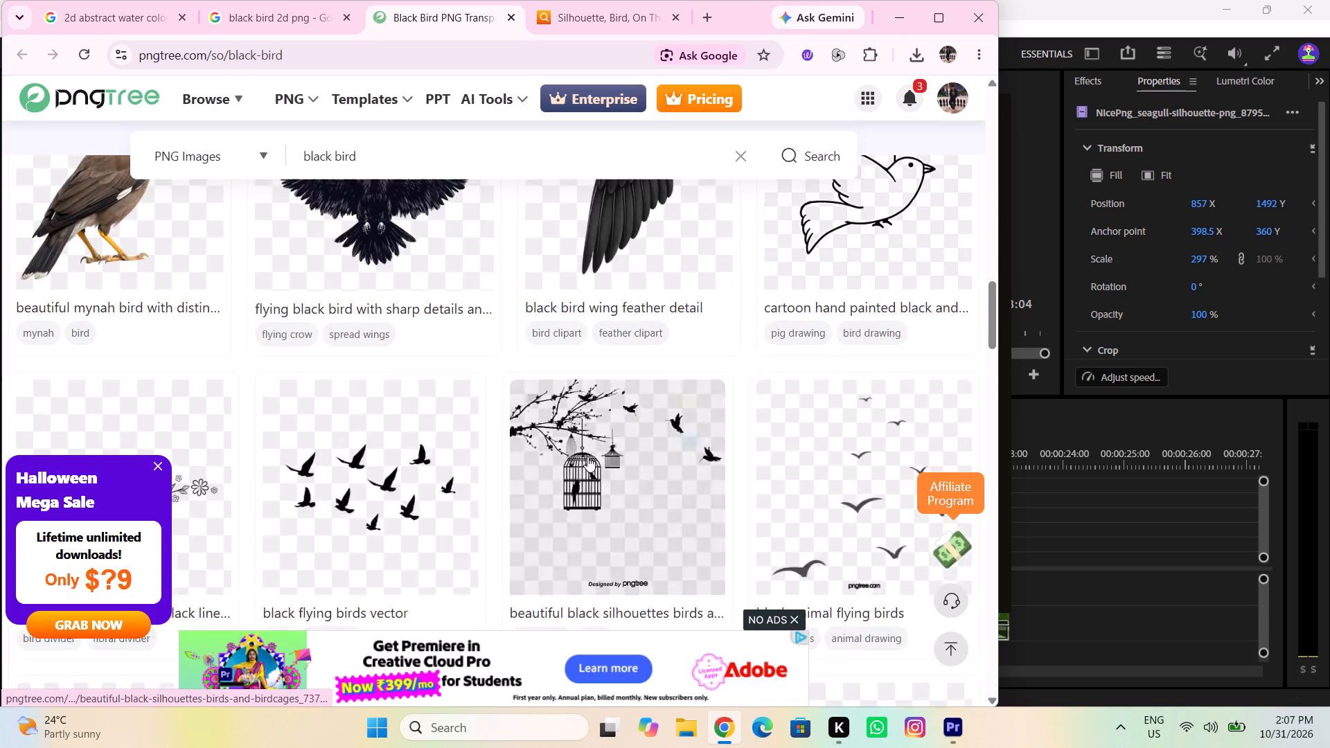
scroll(587, 456, up, 10)
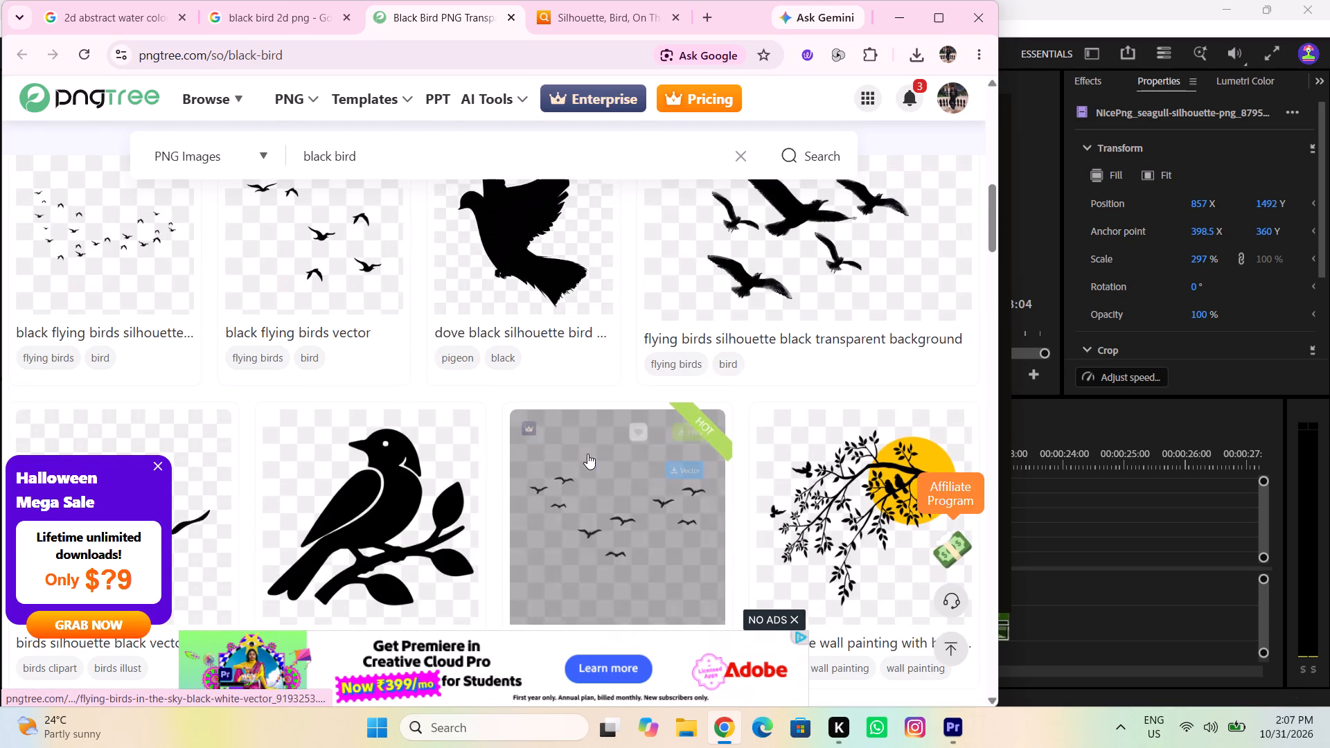
scroll(587, 453, up, 4)
scroll(578, 477, down, 3)
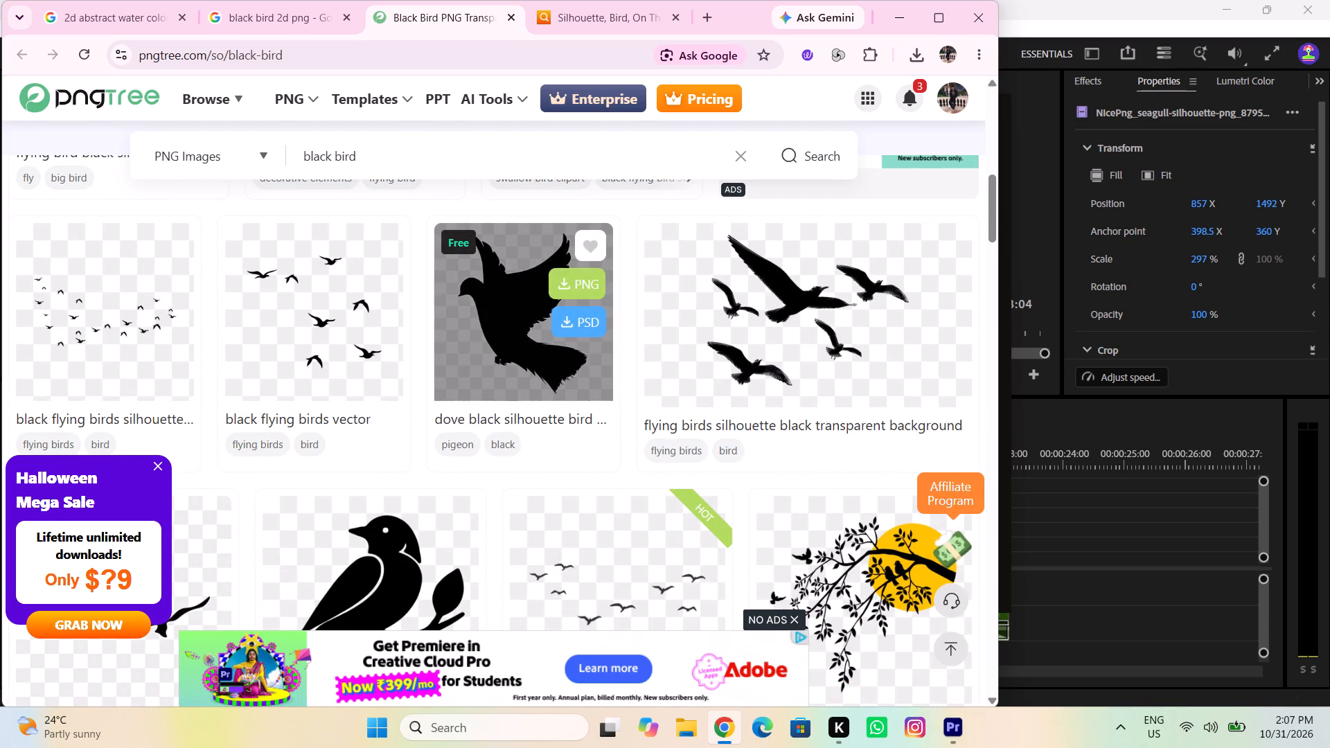
scroll(445, 403, up, 6)
scroll(445, 403, down, 3)
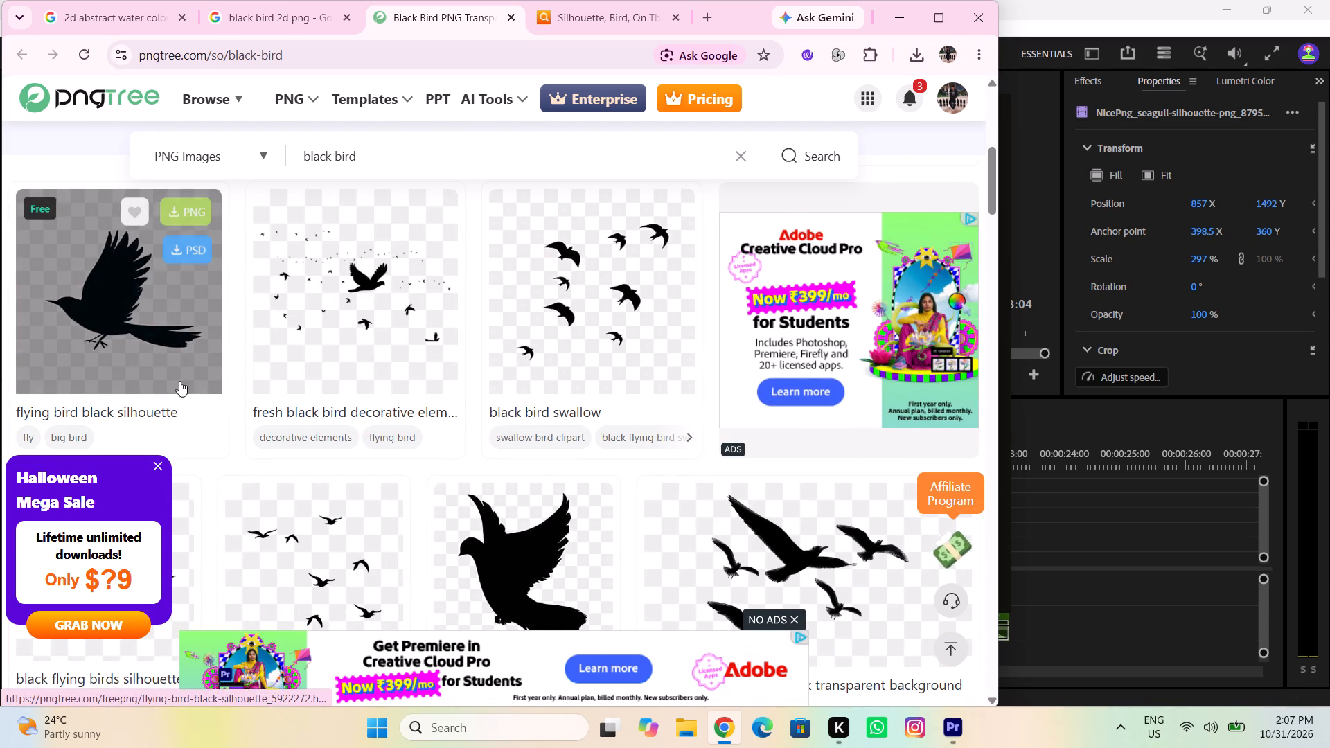
click(188, 212)
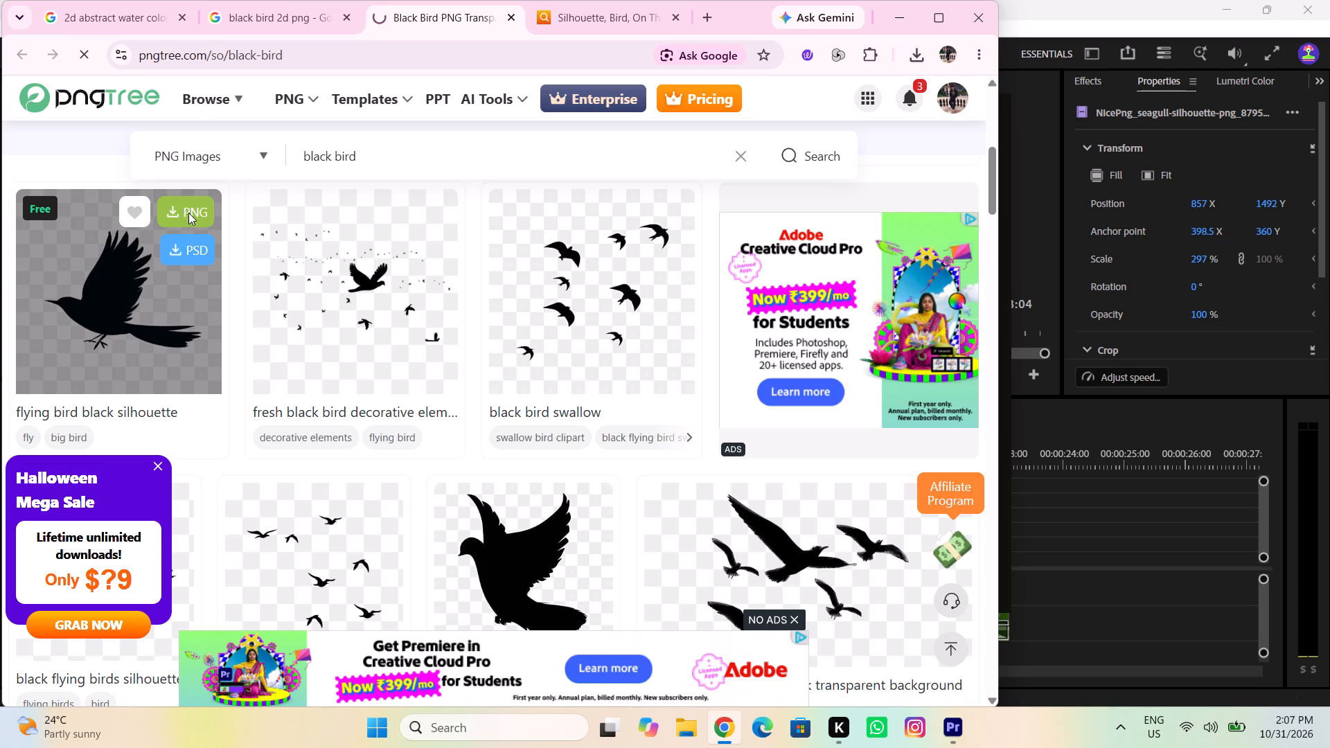
Look through the similar bird silhouettes on the flying bird's page for alternative images.
scroll(537, 311, down, 12)
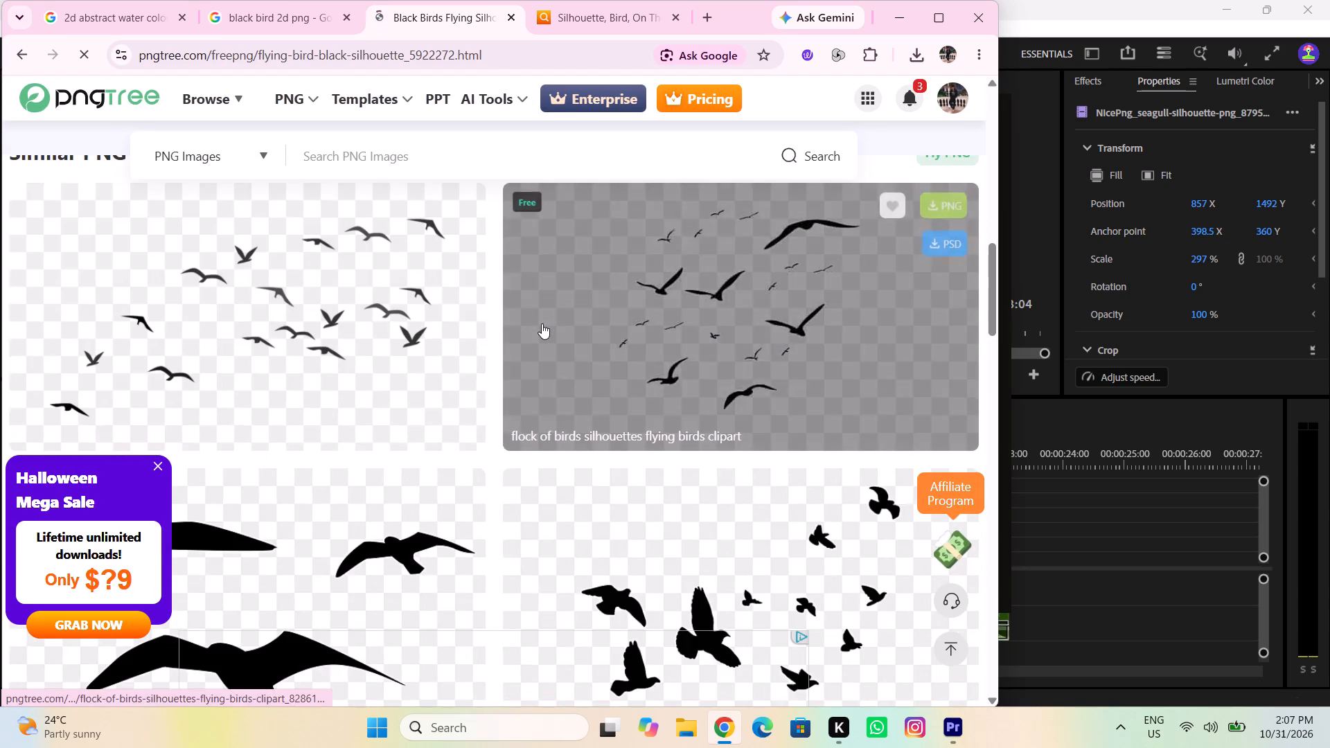
scroll(542, 321, down, 10)
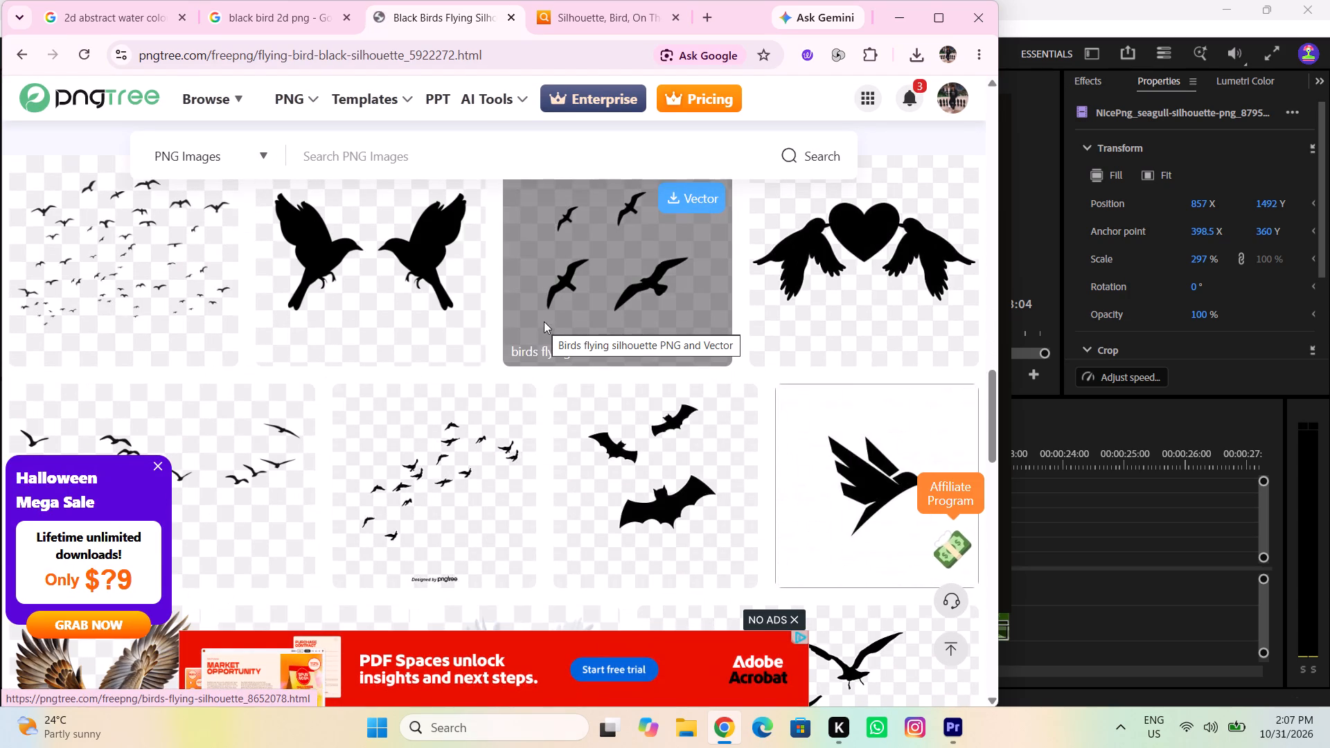
scroll(545, 321, down, 4)
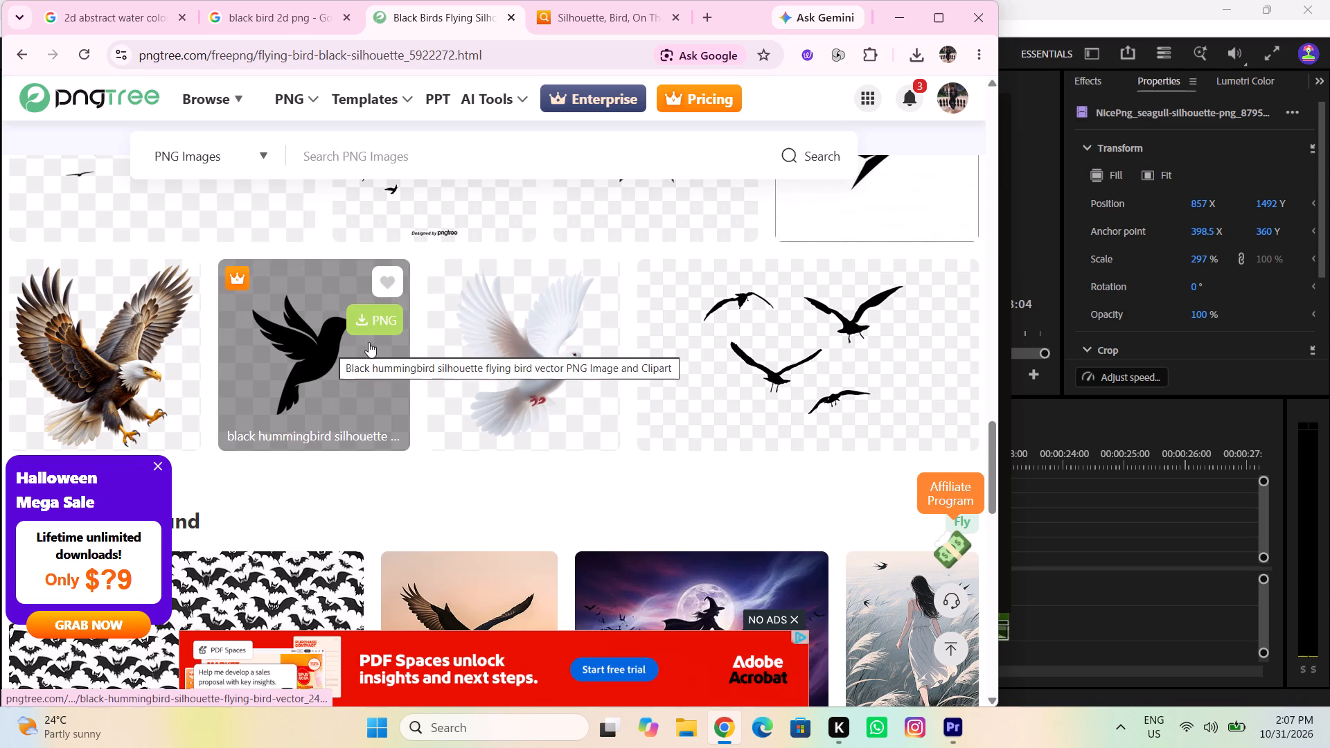
scroll(499, 341, up, 13)
scroll(538, 315, up, 13)
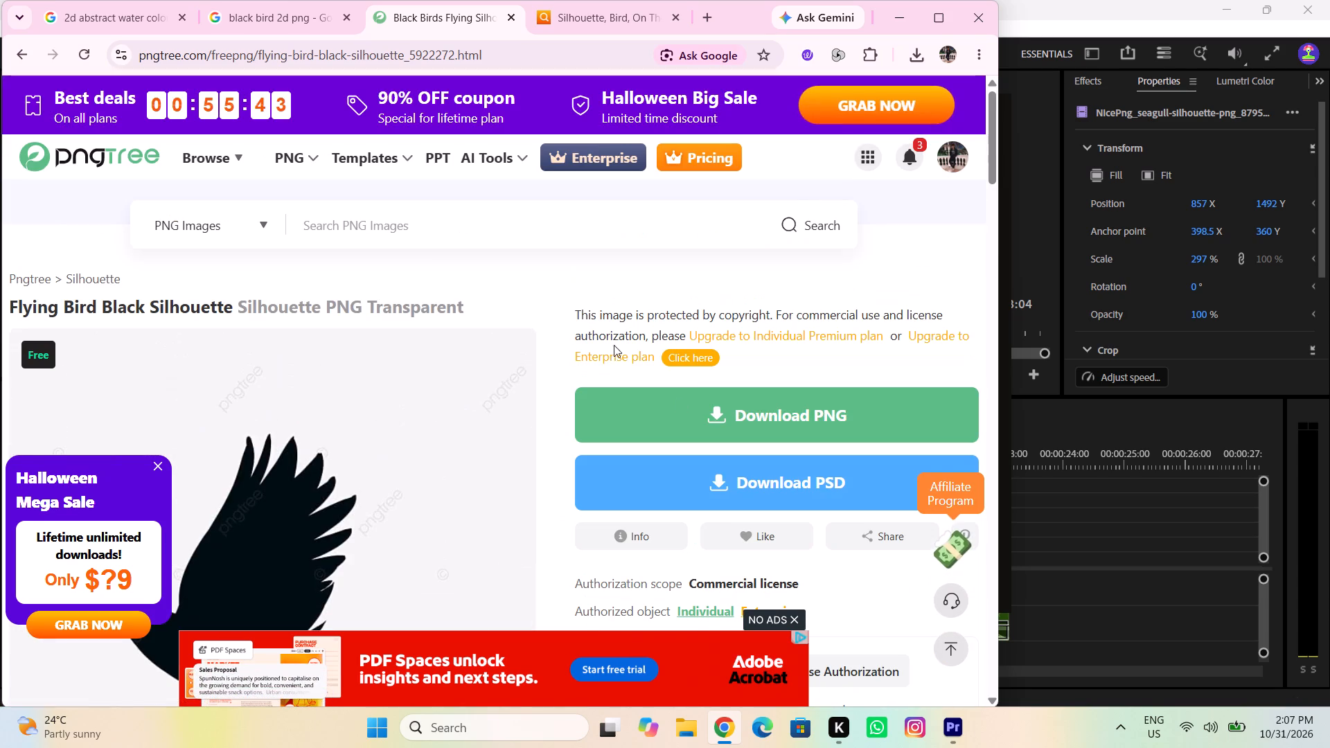
Download the flying bird black silhouette as a PNG using the free plan's Relax Download, skipping the subscription offer.
click(752, 405)
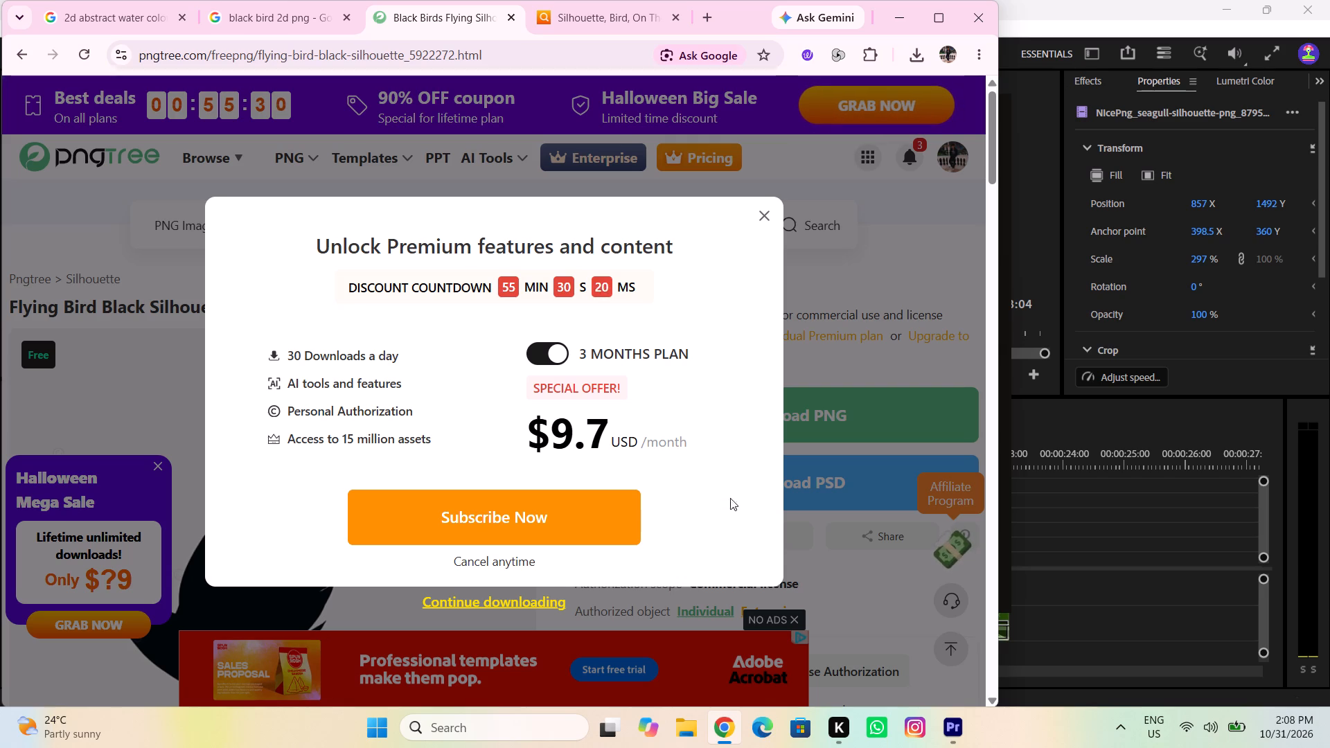
click(502, 593)
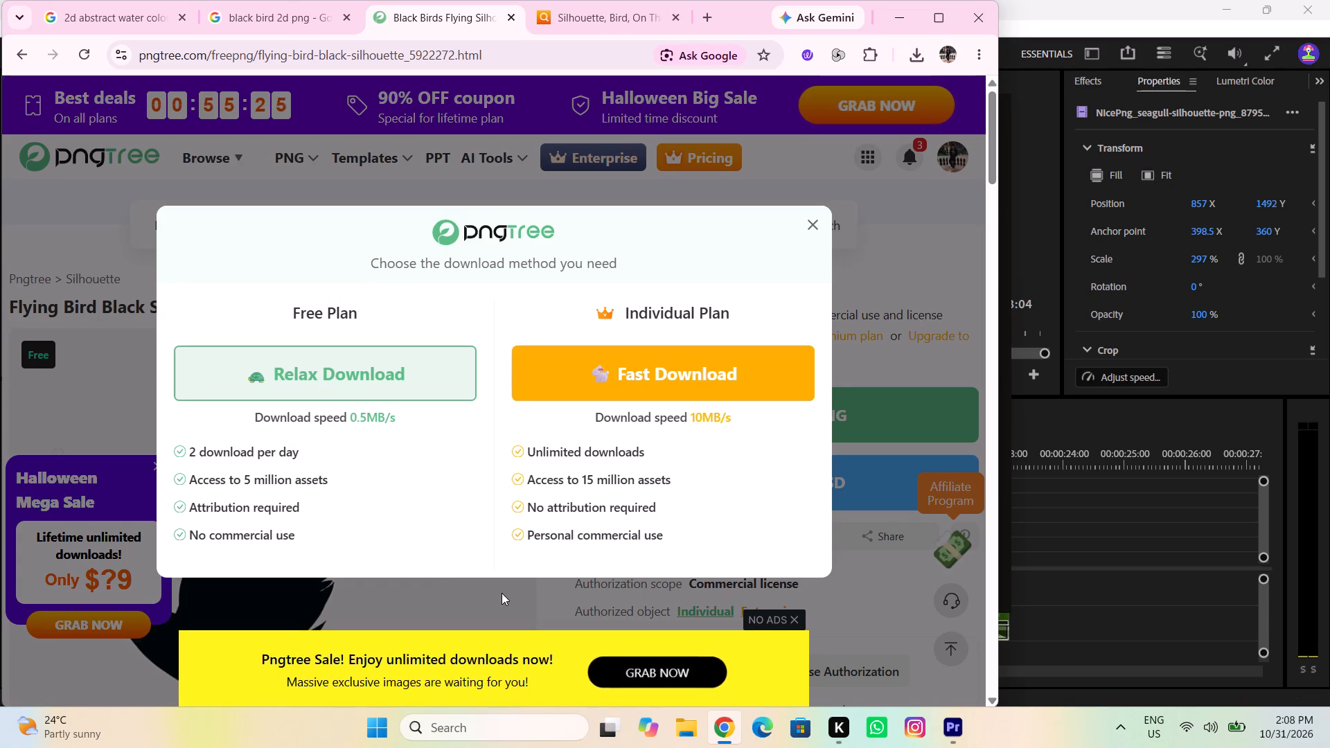
click(373, 409)
click(387, 396)
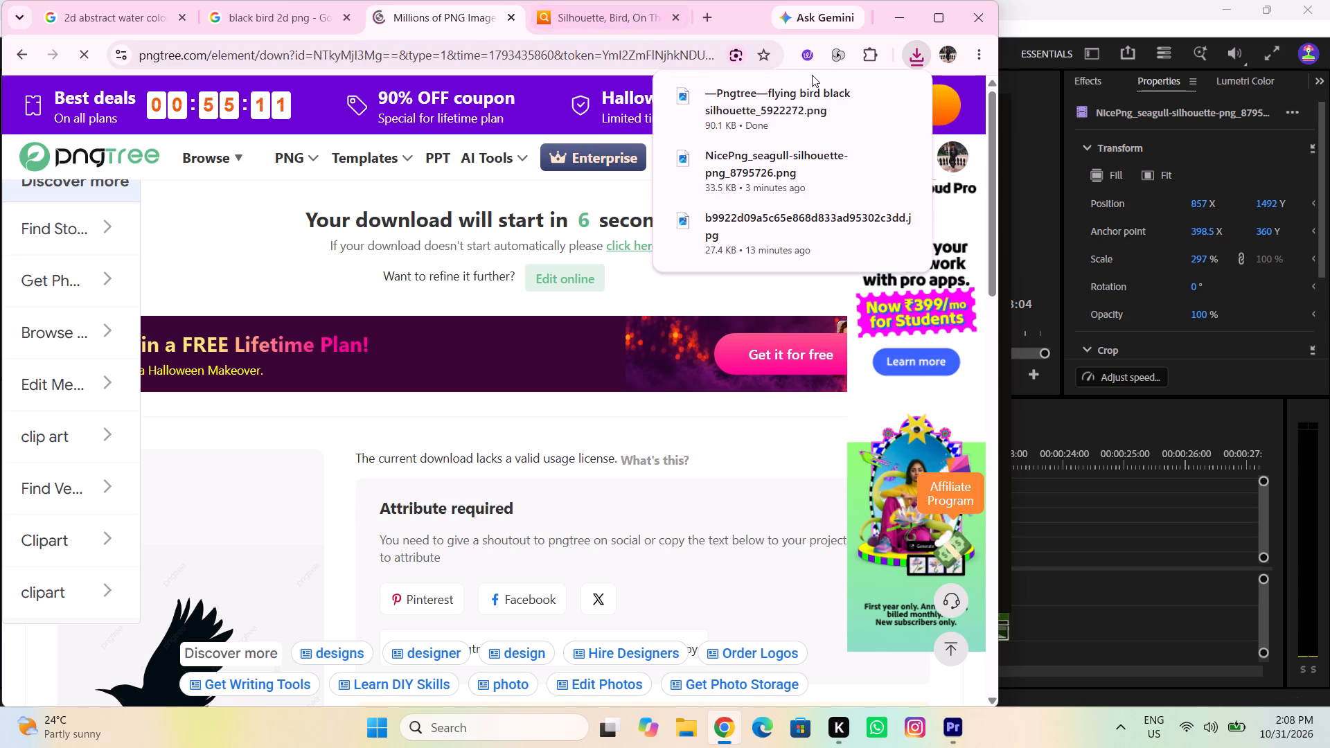
Switch to Premiere and import the downloaded flying bird silhouette PNG into the farq ha 3 project.
drag(777, 114, 404, 612)
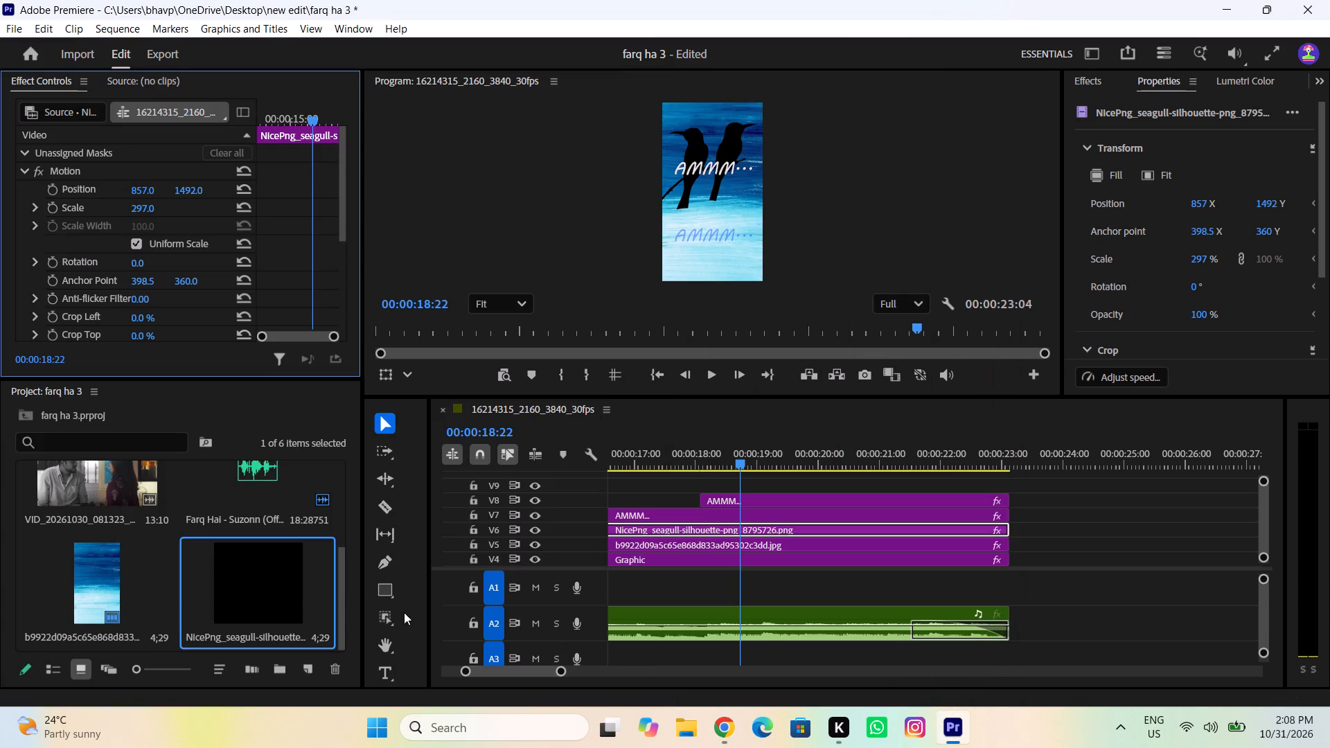
drag(404, 612, 301, 599)
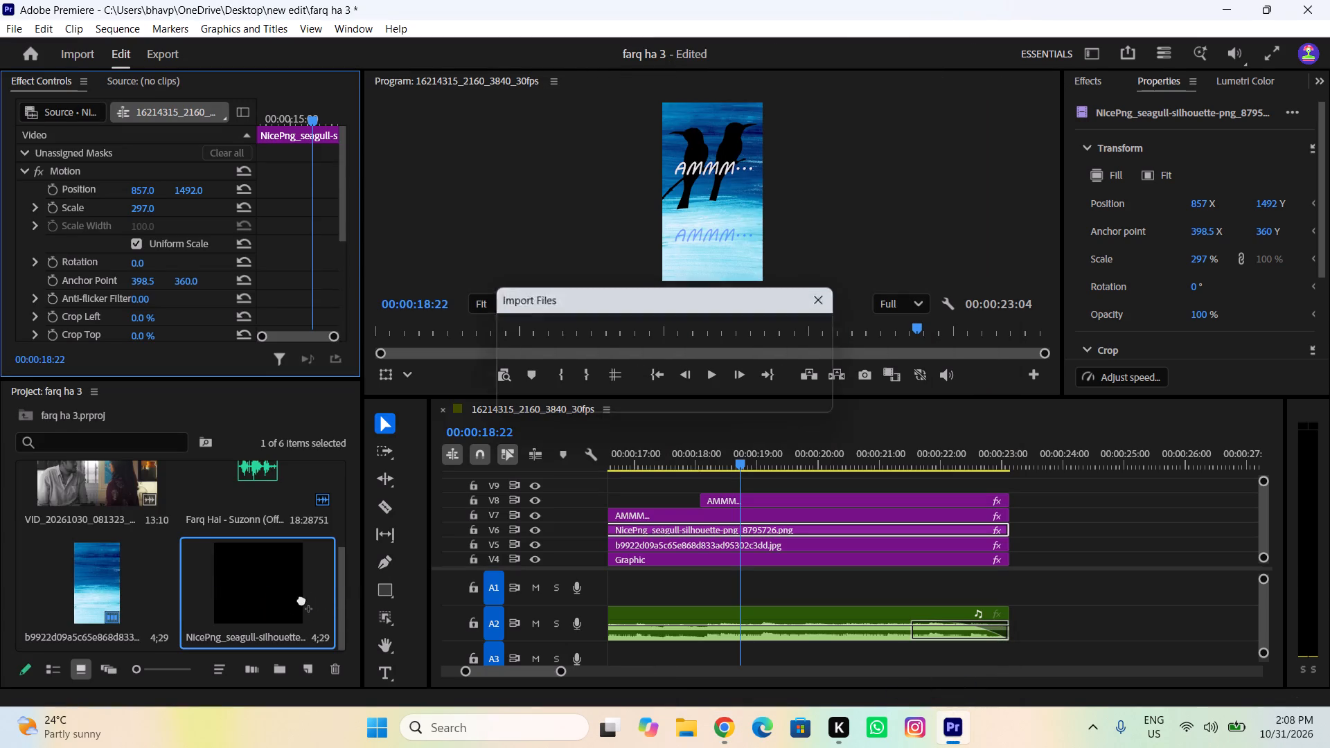
Place the flying bird silhouette on track V8, starting where the seagull silhouette clip on V6 begins.
drag(126, 576, 642, 521)
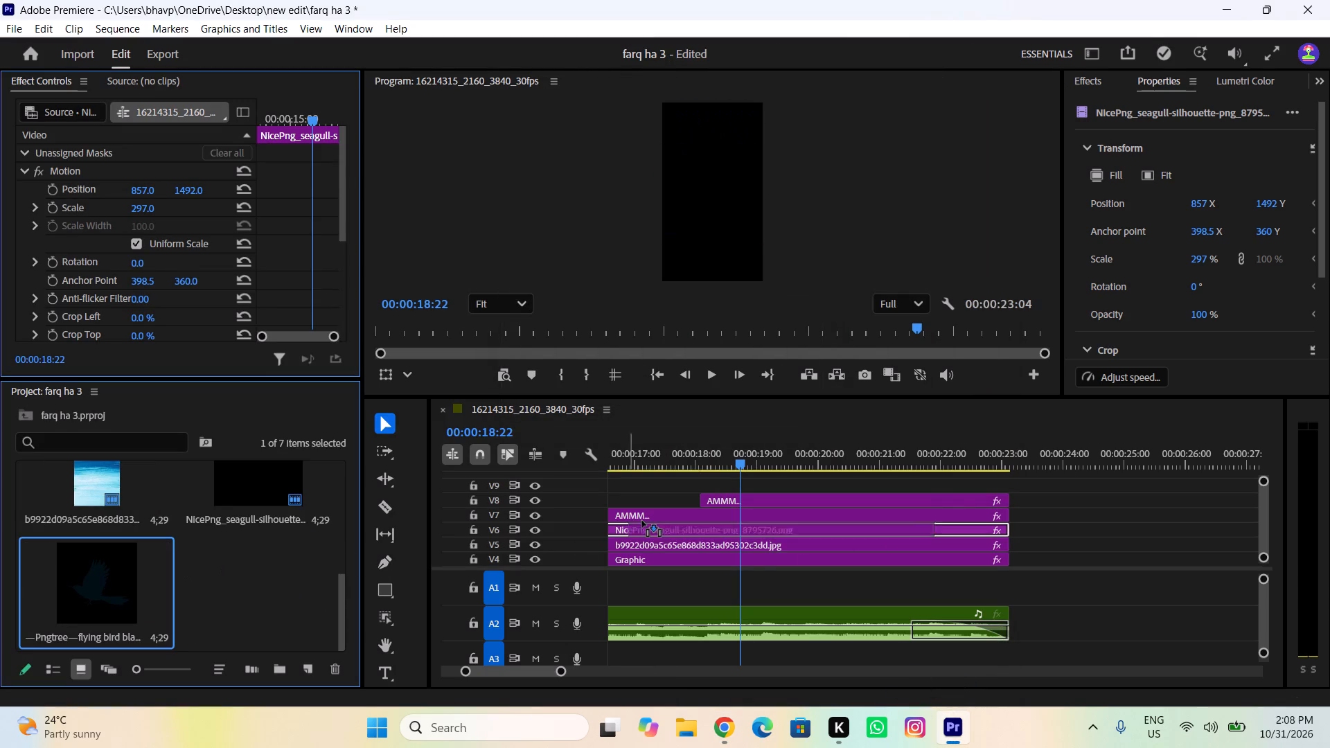
drag(642, 521, 621, 491)
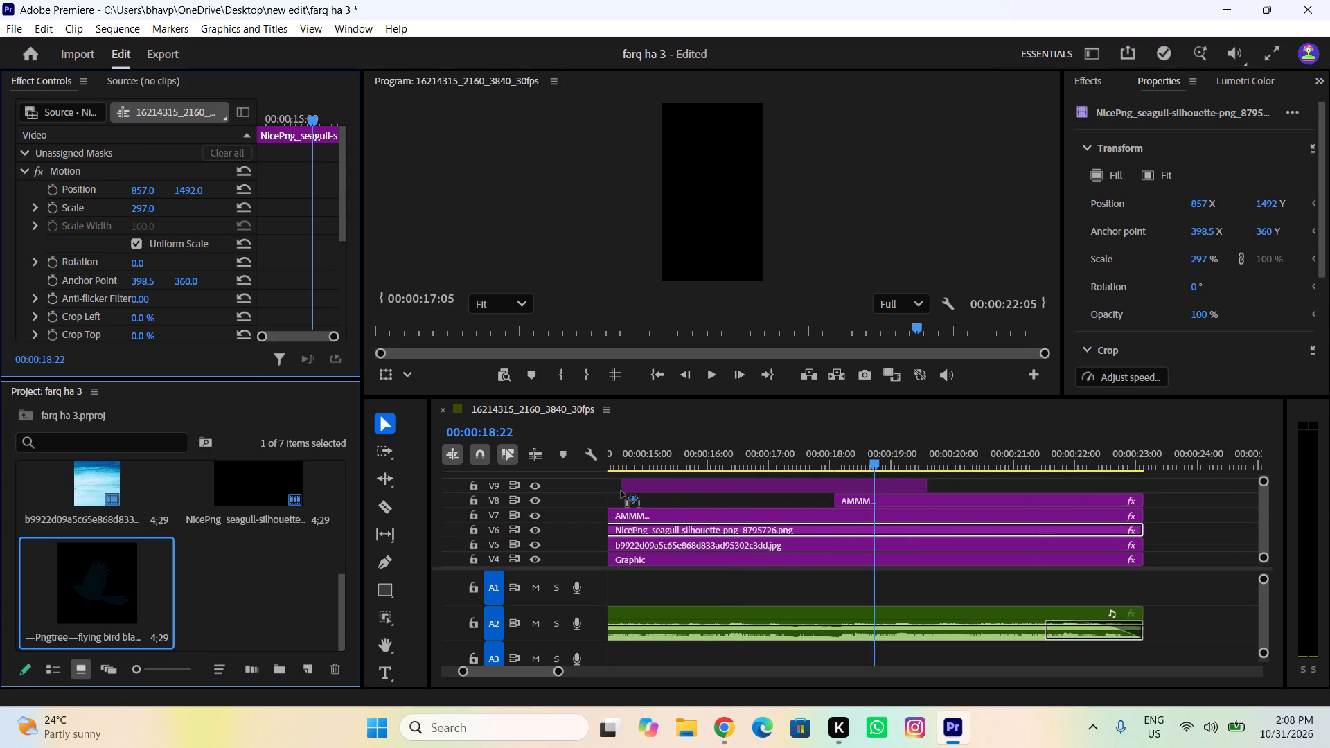
drag(621, 491, 627, 490)
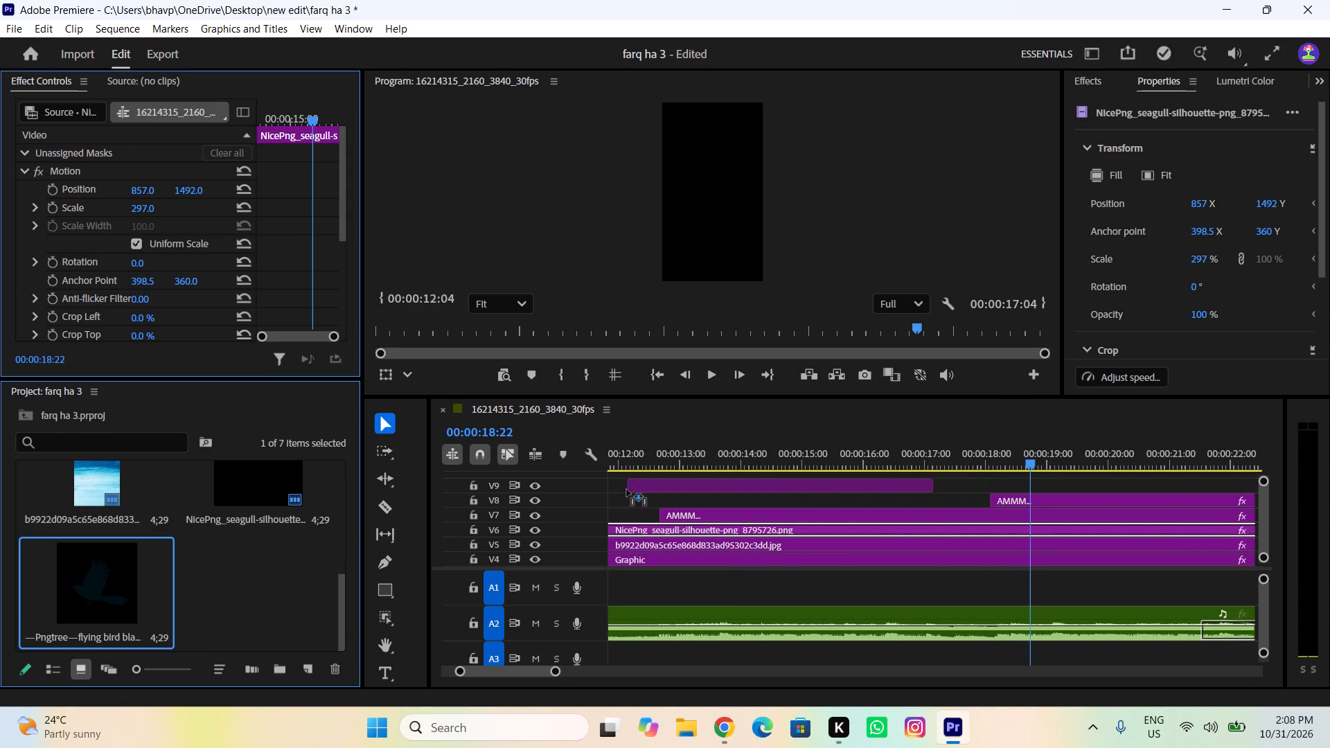
drag(627, 490, 889, 508)
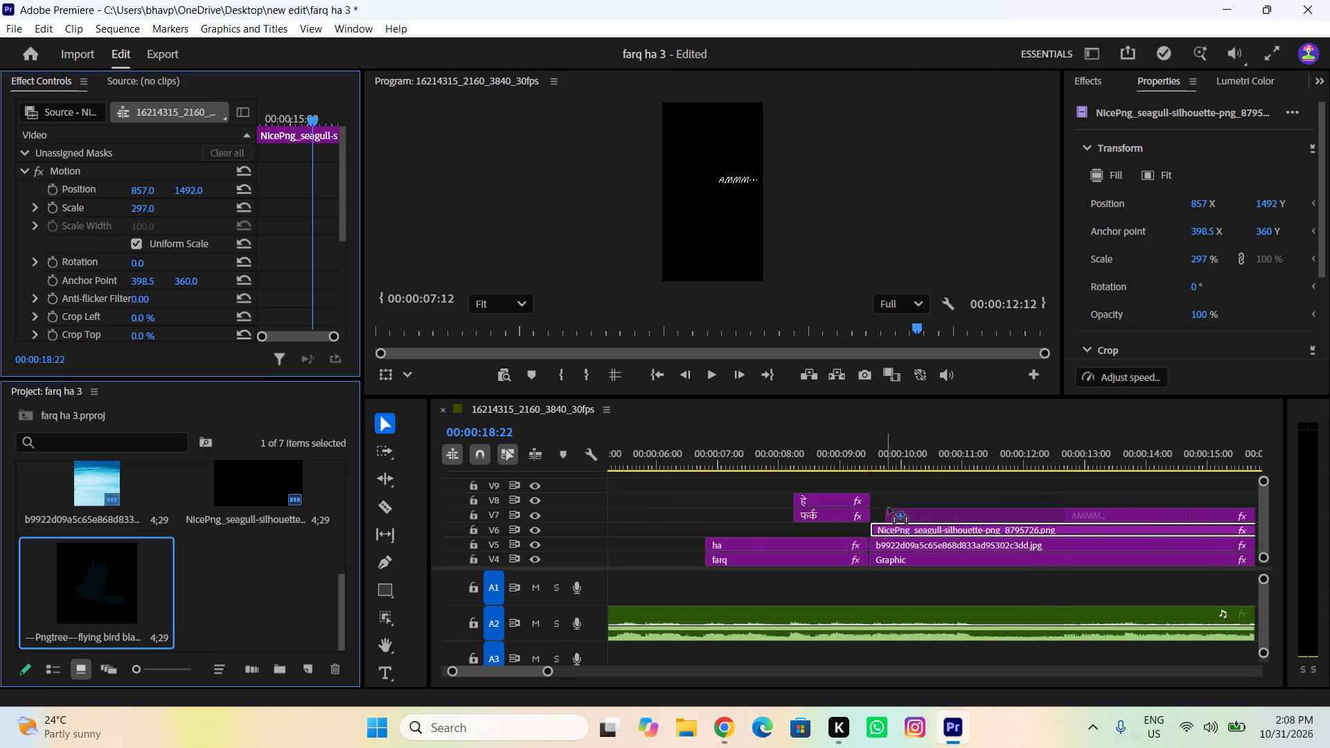
drag(889, 508, 885, 499)
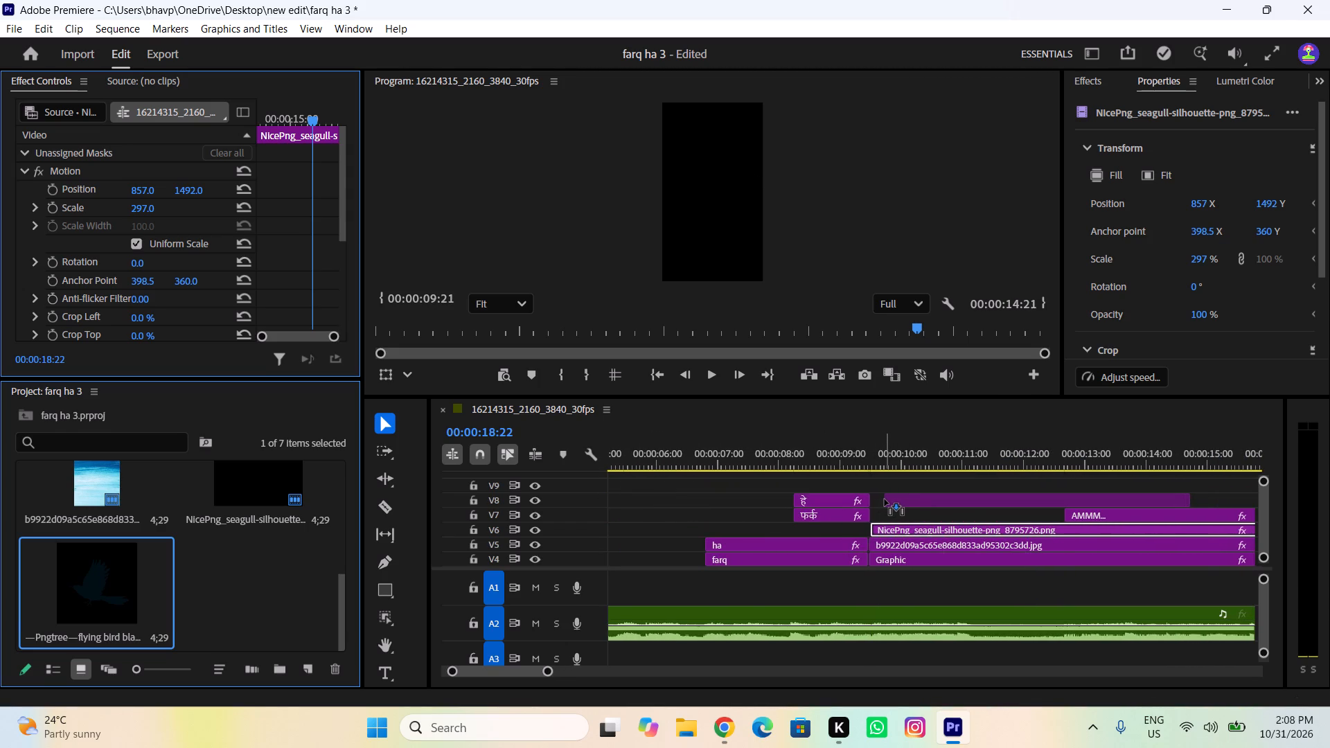
drag(885, 499, 878, 501)
scroll(999, 498, down, 6)
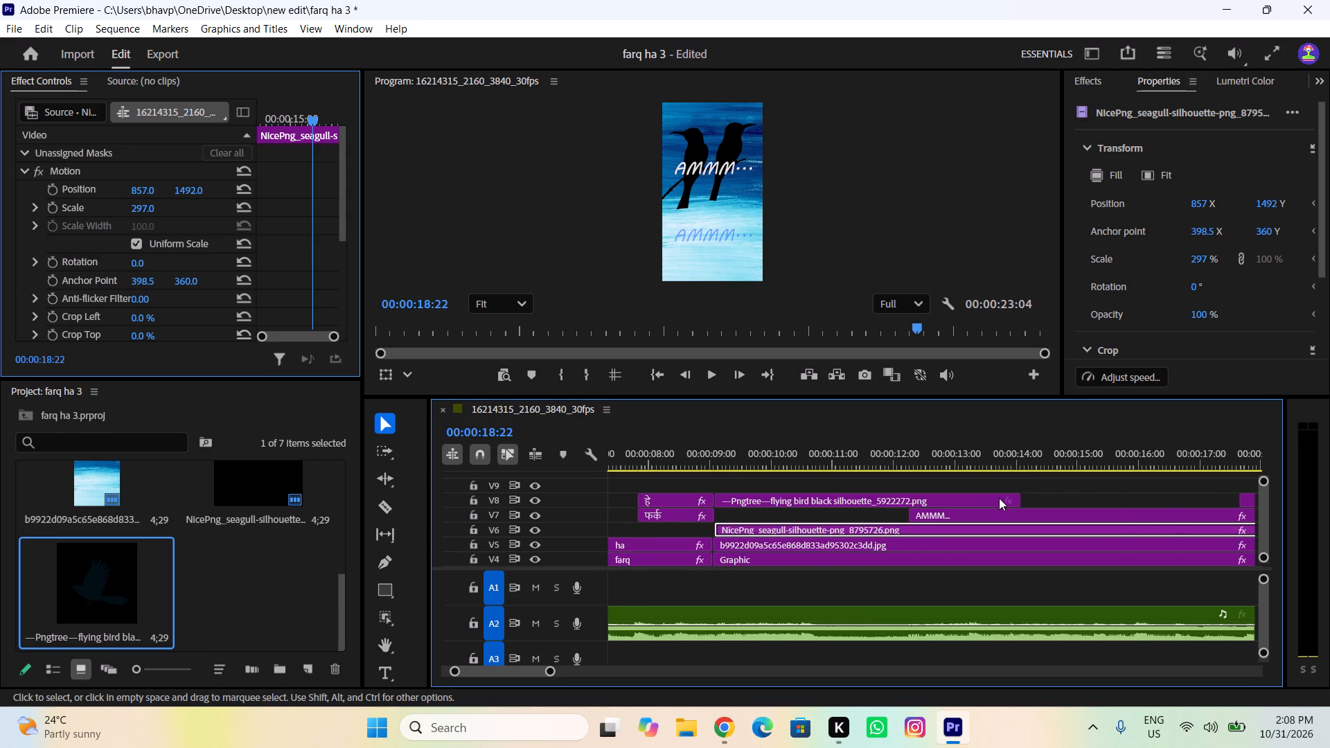
scroll(1048, 485, up, 7)
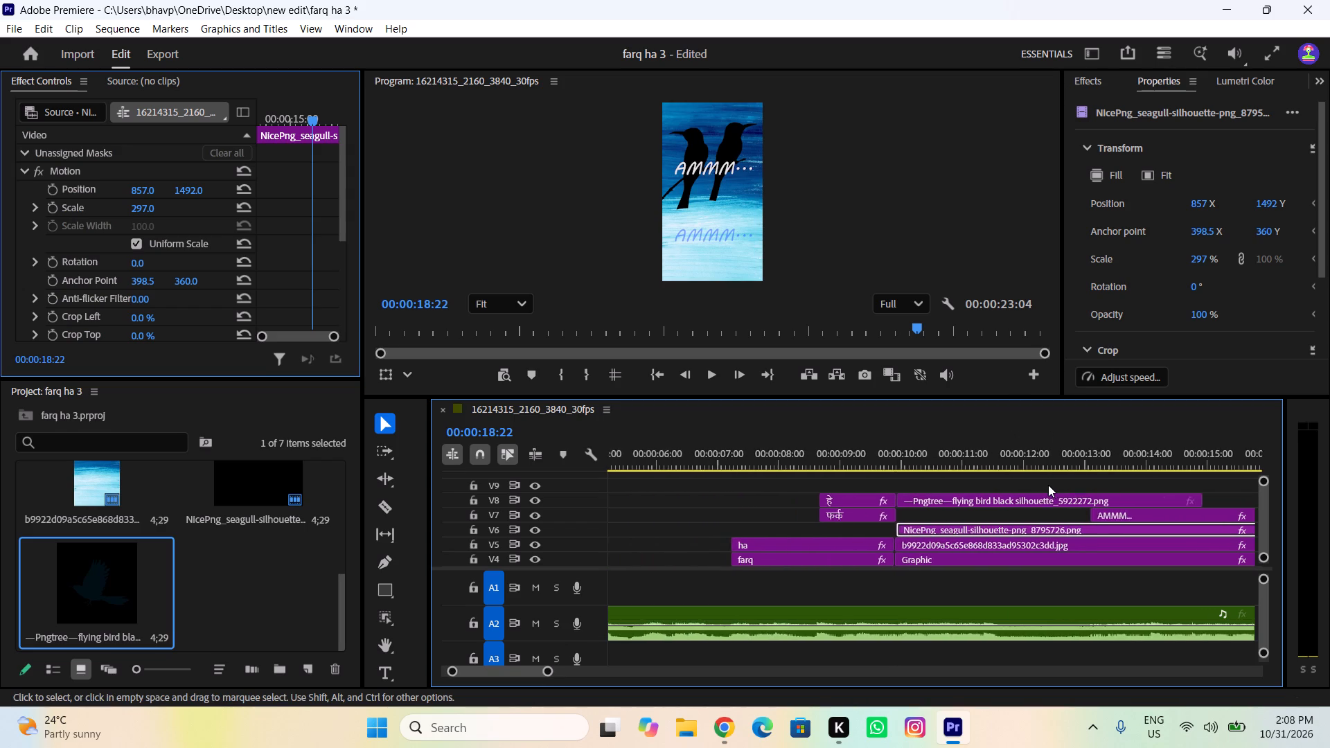
Move the flying bird clip up to track V9 and extend its end to match the clips below, for a 00:00:13:19 duration.
scroll(1048, 485, down, 14)
drag(759, 501, 758, 486)
drag(837, 485, 985, 483)
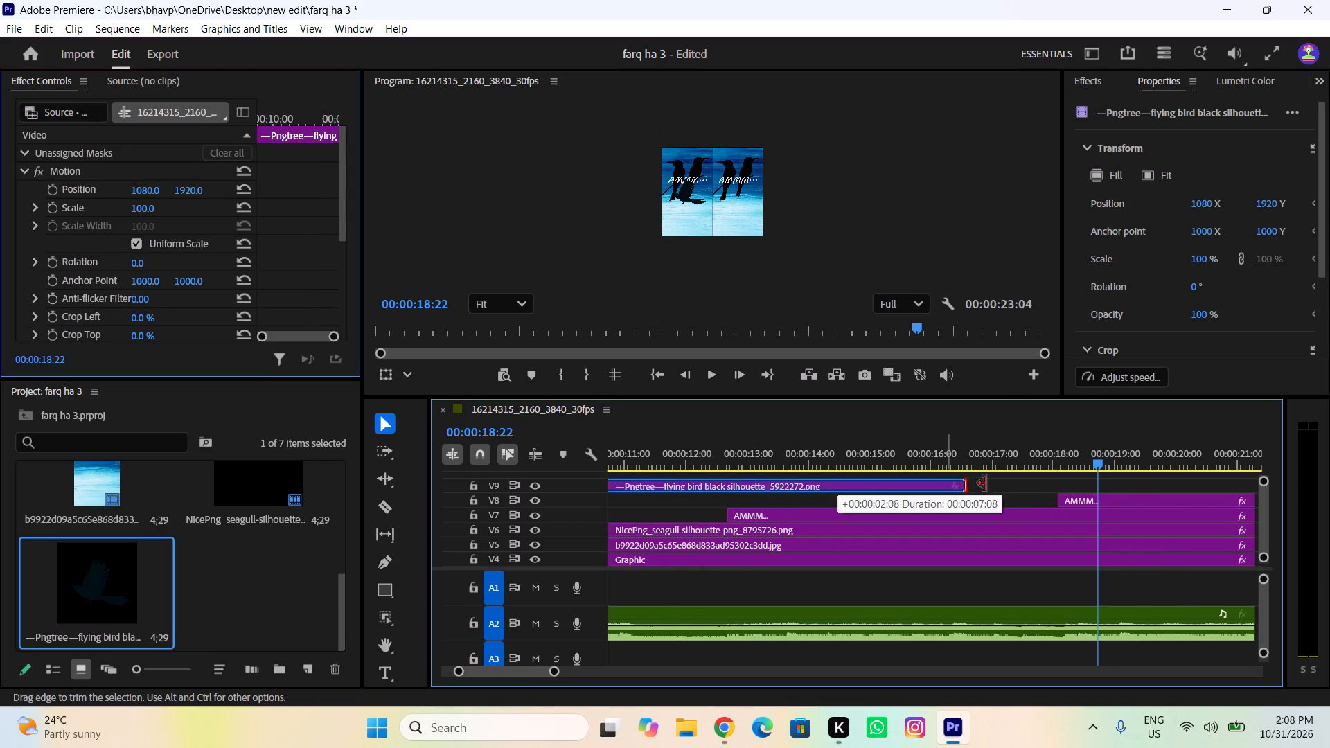
drag(985, 483, 873, 486)
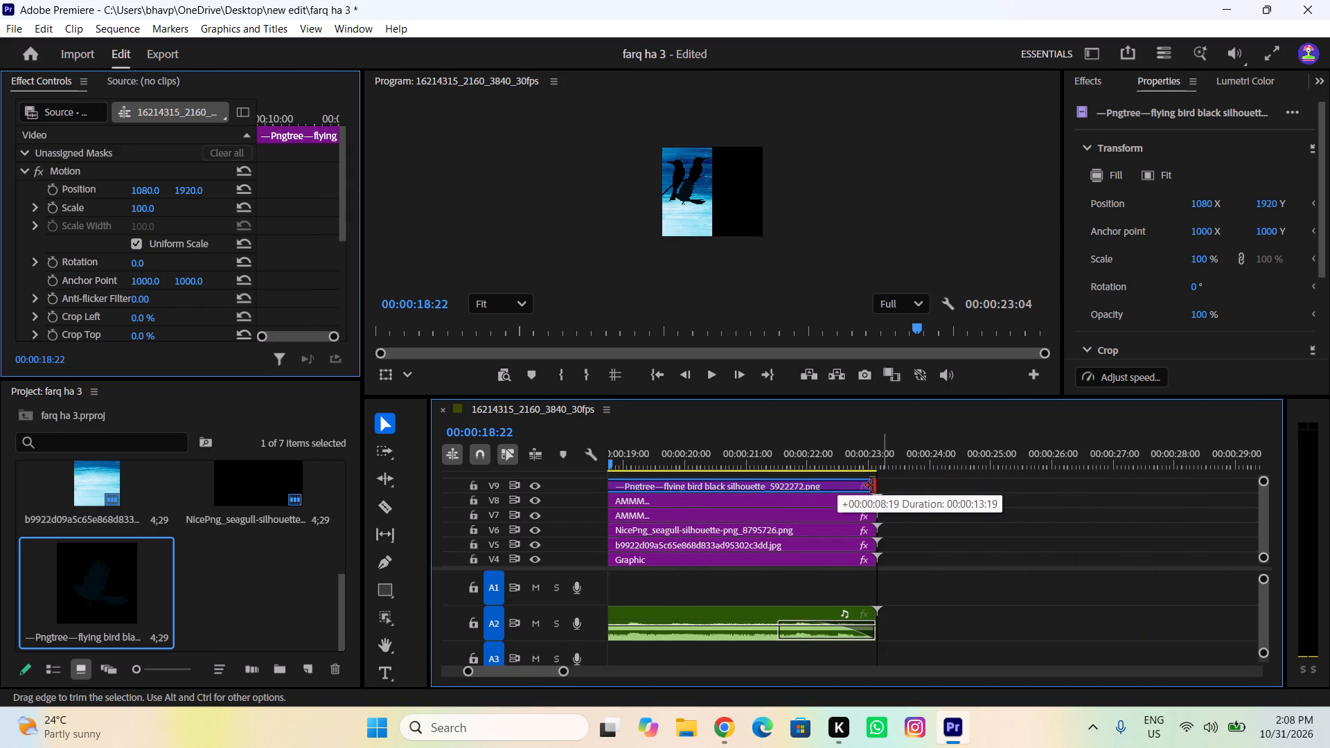
drag(873, 486, 871, 486)
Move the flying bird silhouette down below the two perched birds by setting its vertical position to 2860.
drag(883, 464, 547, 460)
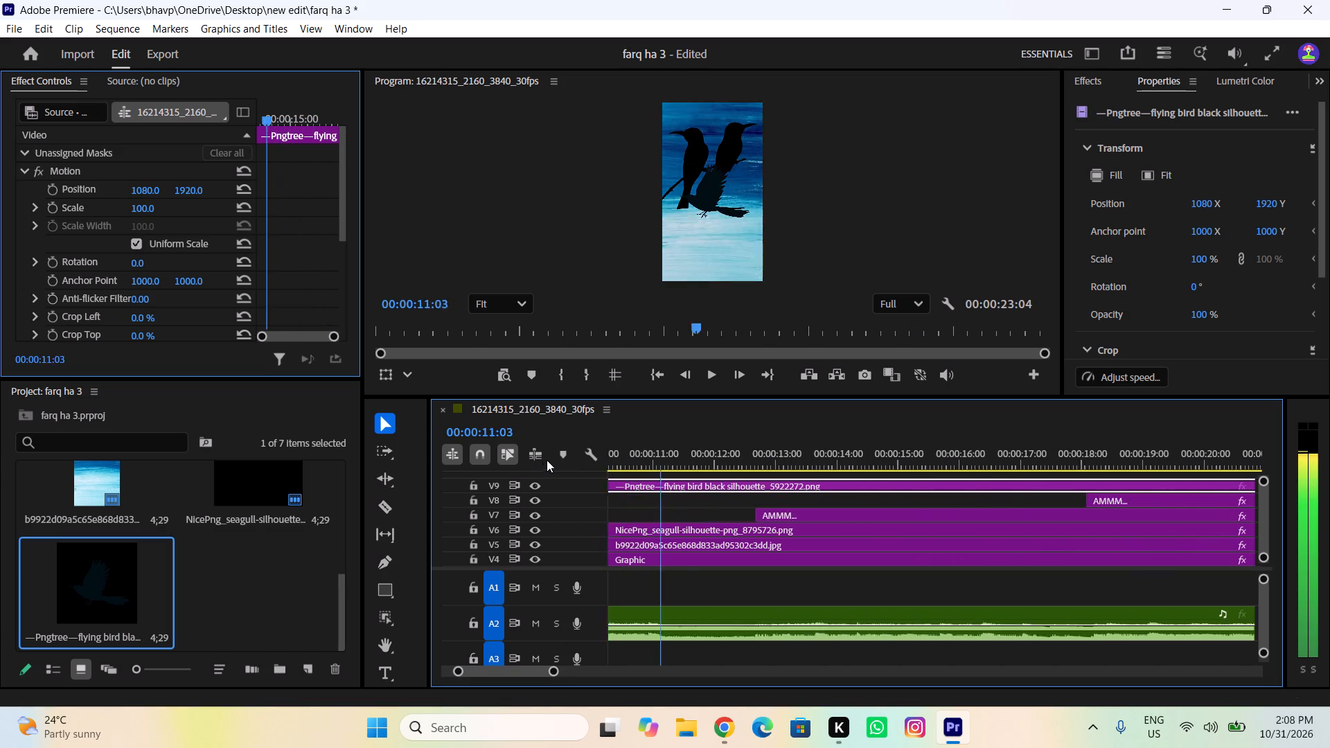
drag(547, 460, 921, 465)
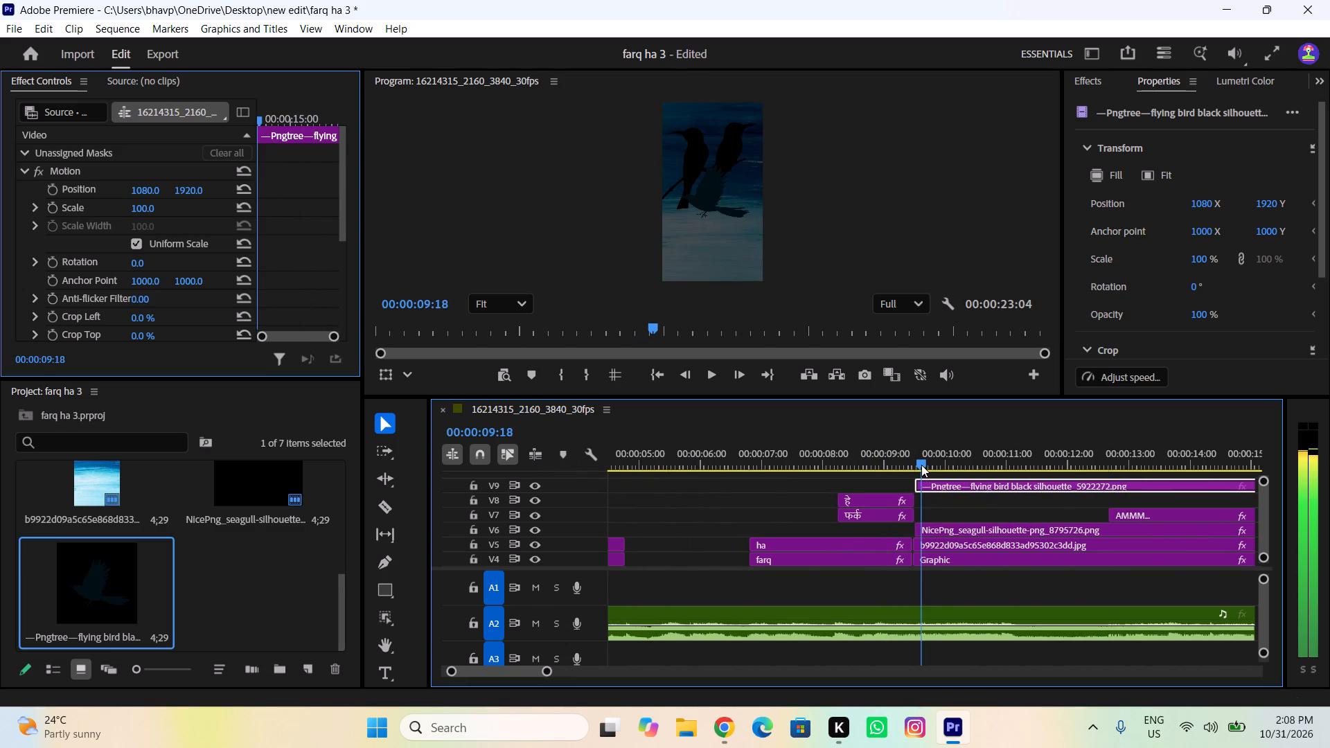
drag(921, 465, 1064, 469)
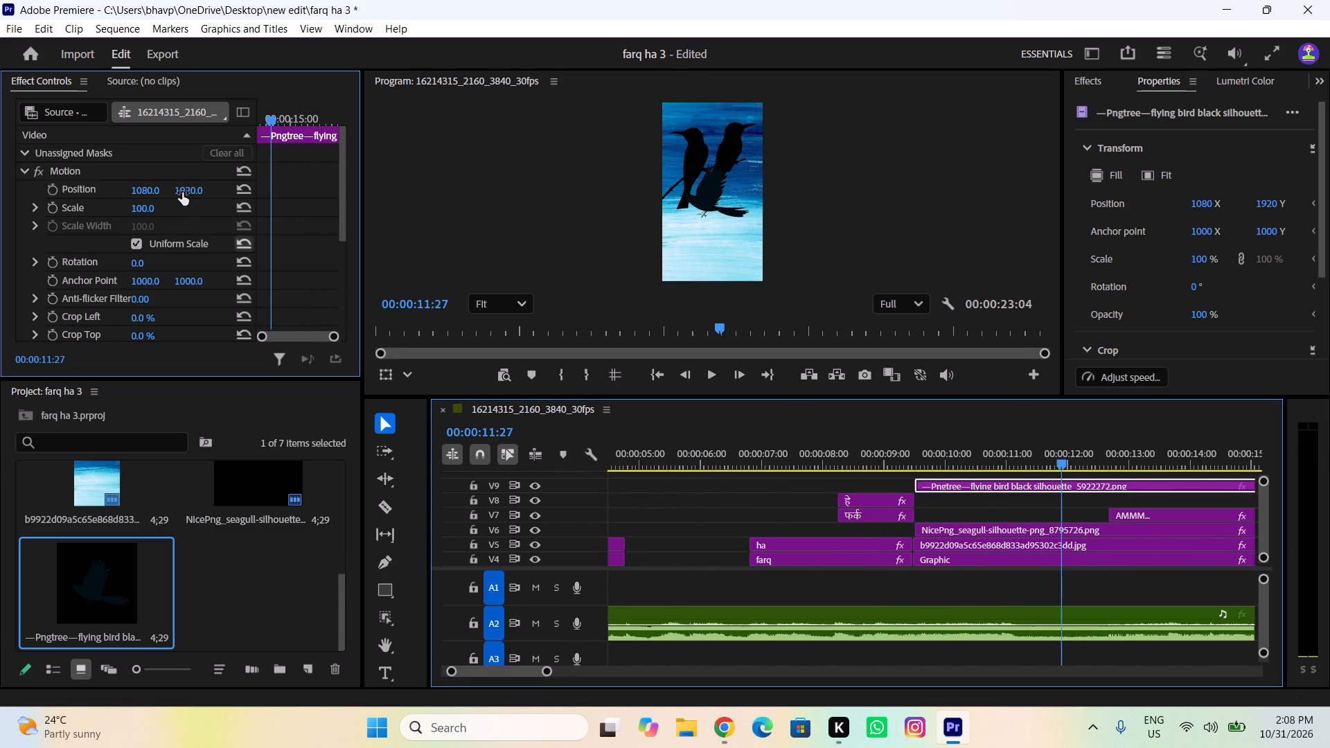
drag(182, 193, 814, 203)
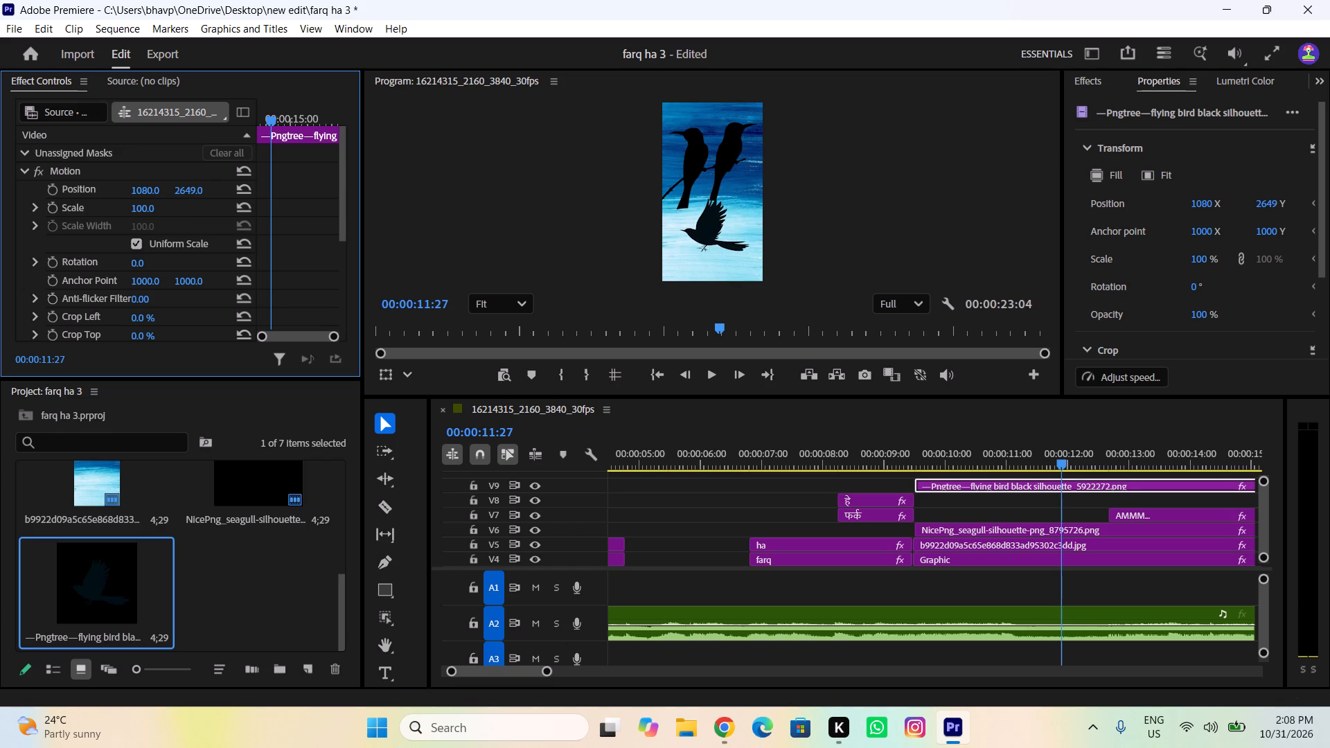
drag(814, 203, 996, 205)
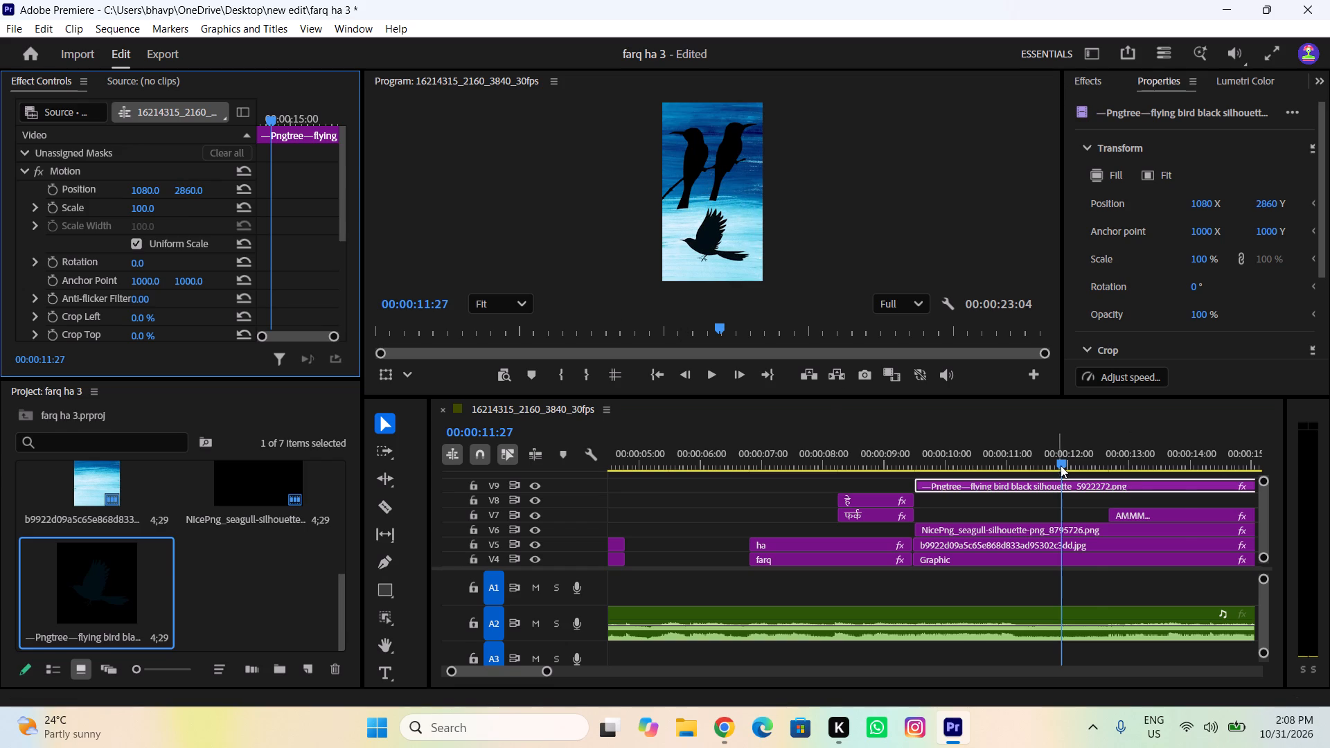
At 00:00:18:22, scale the flying bird silhouette to 43 and set its vertical position to 2425, between the two AMMM… texts.
drag(1061, 465, 1242, 485)
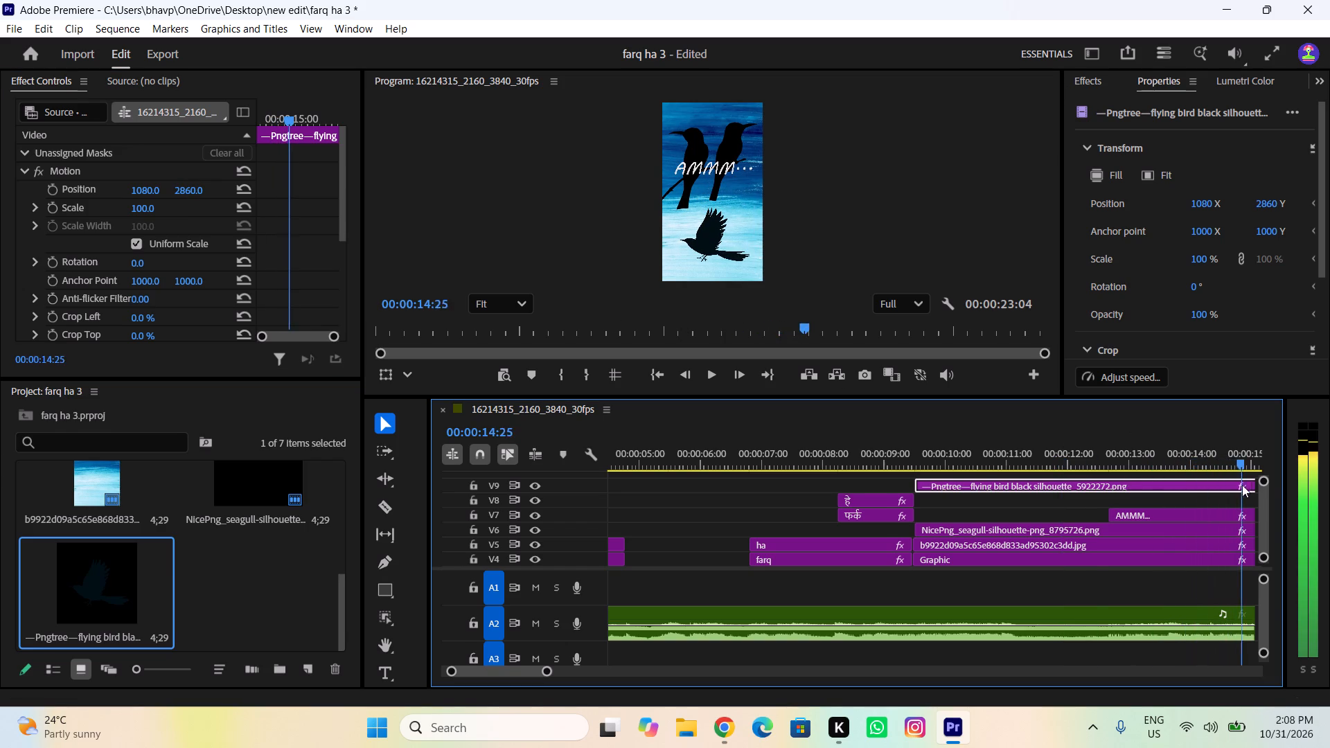
drag(1242, 485, 880, 509)
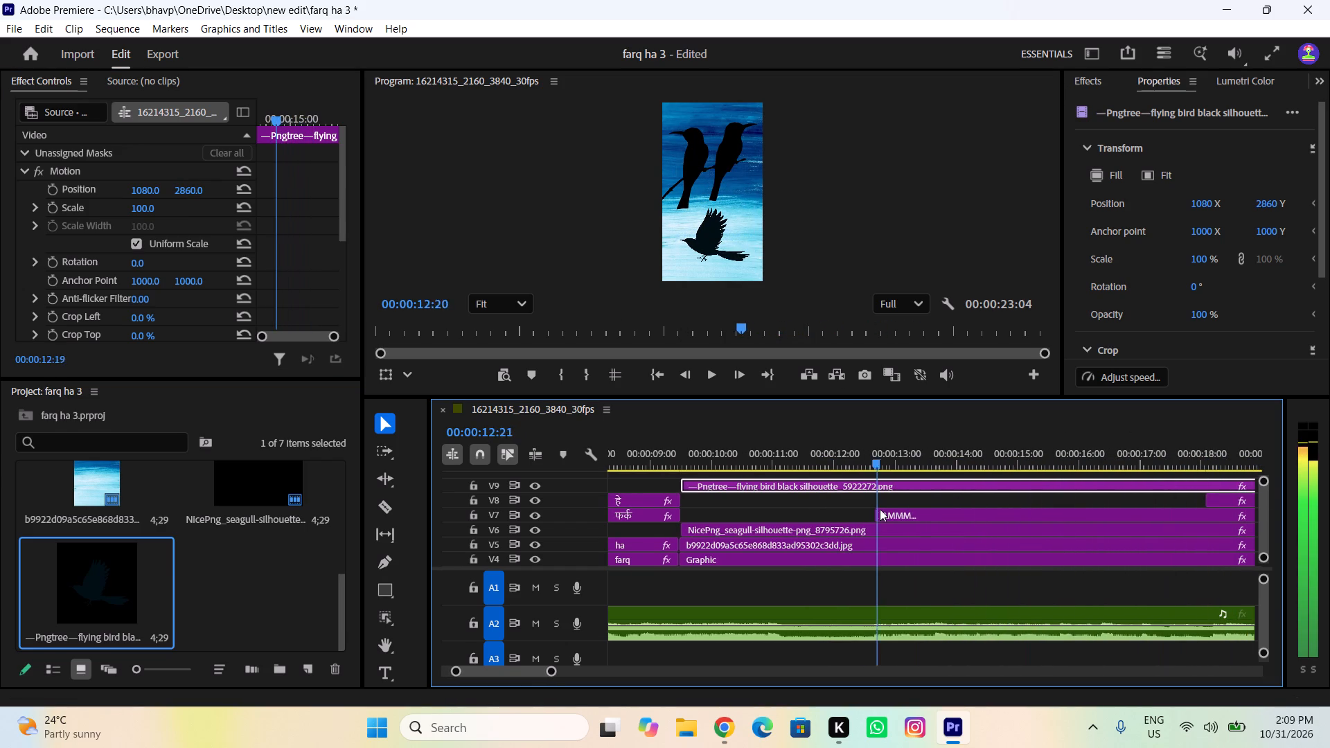
drag(880, 509, 1176, 513)
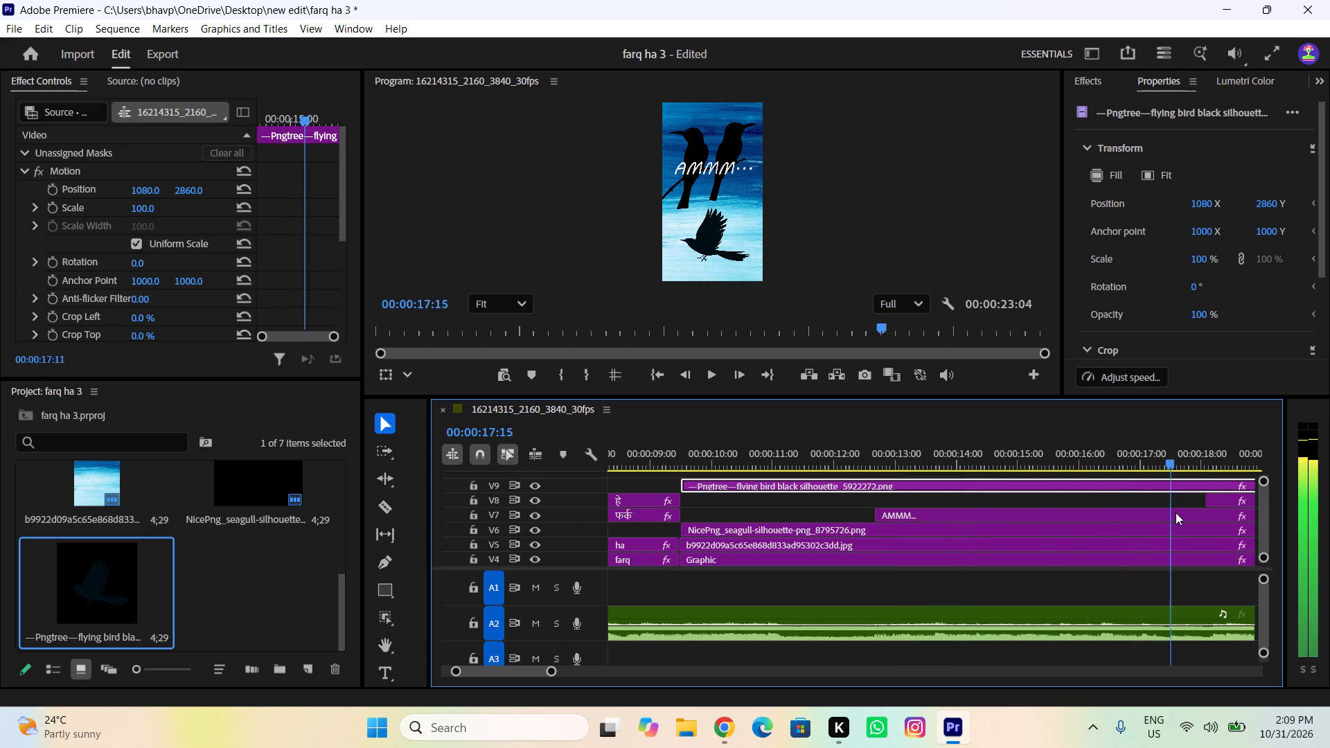
drag(1176, 513, 1245, 523)
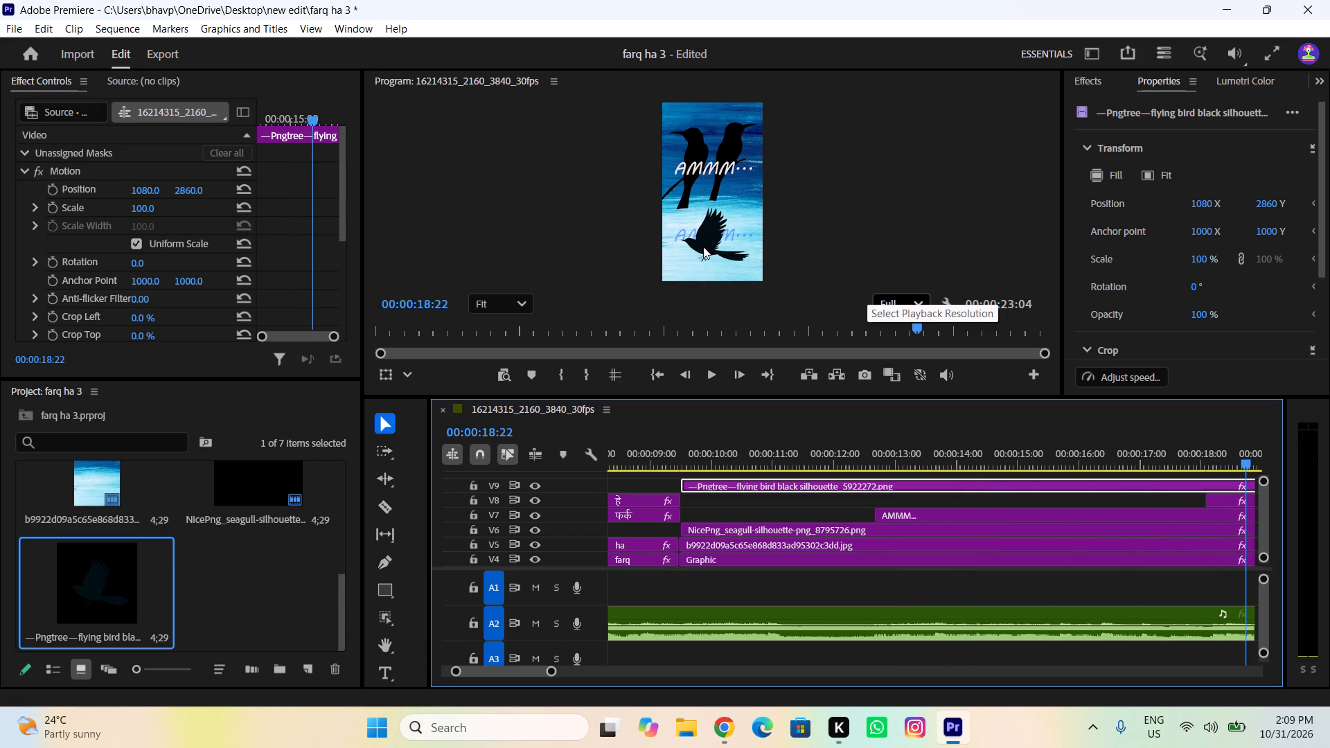
click(703, 247)
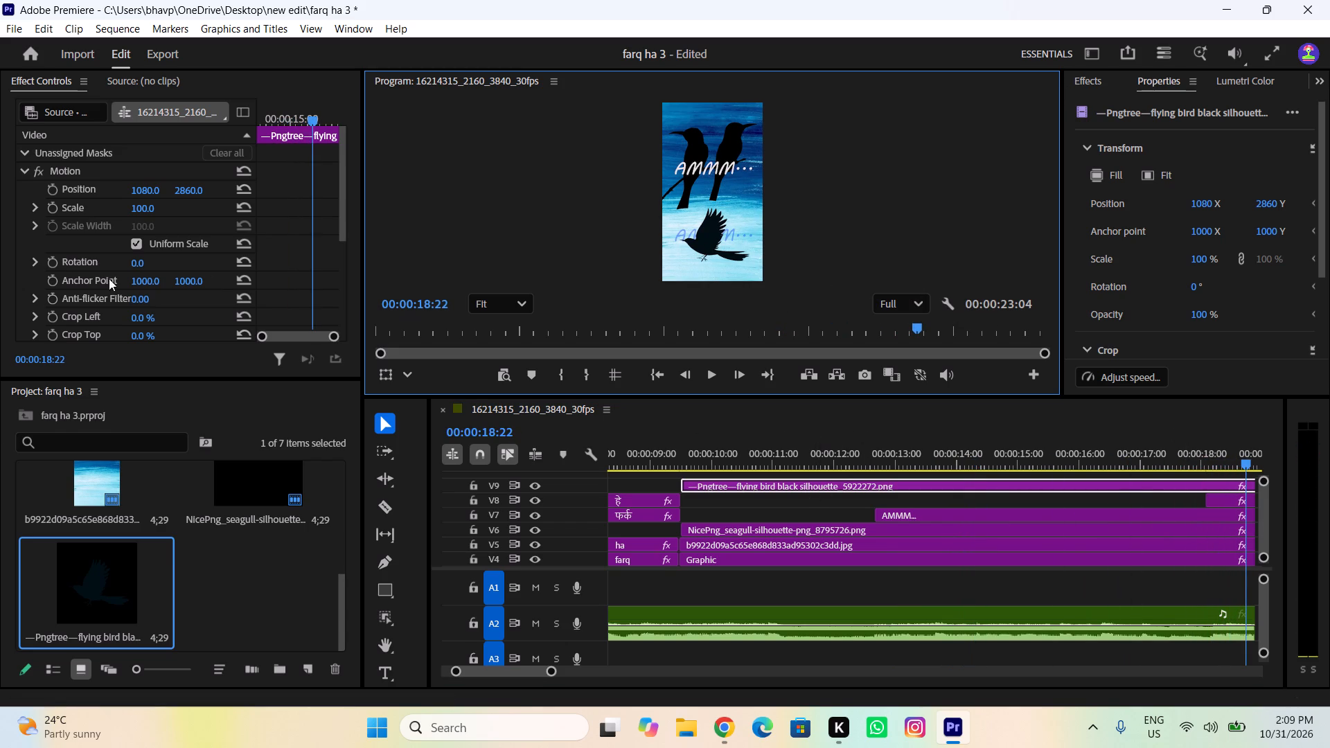
drag(151, 209, 94, 214)
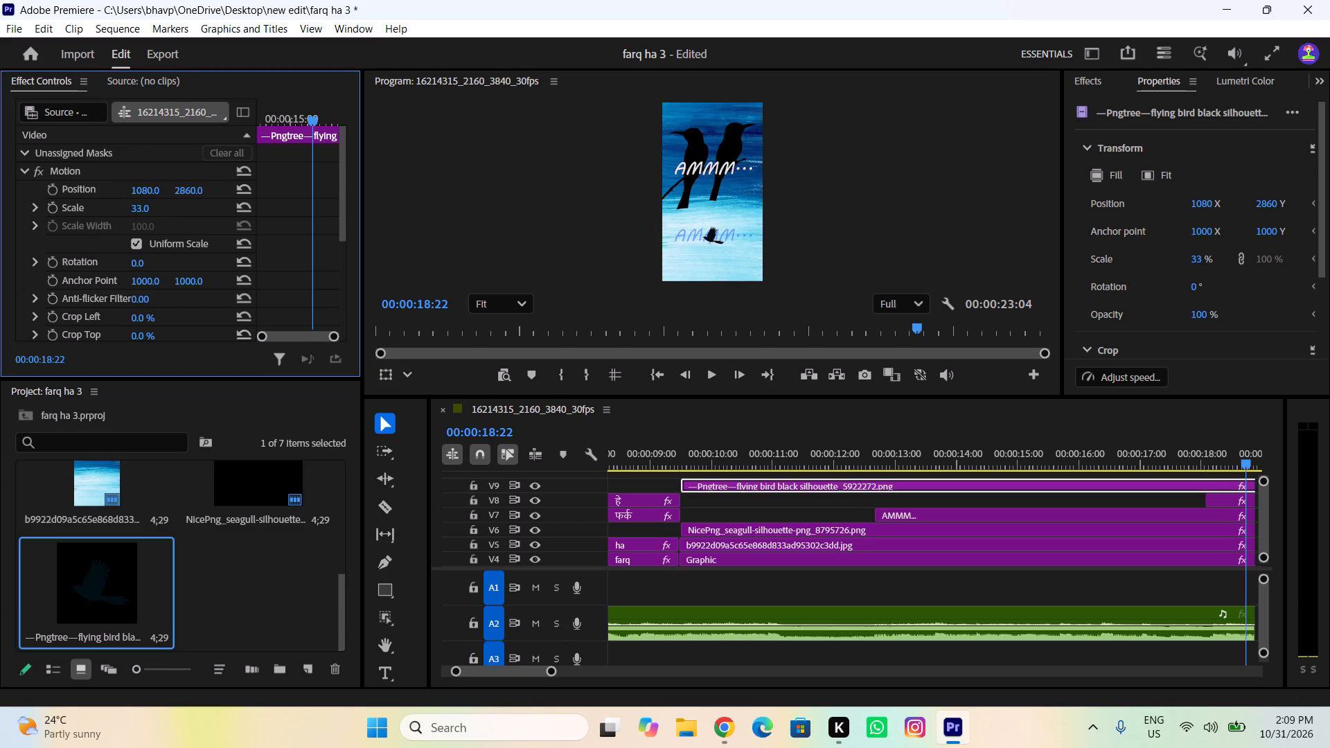
drag(94, 214, 102, 219)
drag(181, 191, 168, 193)
Search the effects for "fli" and apply Horizontal Flip to the flying bird silhouette clip on track V9.
scroll(163, 239, down, 2)
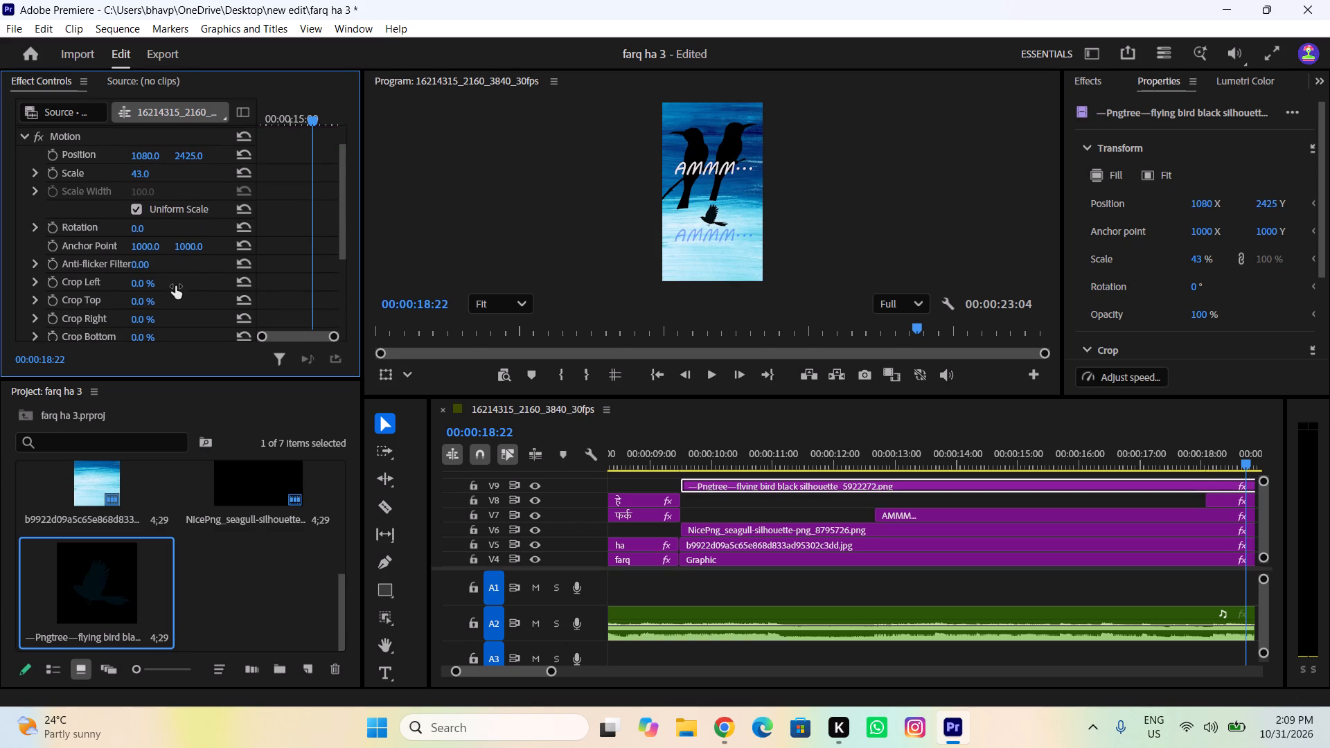
scroll(166, 269, down, 8)
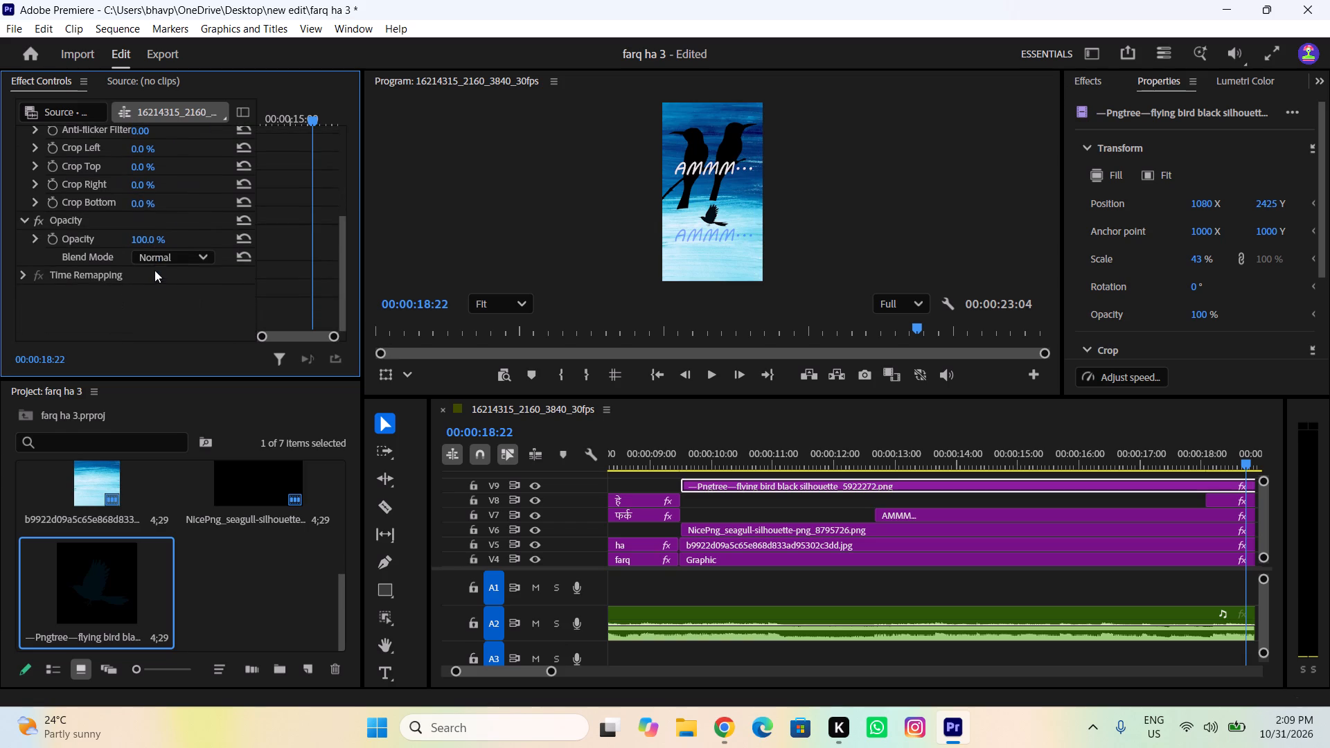
click(1097, 70)
click(1090, 89)
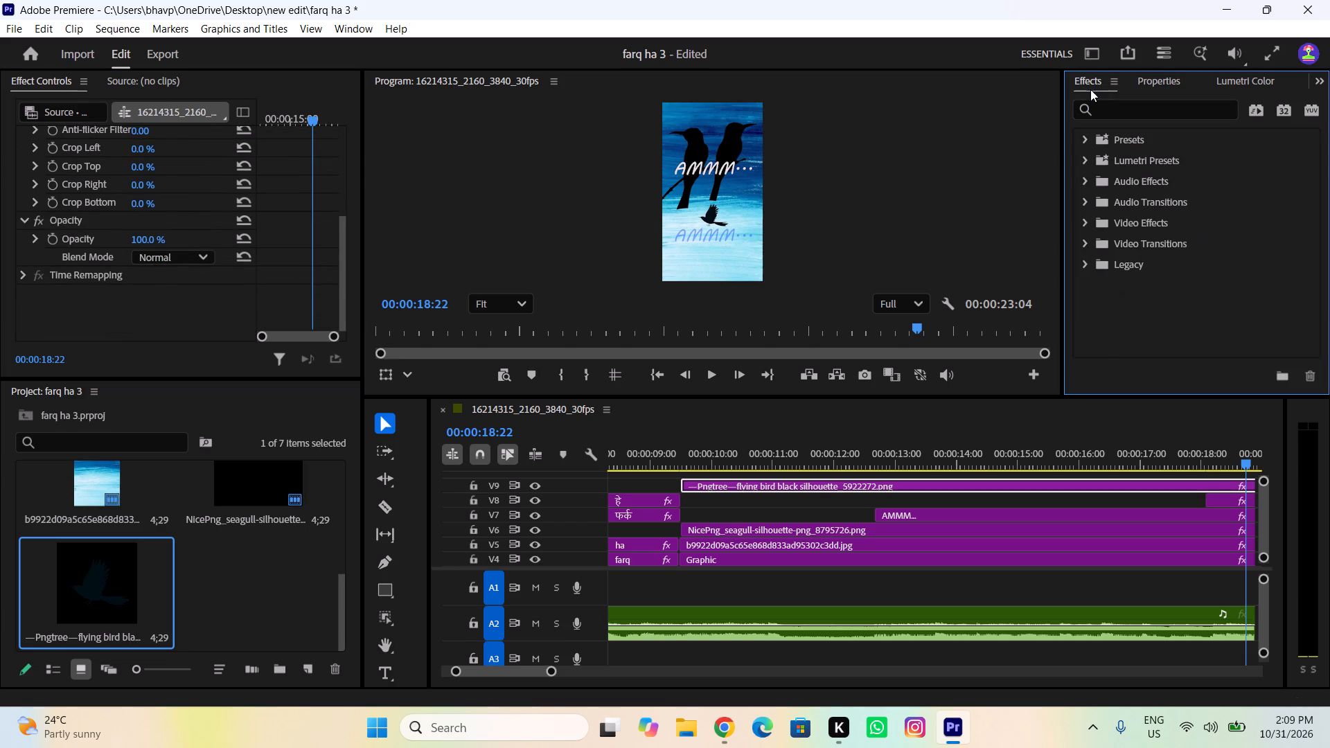
click(1134, 117)
click(1134, 116)
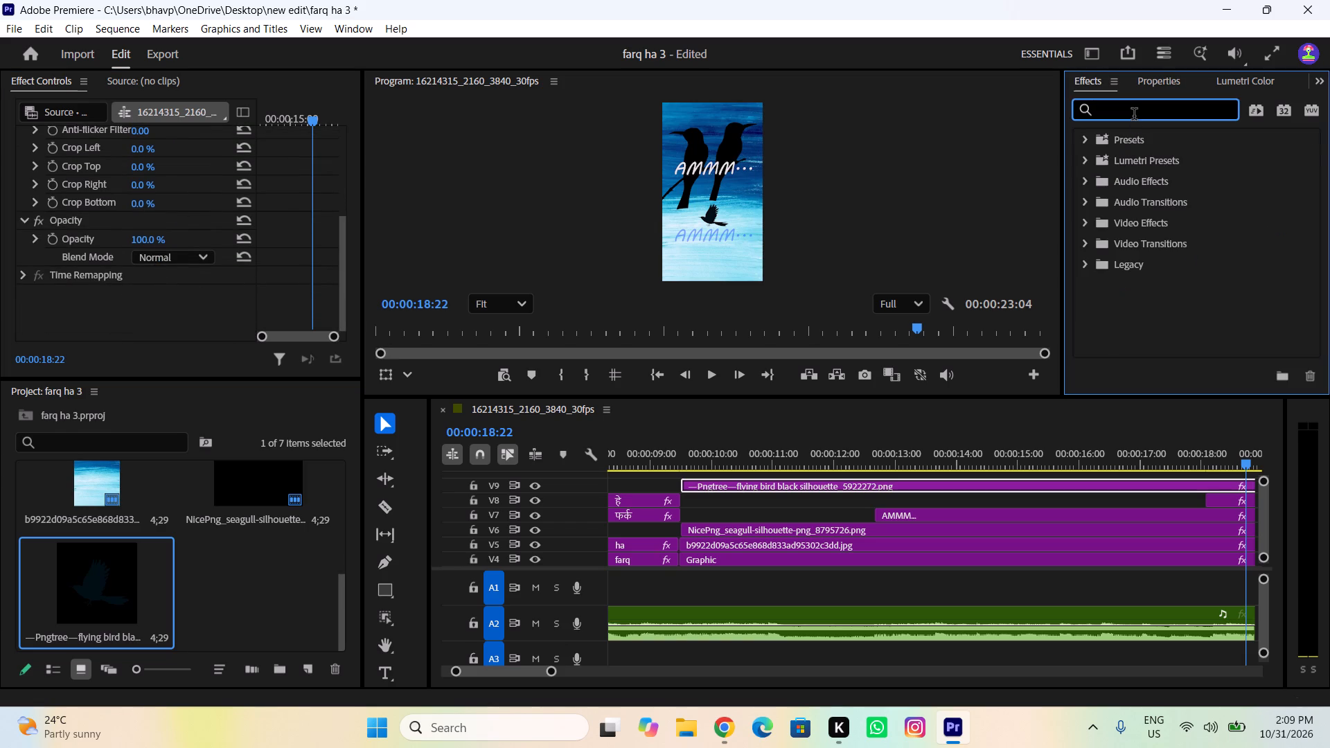
text(fli)
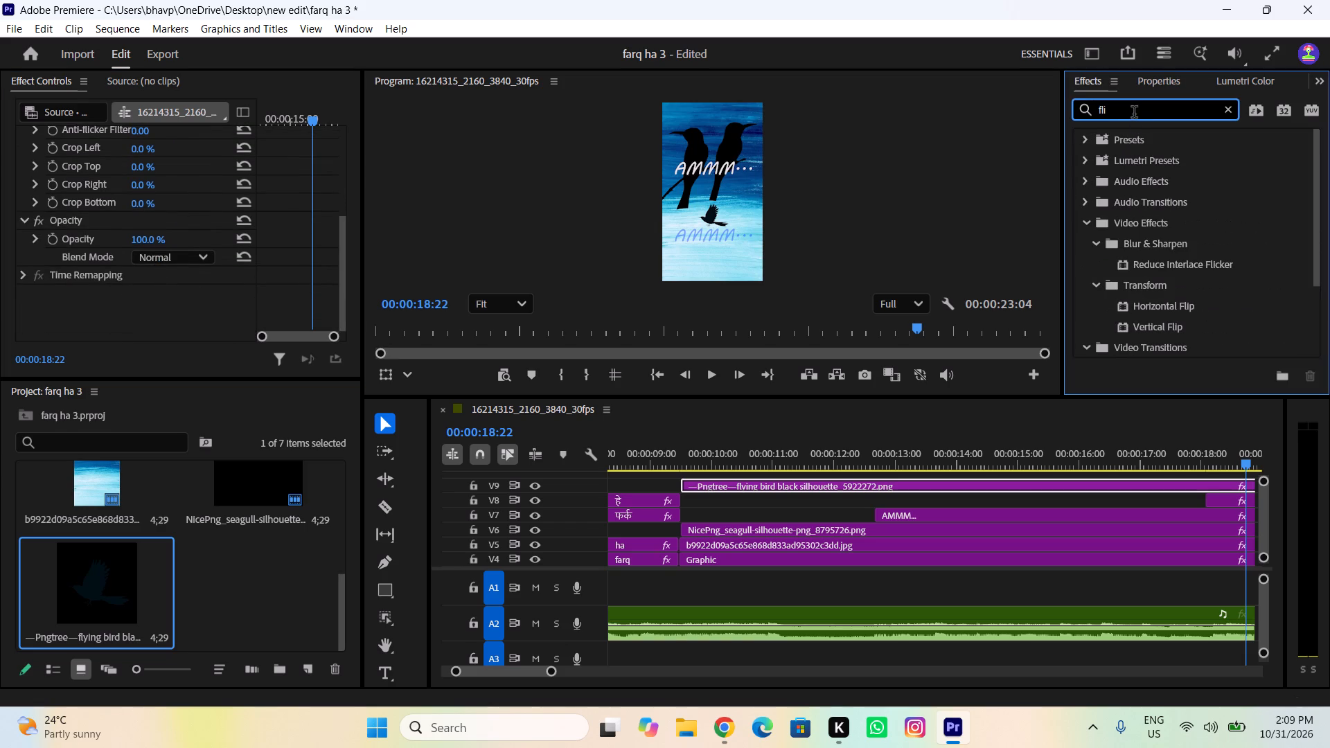
drag(1176, 314, 1174, 312)
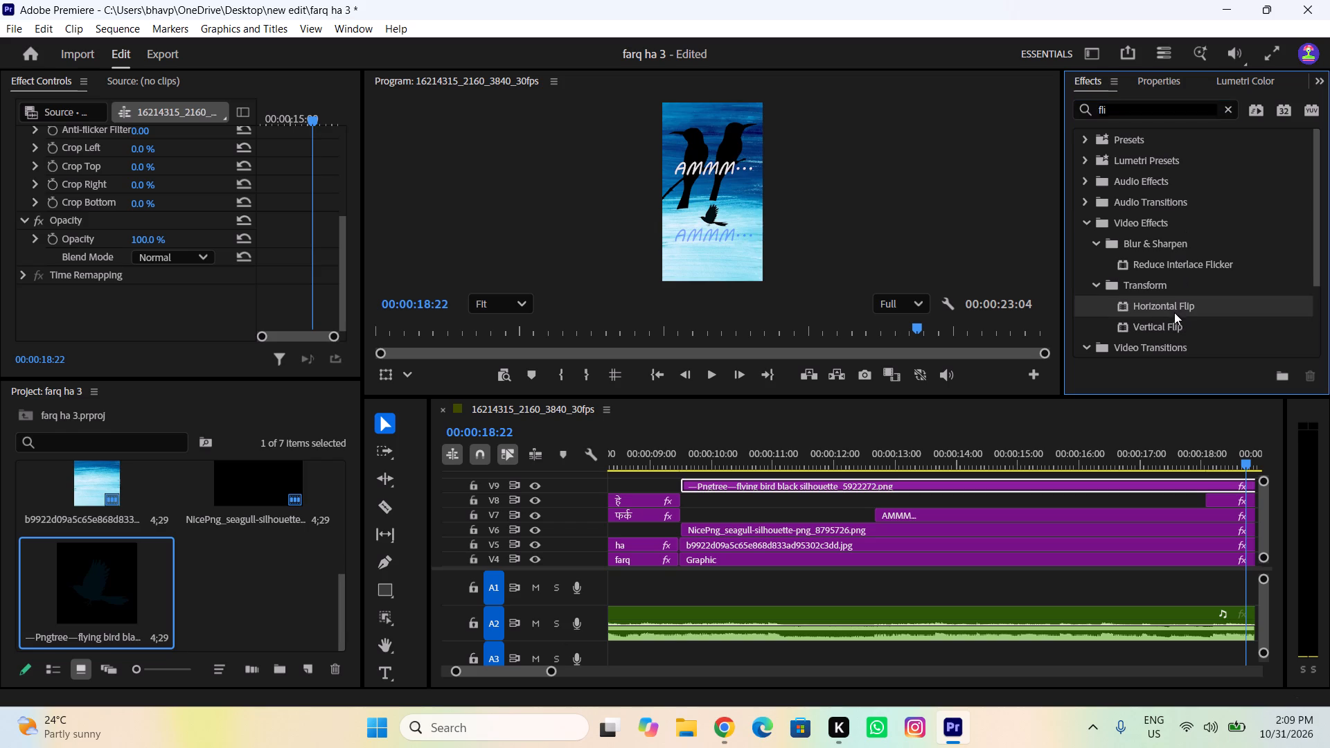
drag(1174, 312, 918, 483)
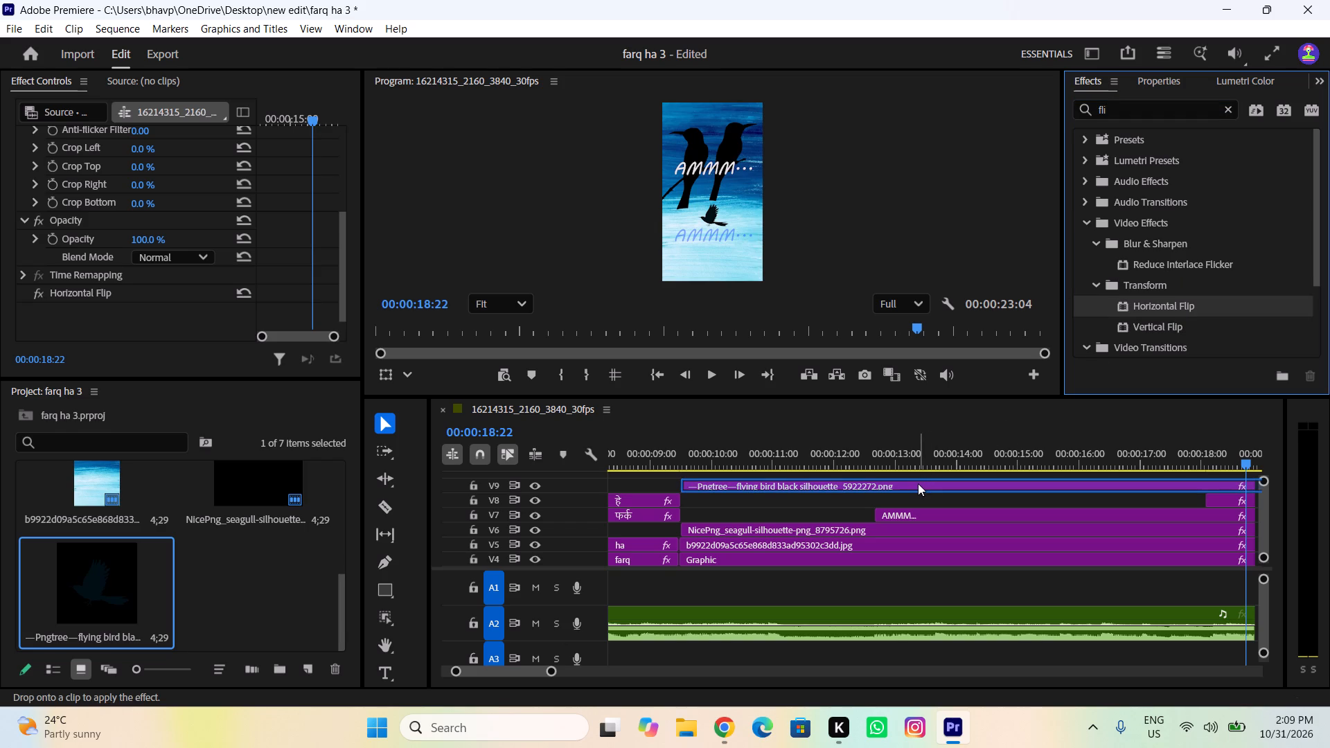
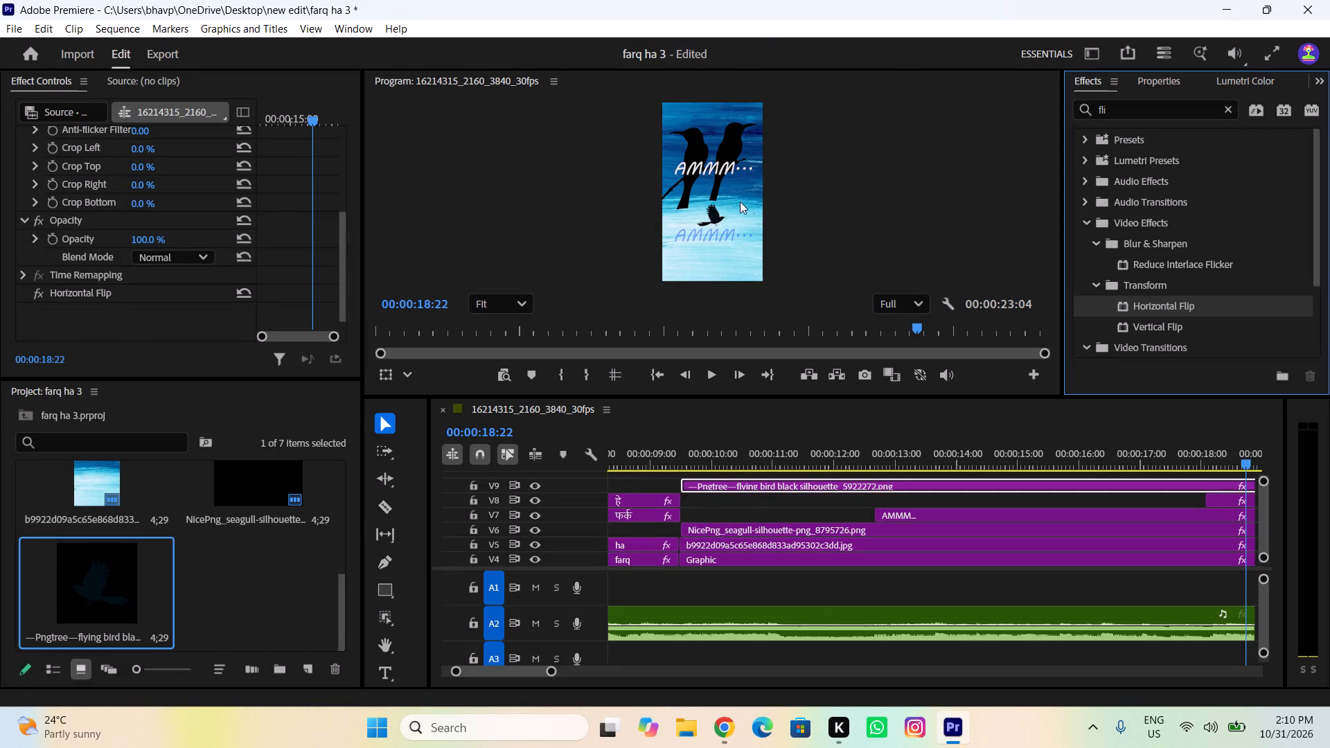
Swap the track order so the later AMMM… text clip sits on V9 above the flying bird clip on V8.
scroll(714, 197, up, 11)
scroll(620, 220, down, 3)
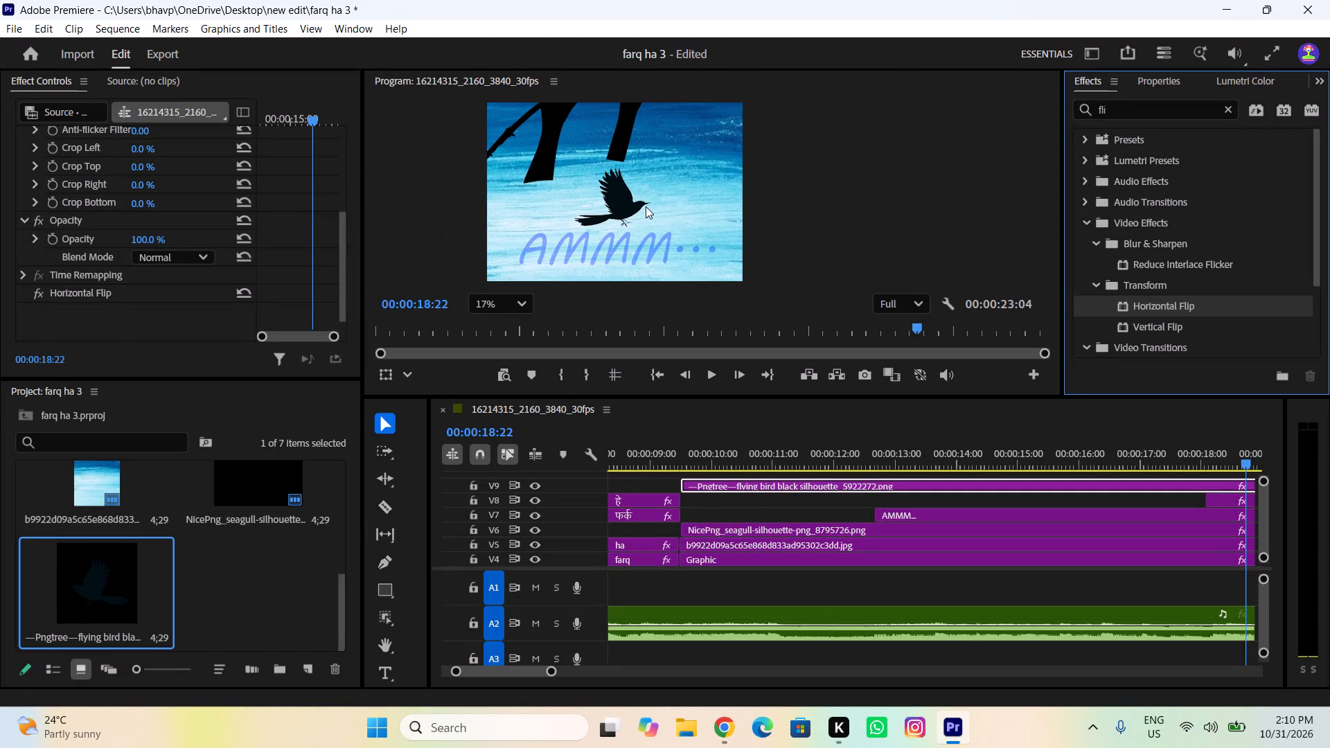
scroll(619, 211, down, 4)
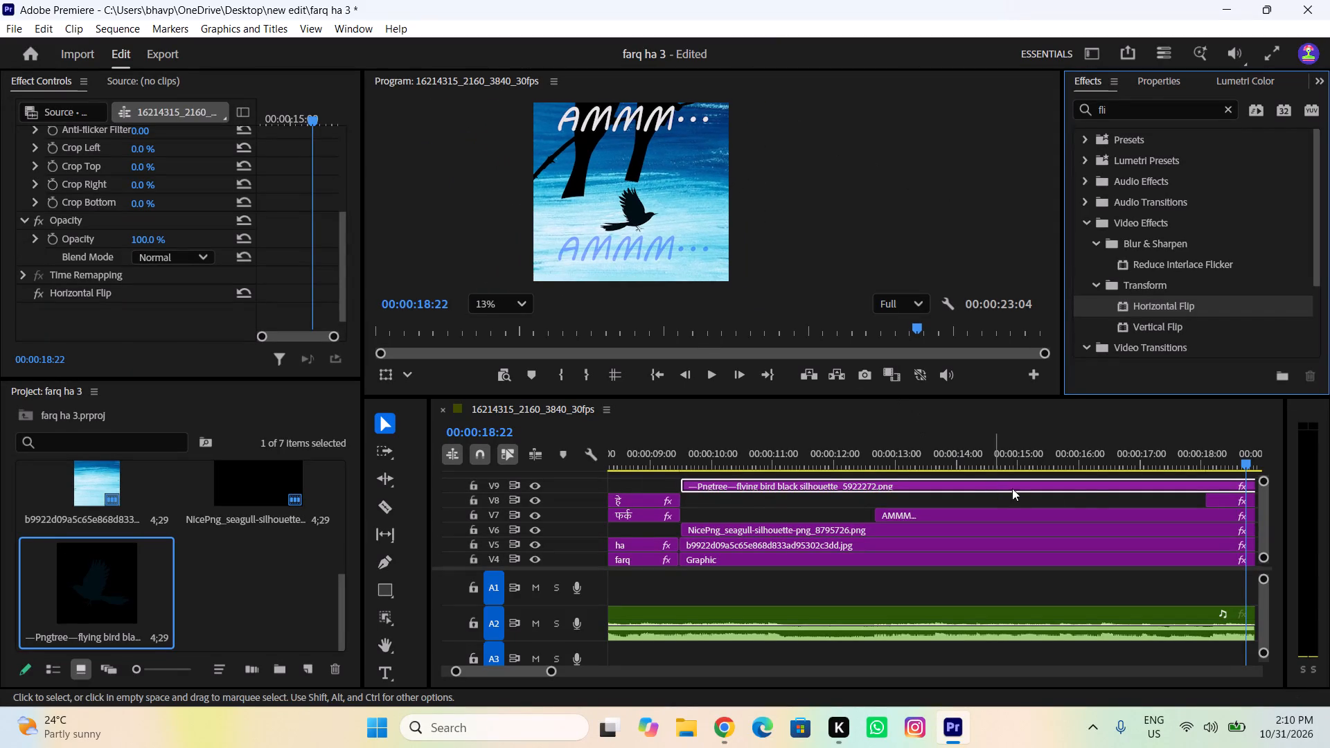
scroll(1061, 467, down, 10)
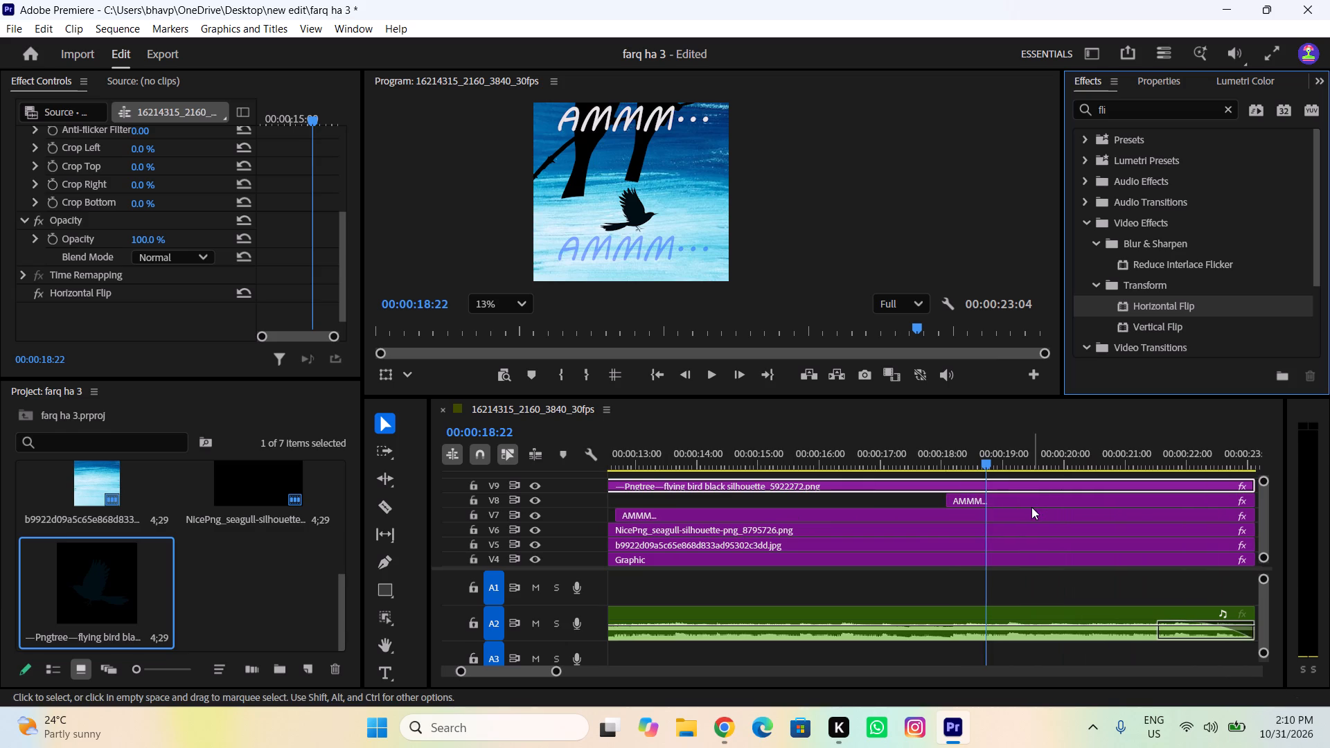
drag(965, 498, 963, 474)
drag(963, 486, 963, 494)
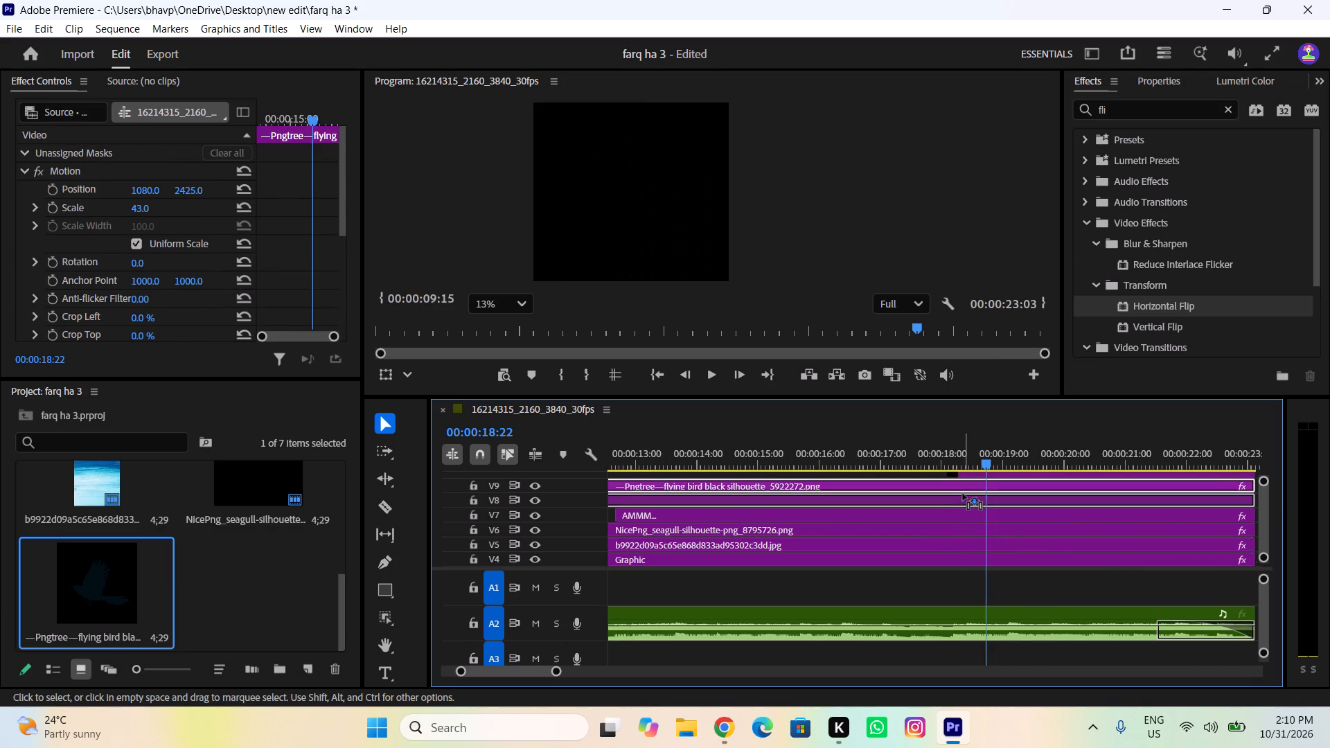
drag(963, 494, 963, 497)
drag(977, 472, 977, 481)
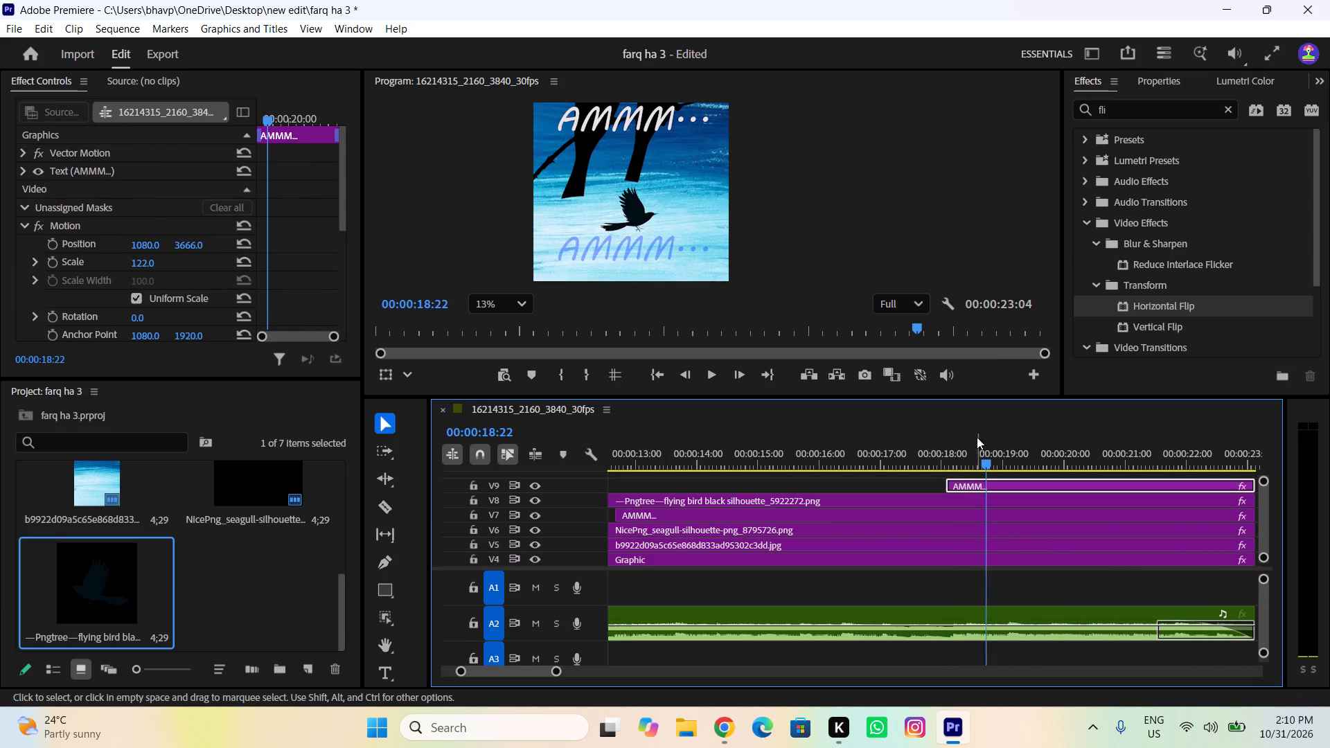
Move the flying bird silhouette on V8 to position 206, 2796, beside the lower AMMM… text.
click(840, 497)
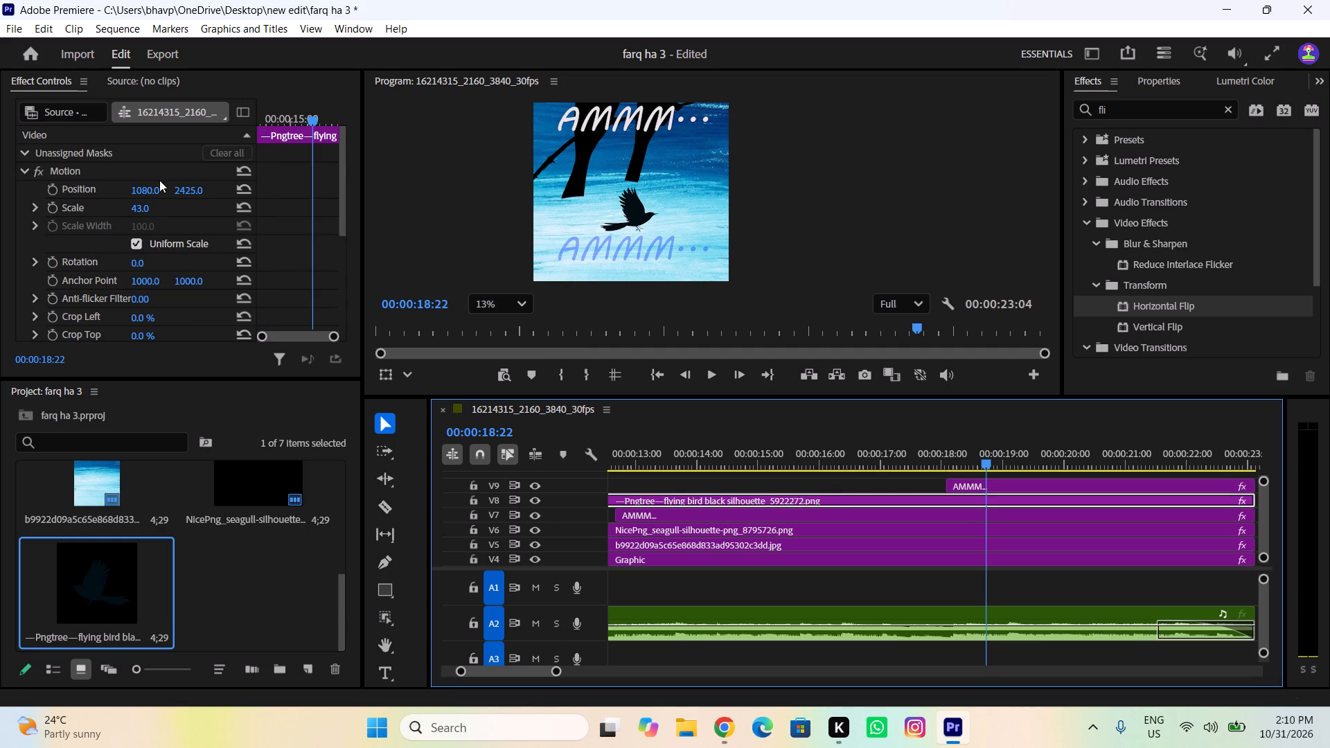
drag(143, 188, 60, 195)
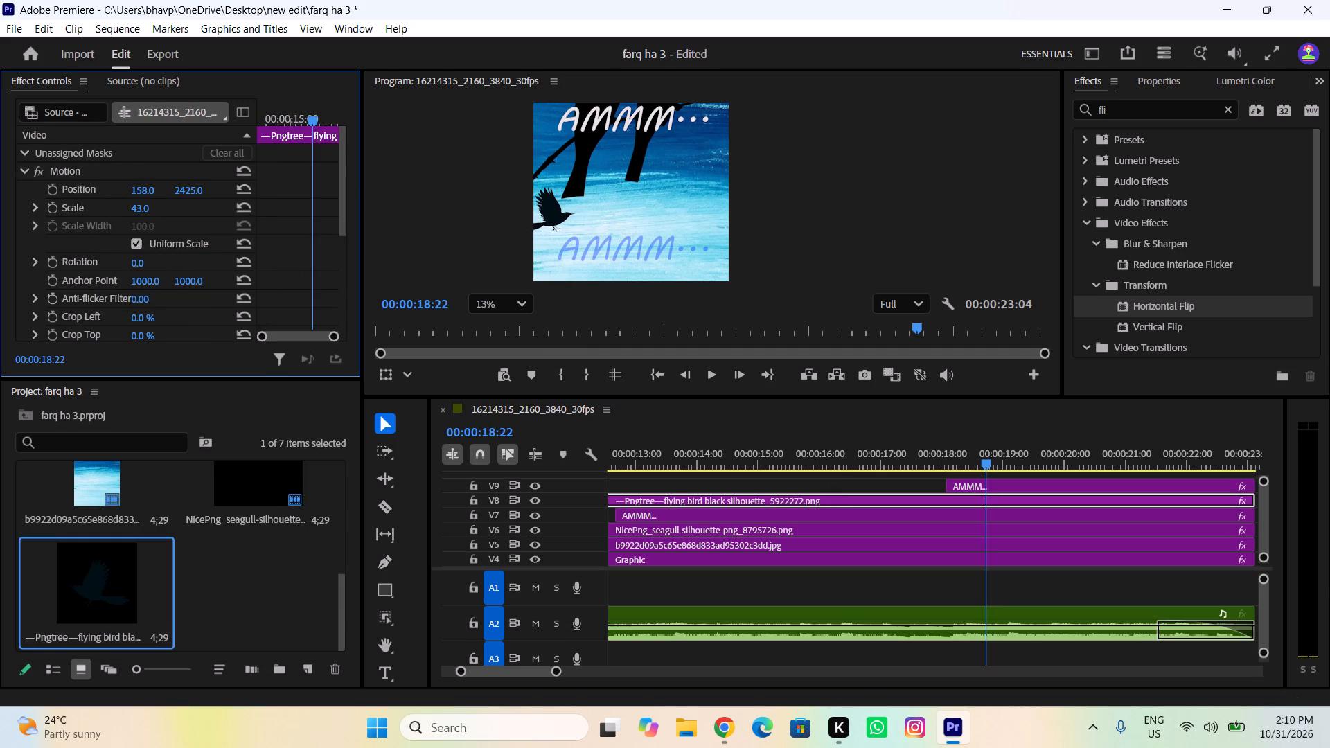
drag(60, 195, 102, 204)
drag(183, 190, 484, 197)
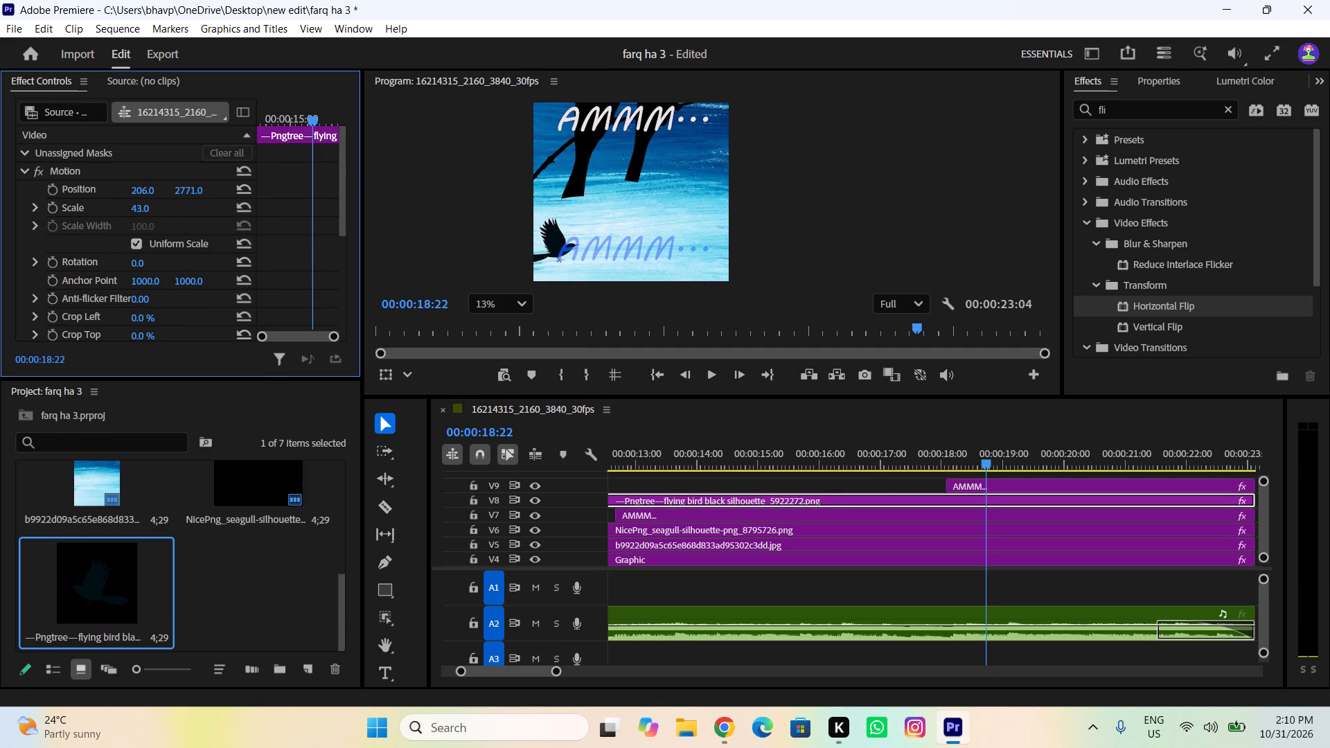
drag(484, 197, 504, 197)
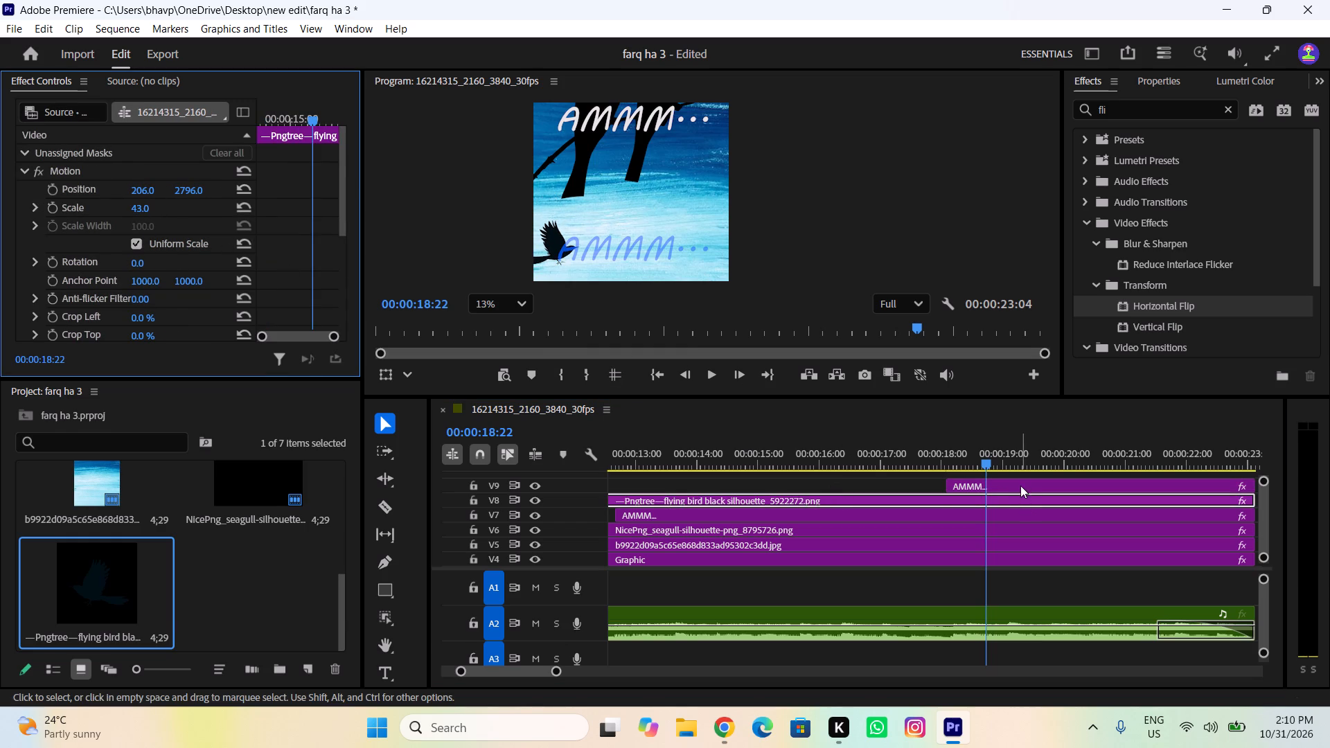
Move the later AMMM… text clip from V9 up to V10.
drag(1021, 483, 1021, 474)
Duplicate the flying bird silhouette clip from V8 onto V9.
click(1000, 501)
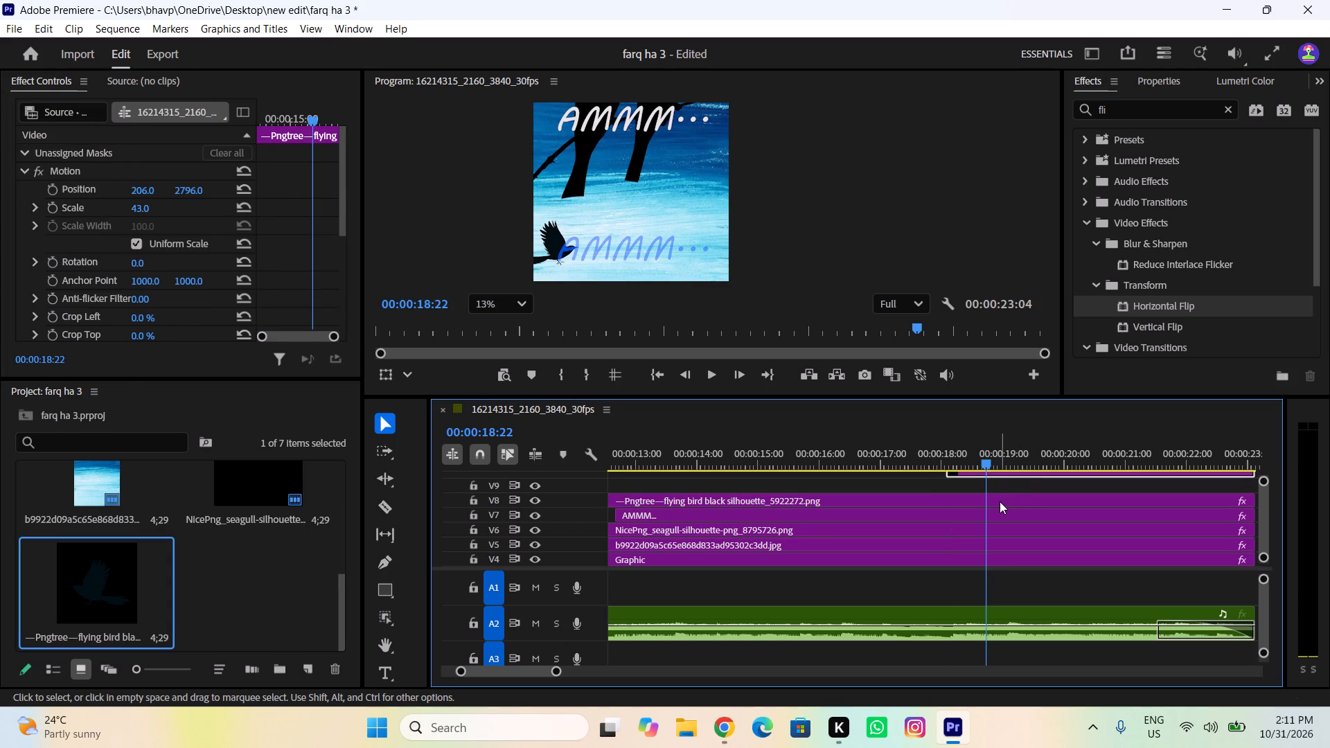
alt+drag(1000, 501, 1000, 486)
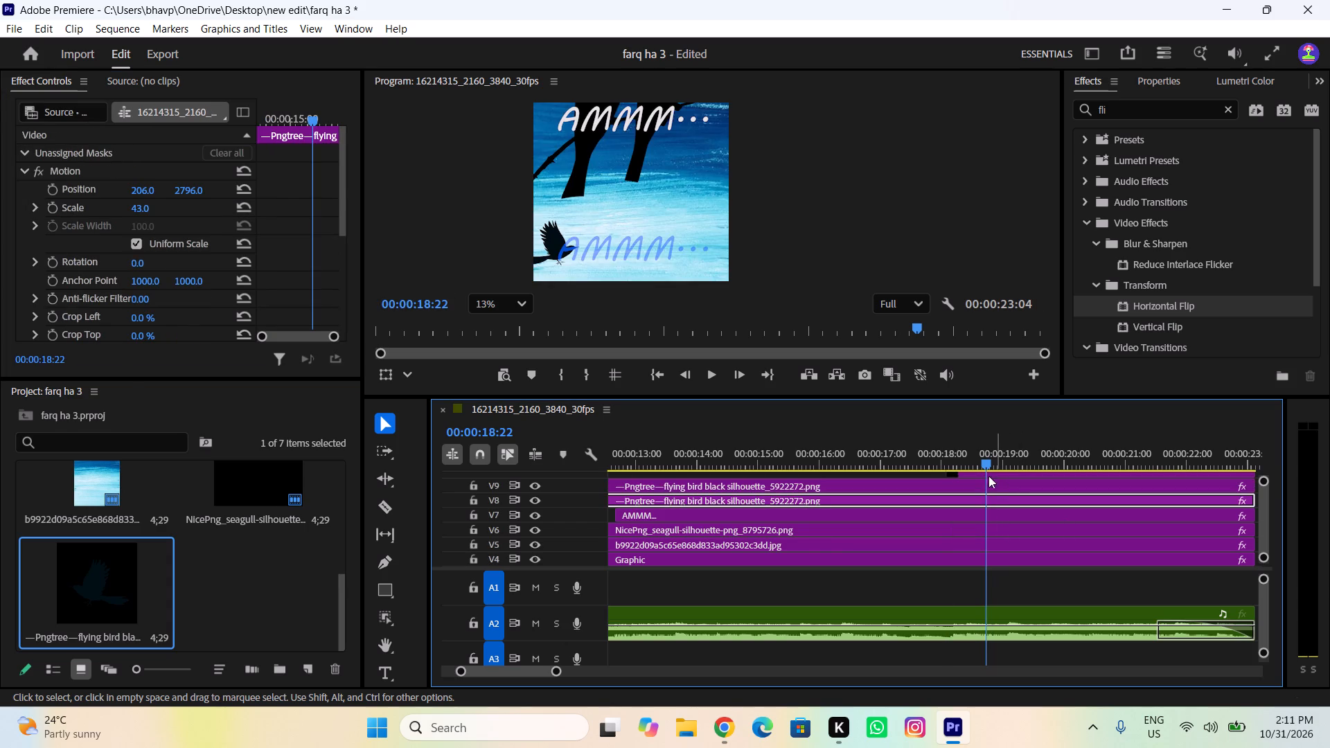
Play and scrub through the bird scene from just before its start to check the flying bird against the AMMM… texts.
drag(952, 455, 668, 467)
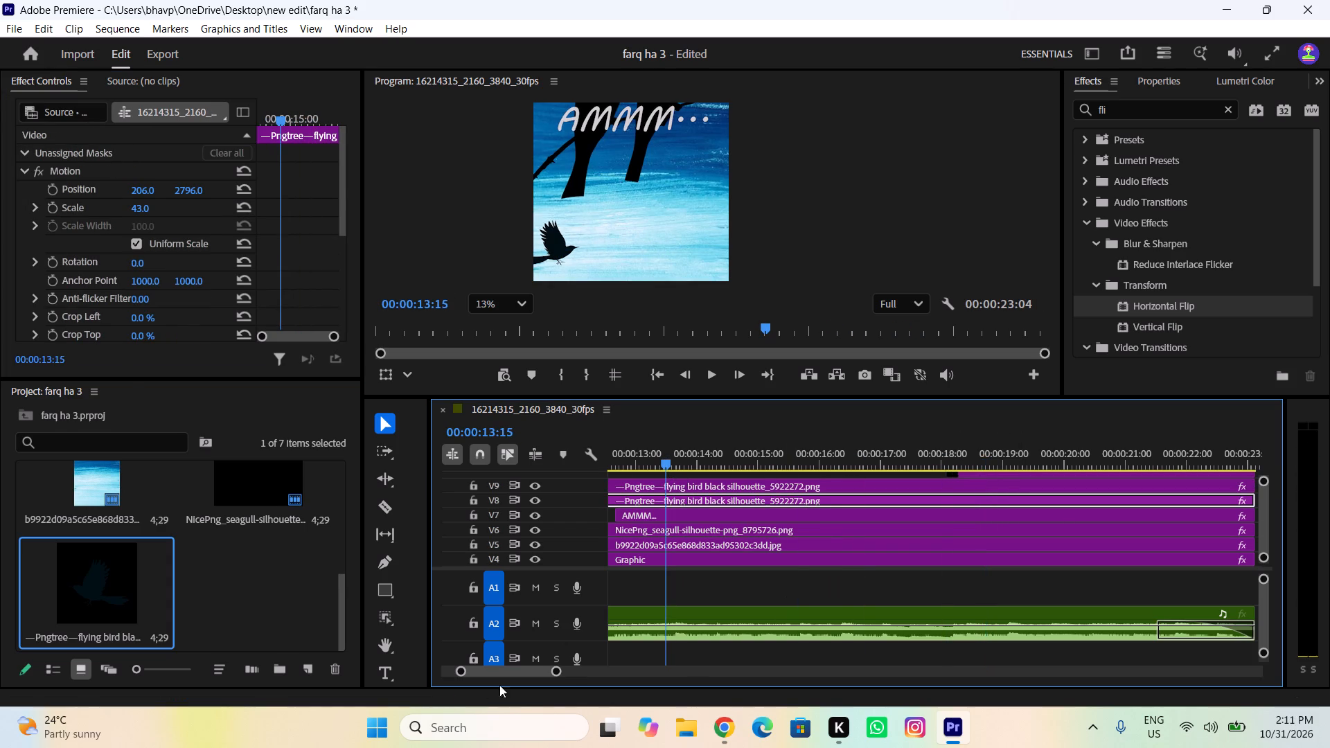
drag(559, 670, 594, 677)
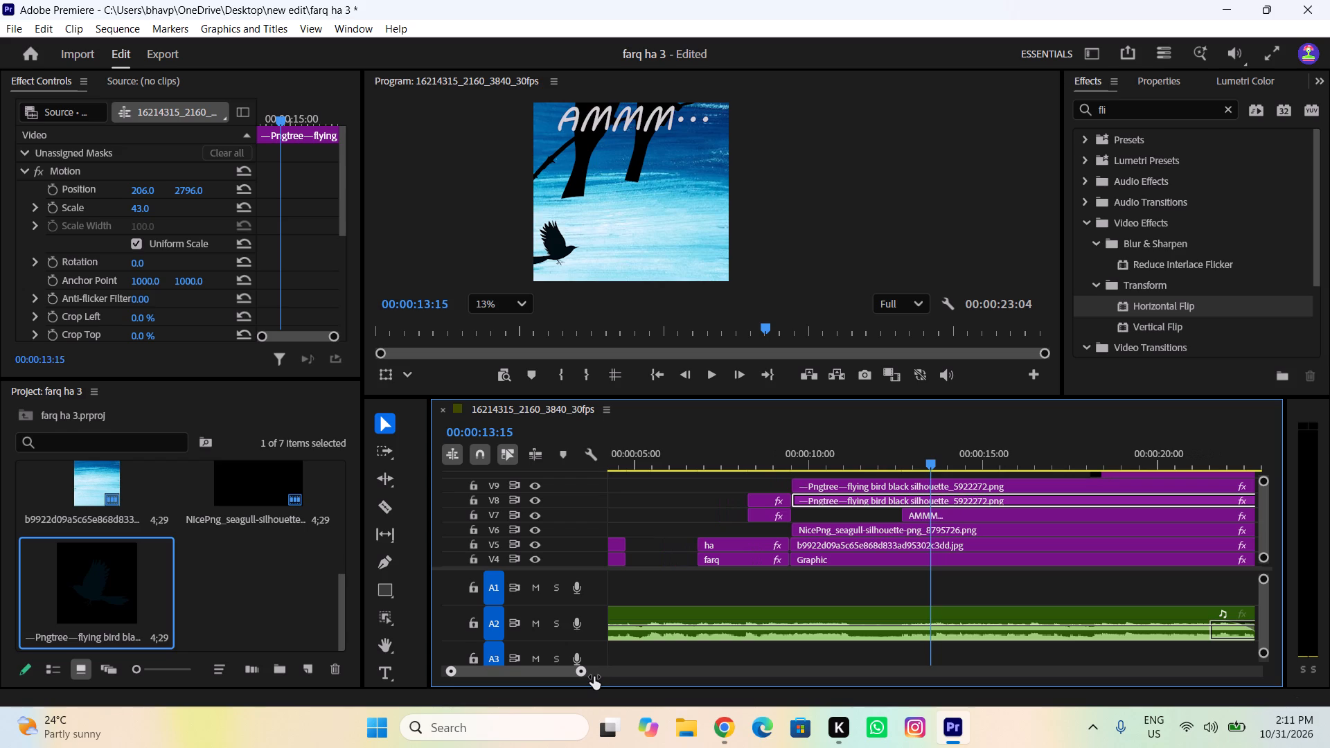
drag(594, 677, 630, 677)
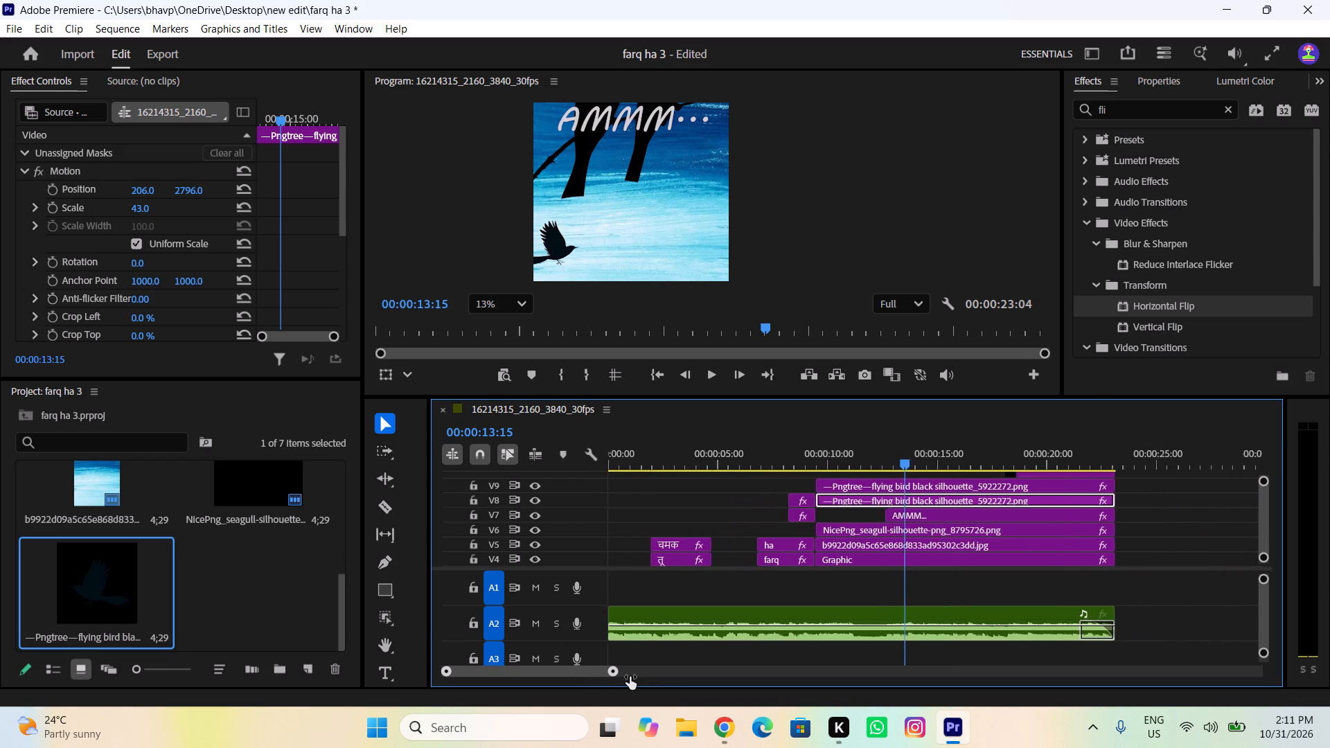
drag(630, 677, 615, 677)
drag(931, 454, 795, 465)
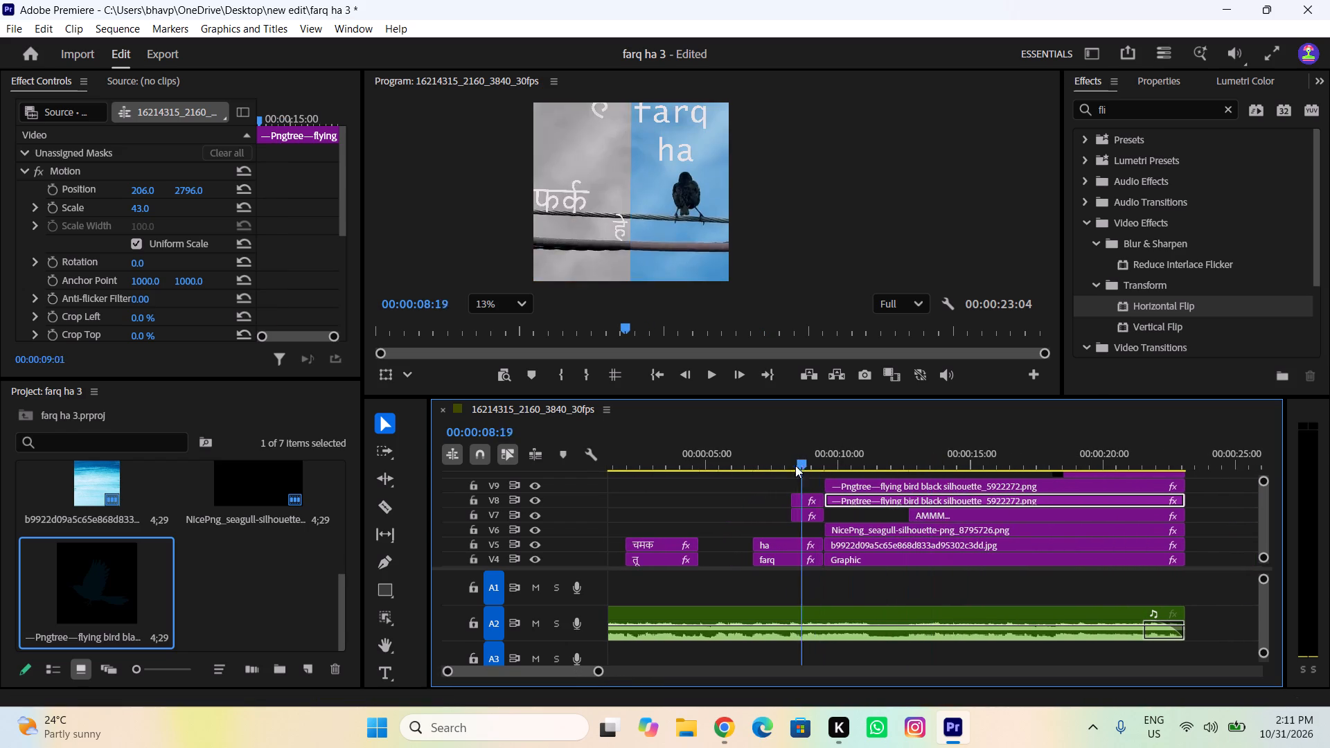
drag(795, 465, 792, 466)
key(space)
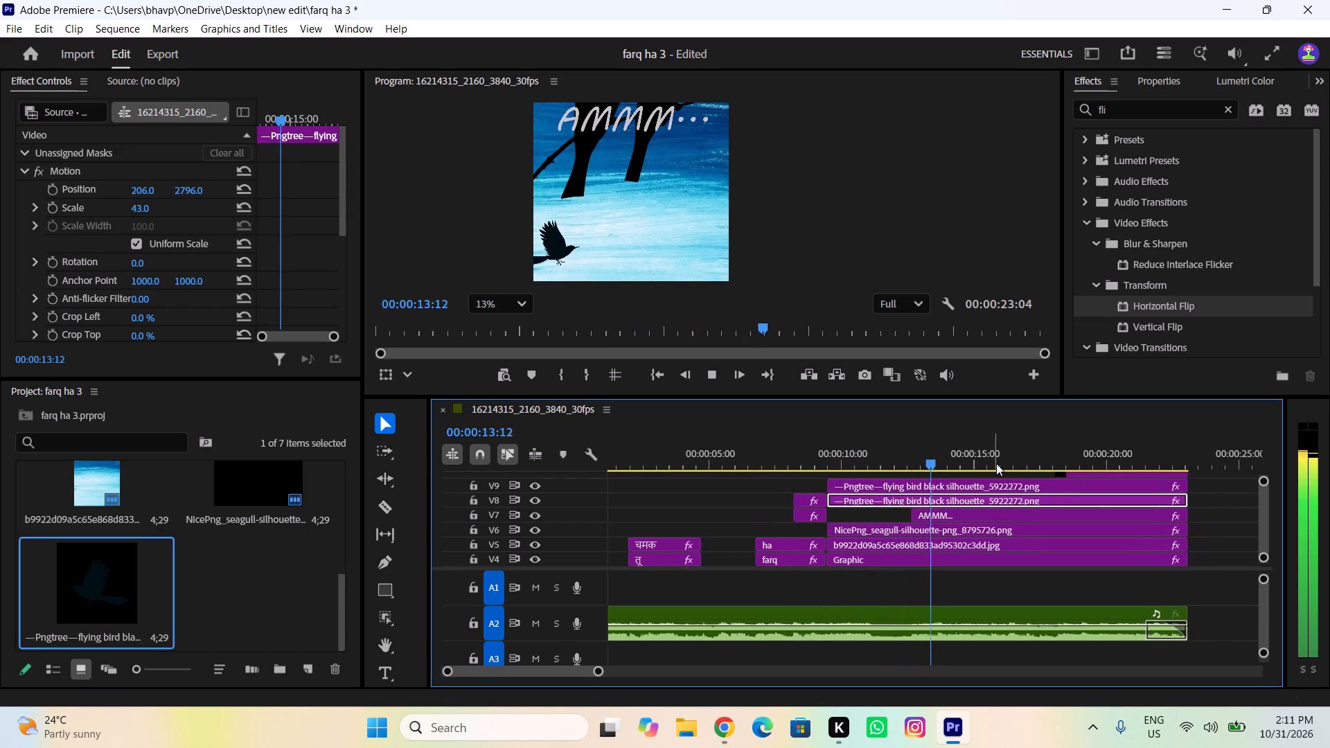
key(space)
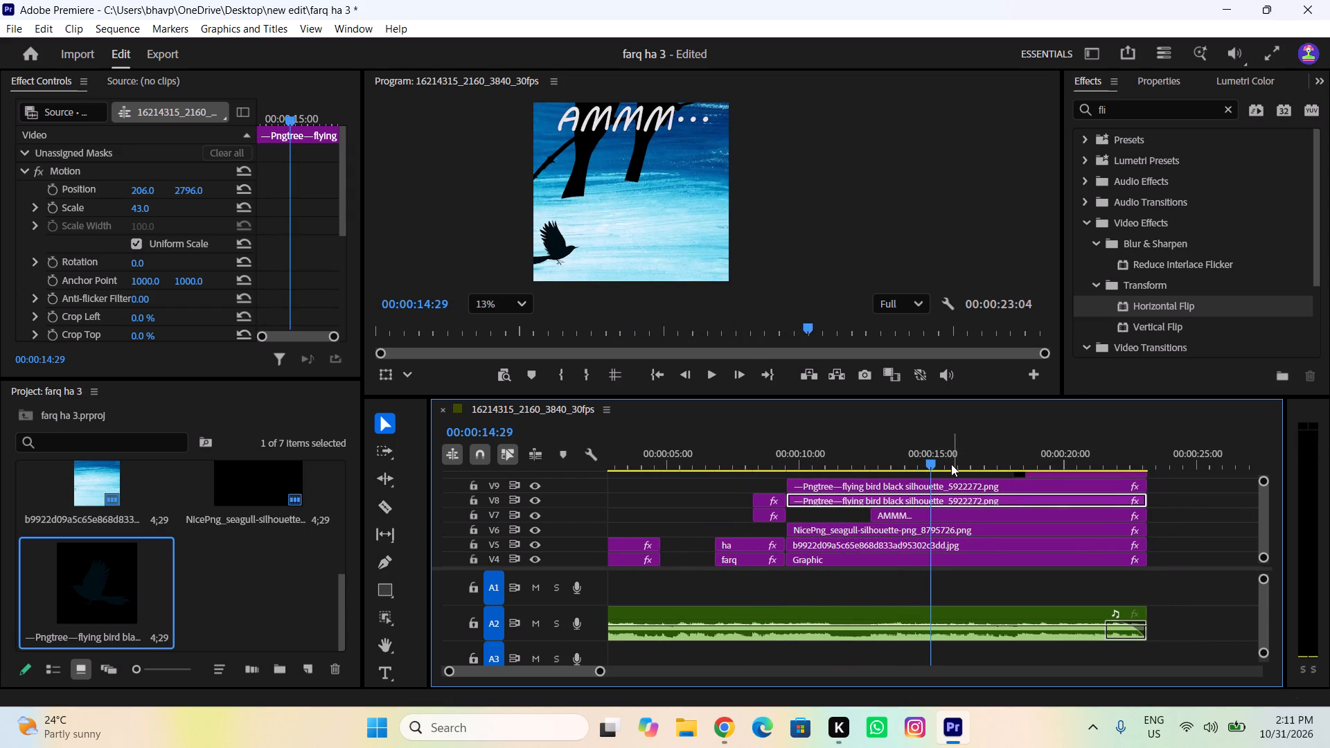
drag(945, 464, 1031, 504)
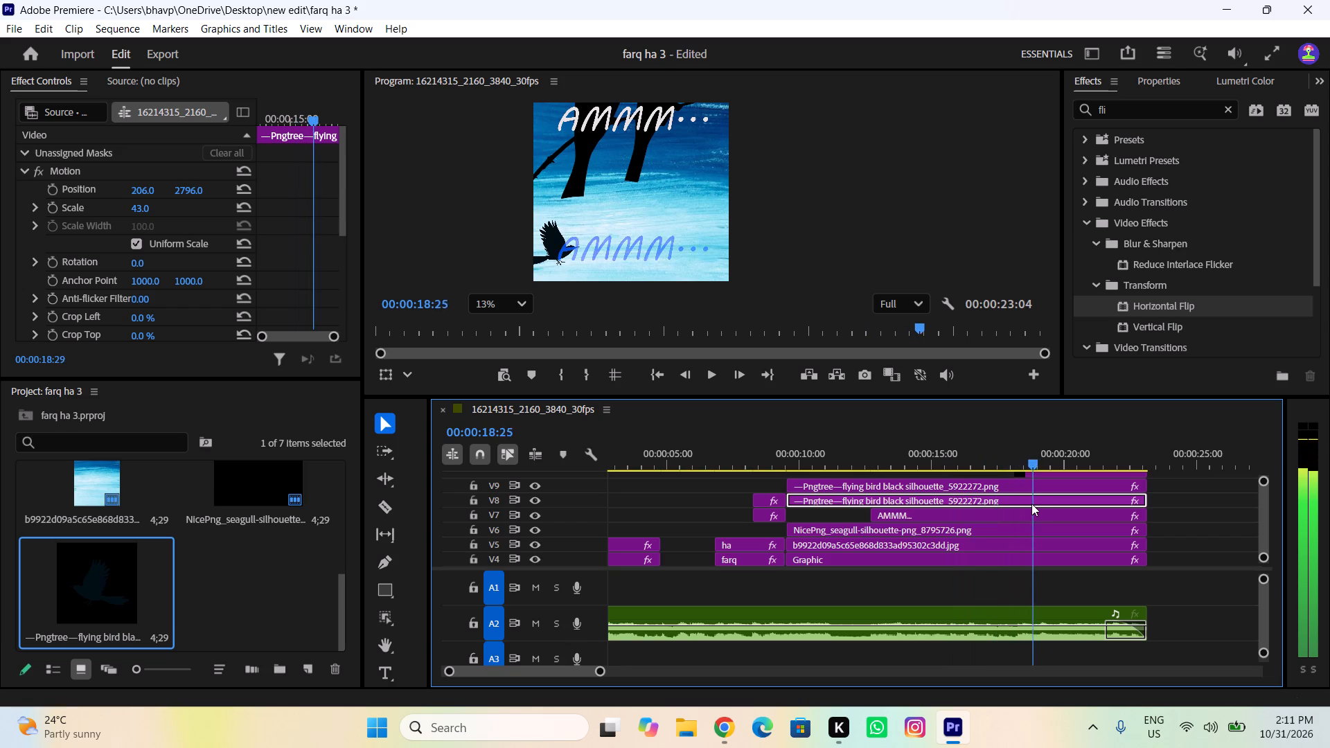
drag(1031, 504, 1014, 504)
scroll(1045, 505, up, 4)
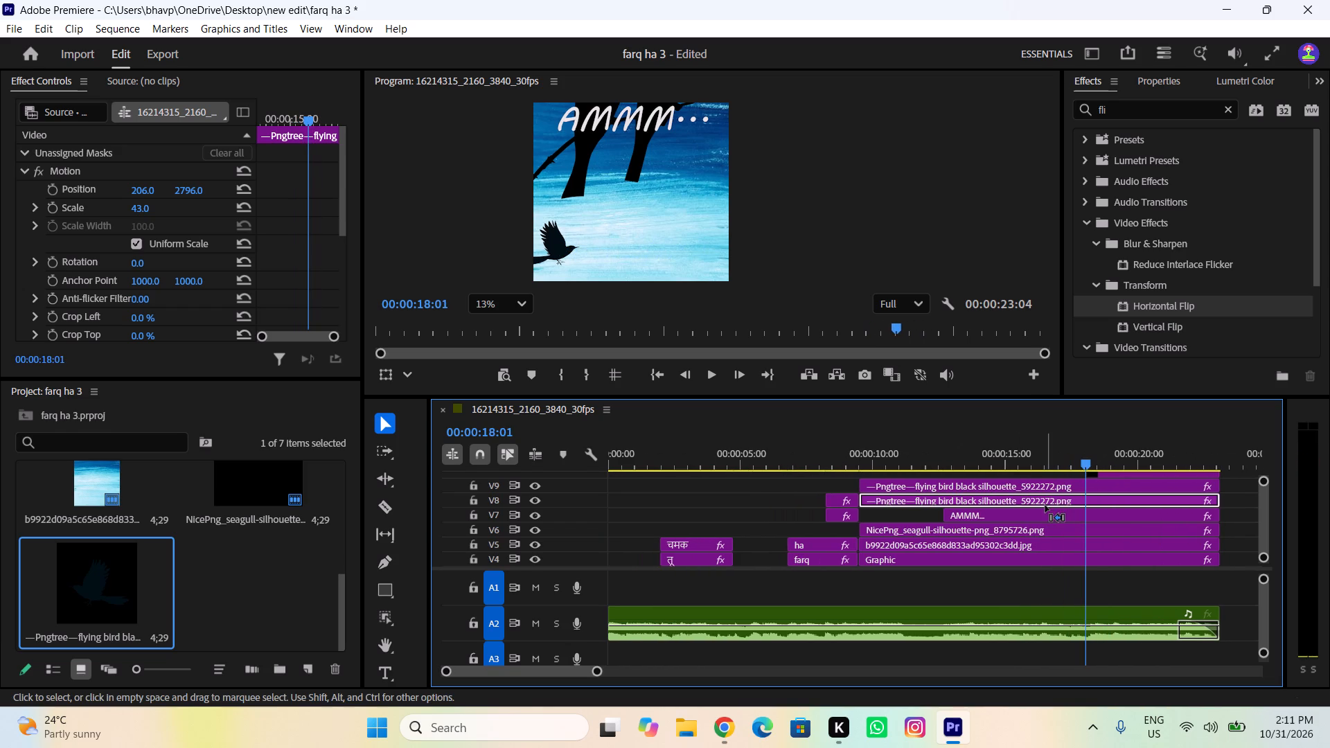
ctrl+scroll(1045, 506, up, 4)
ctrl+scroll(1047, 506, down, 2)
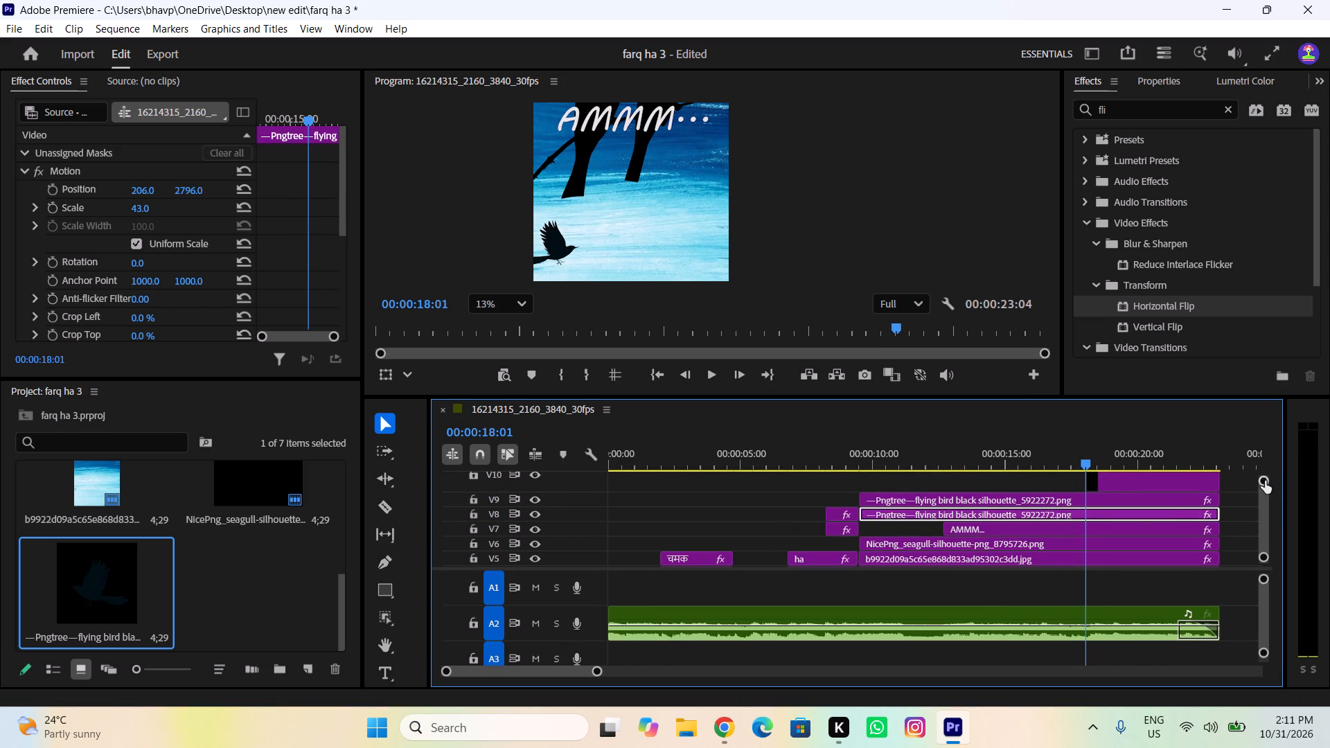
drag(1265, 481, 1269, 457)
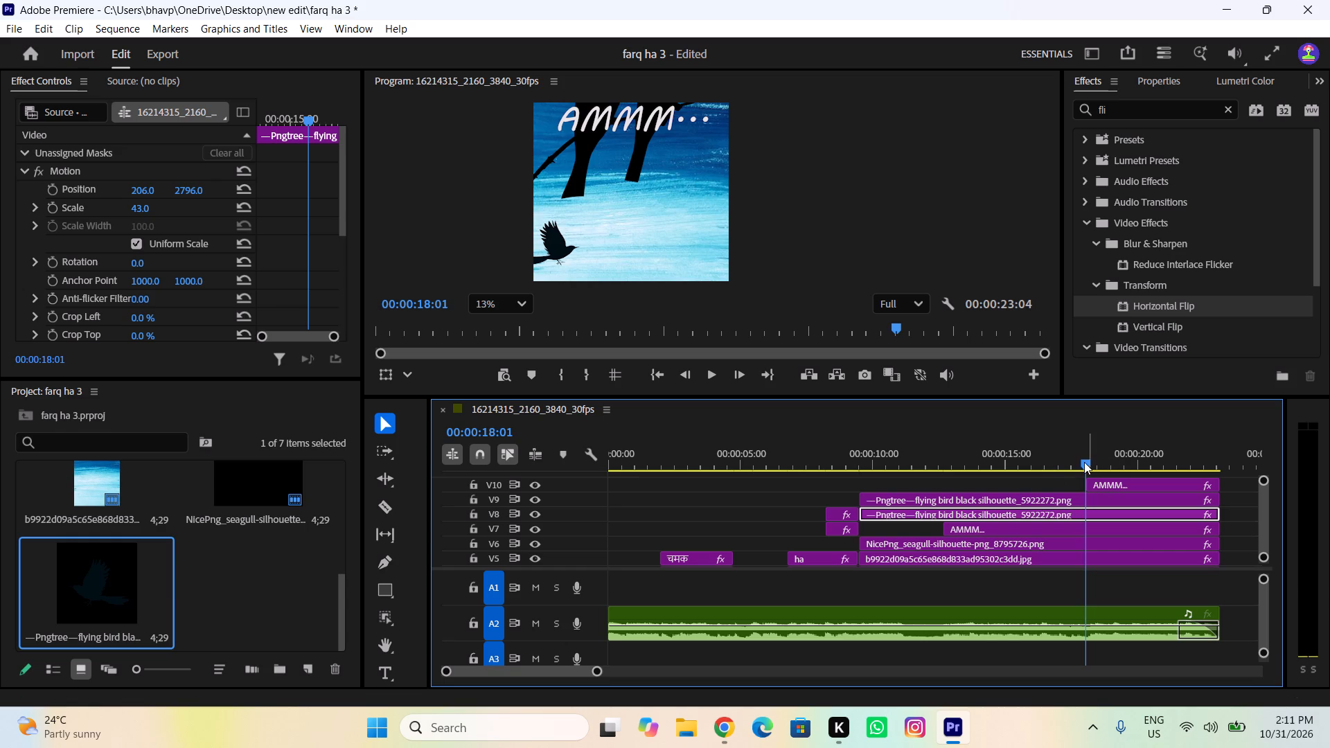
drag(1084, 462, 983, 510)
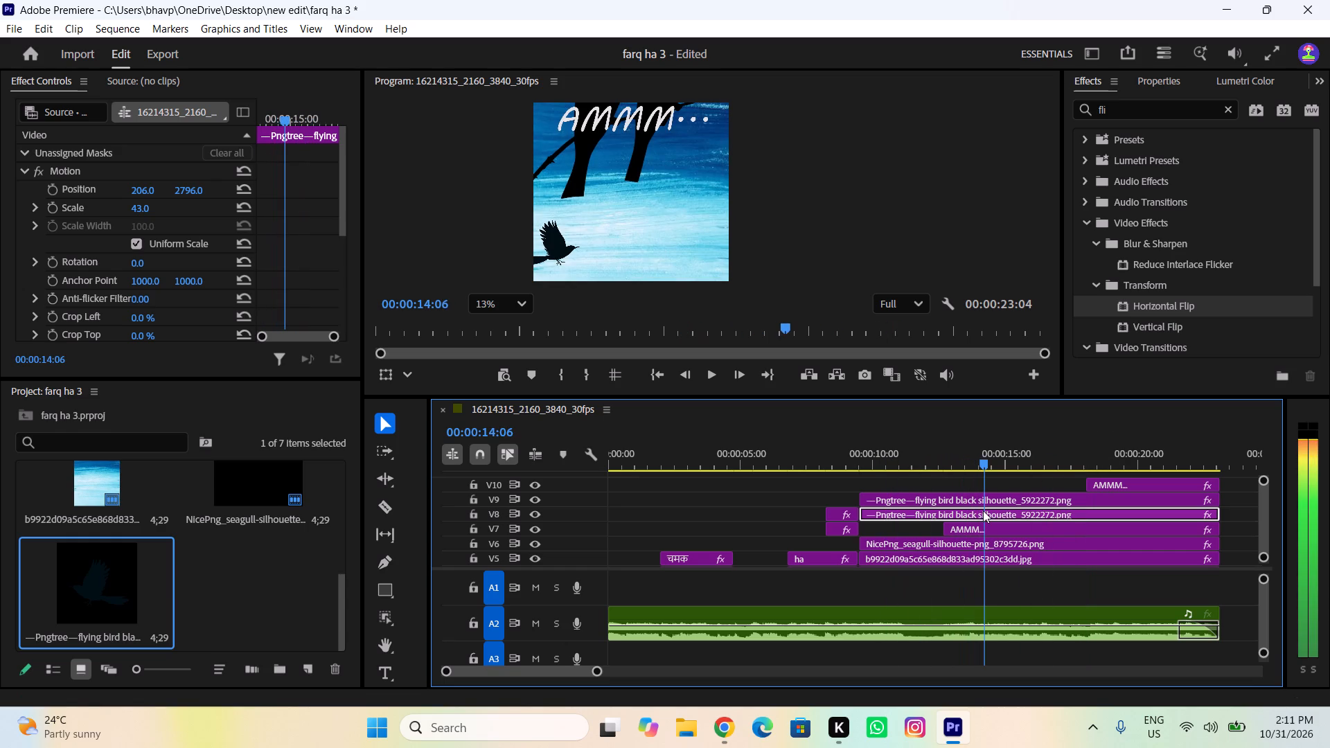
drag(983, 510, 980, 510)
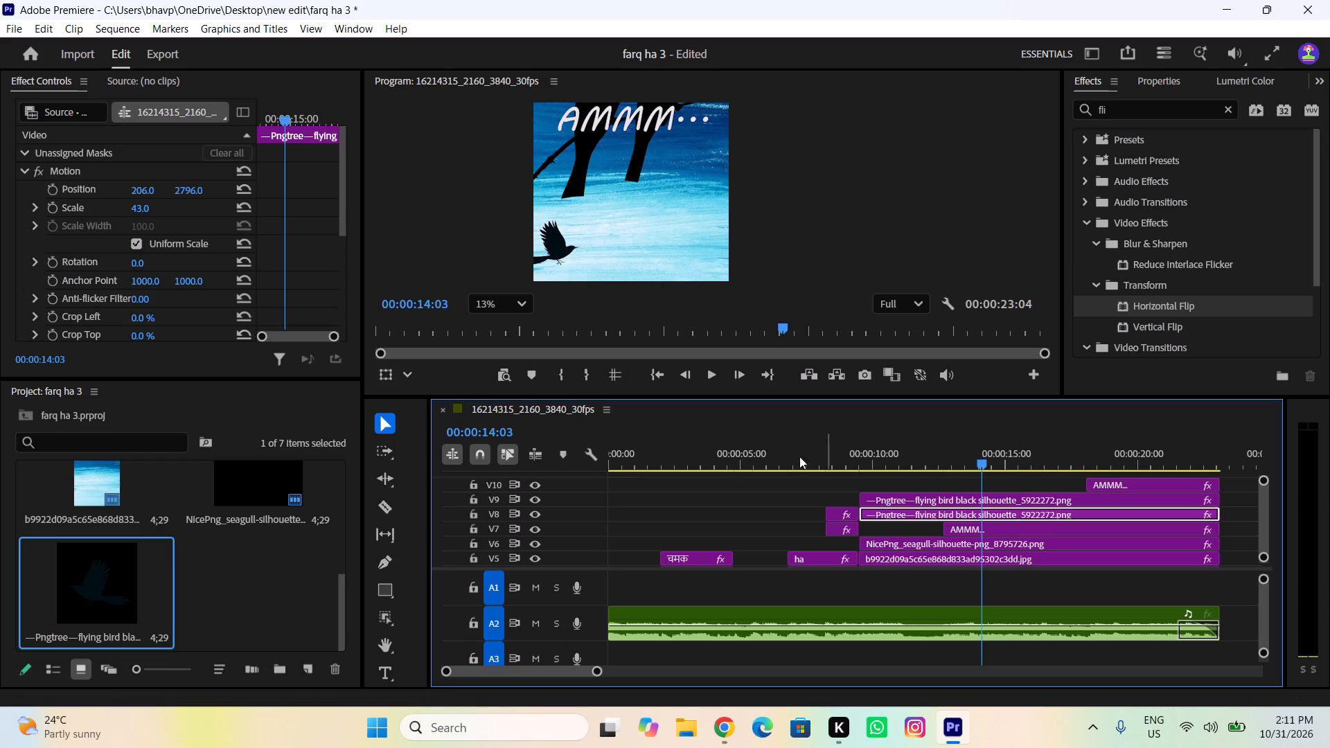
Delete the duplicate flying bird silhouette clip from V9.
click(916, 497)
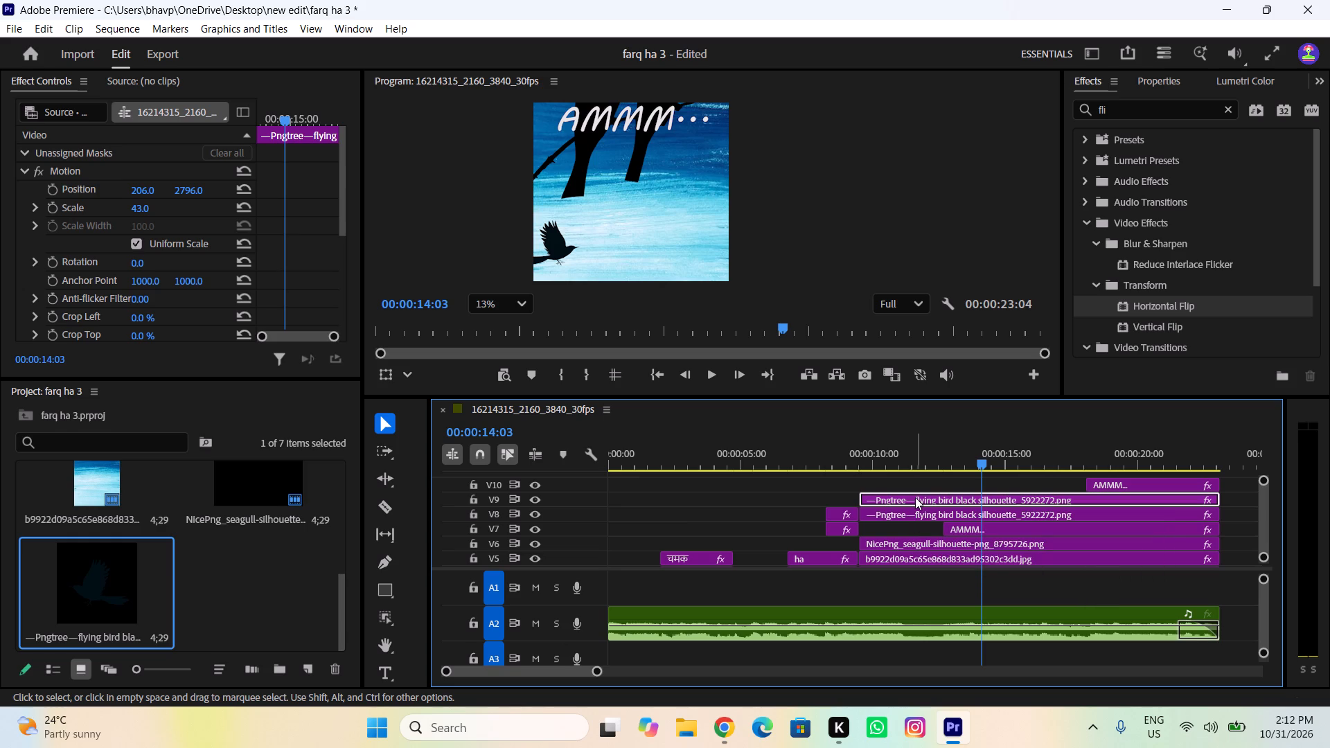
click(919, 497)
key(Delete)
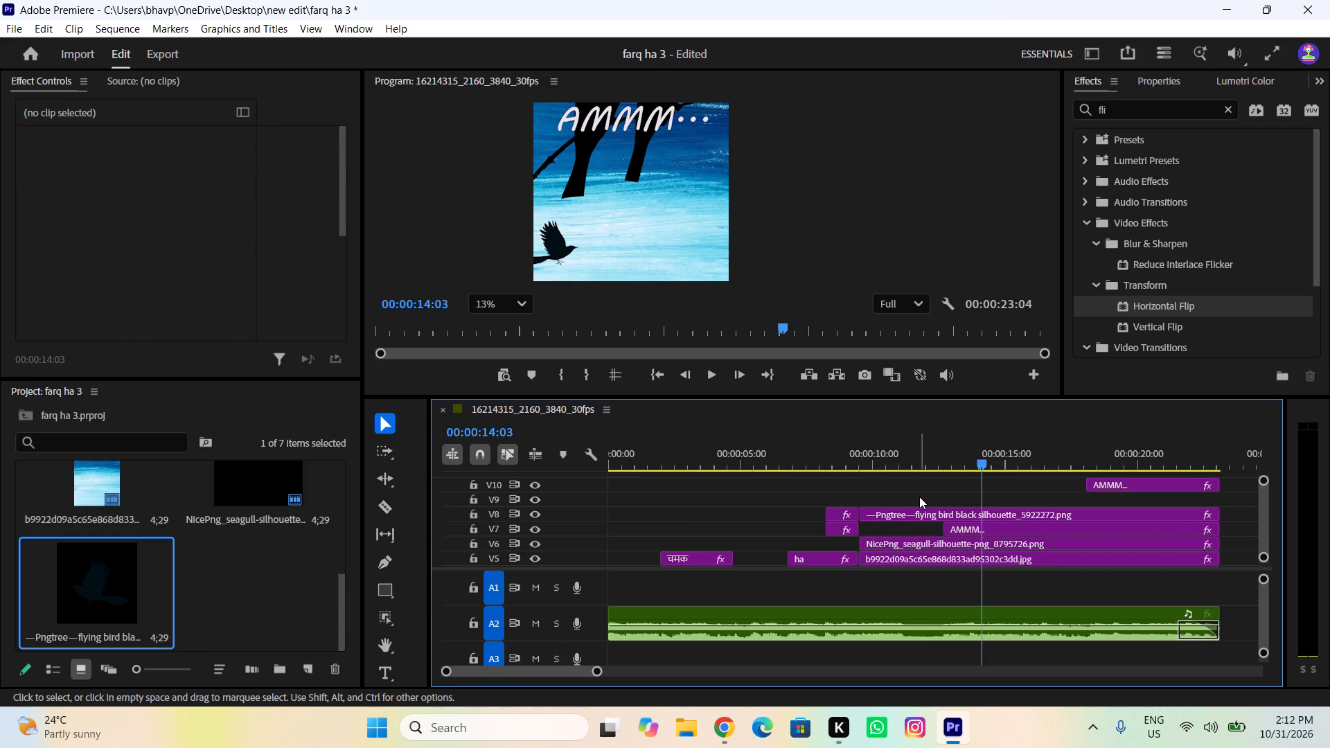
Add starting Position and Rotation keyframes to the V8 flying bird clip at its first frame, 00:00:09:15.
click(922, 512)
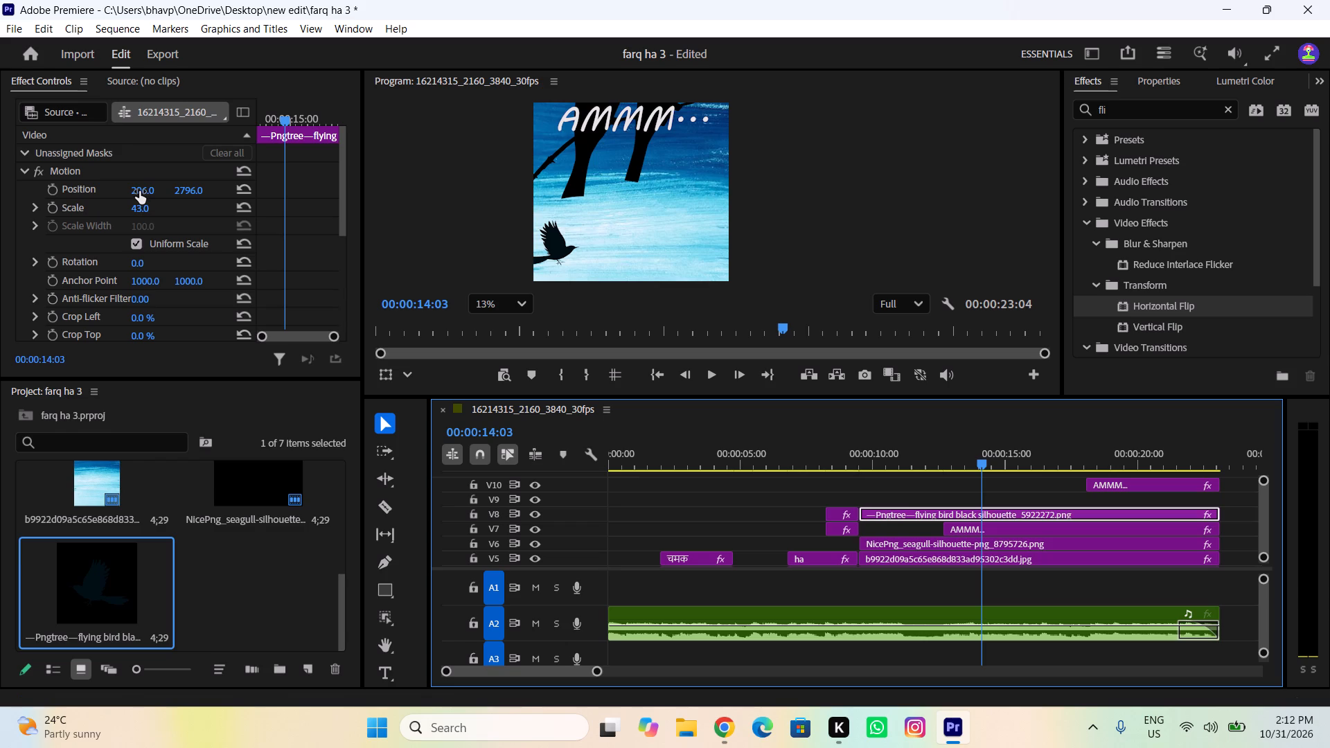
drag(928, 463, 842, 479)
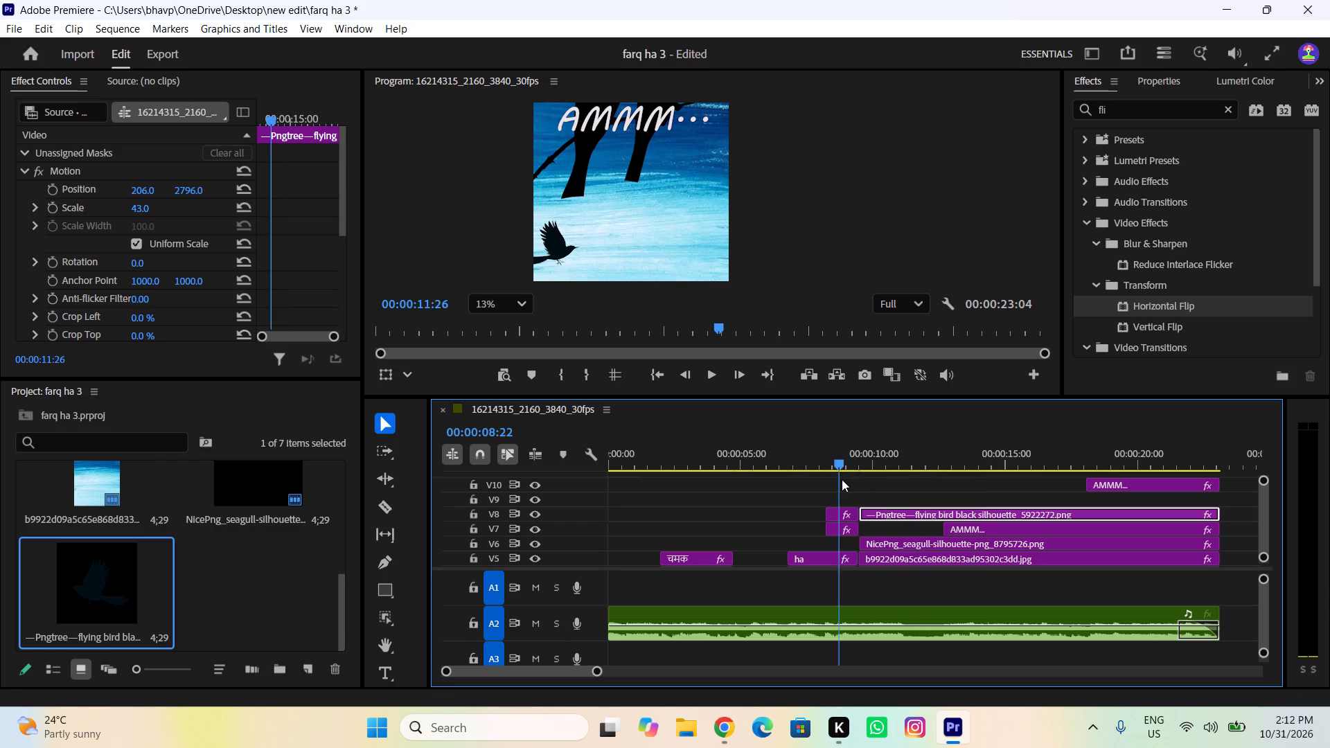
drag(842, 479, 864, 491)
key(Left)
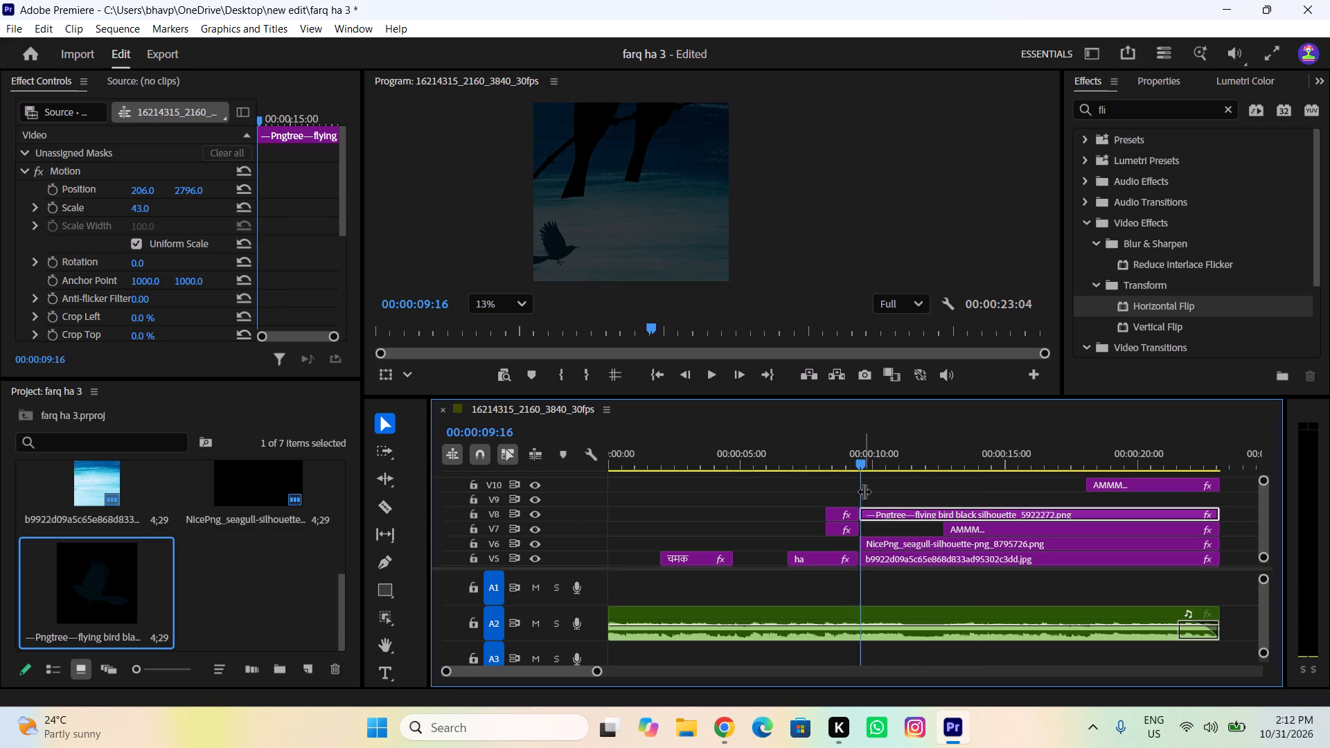
key(Left)
key(Left)
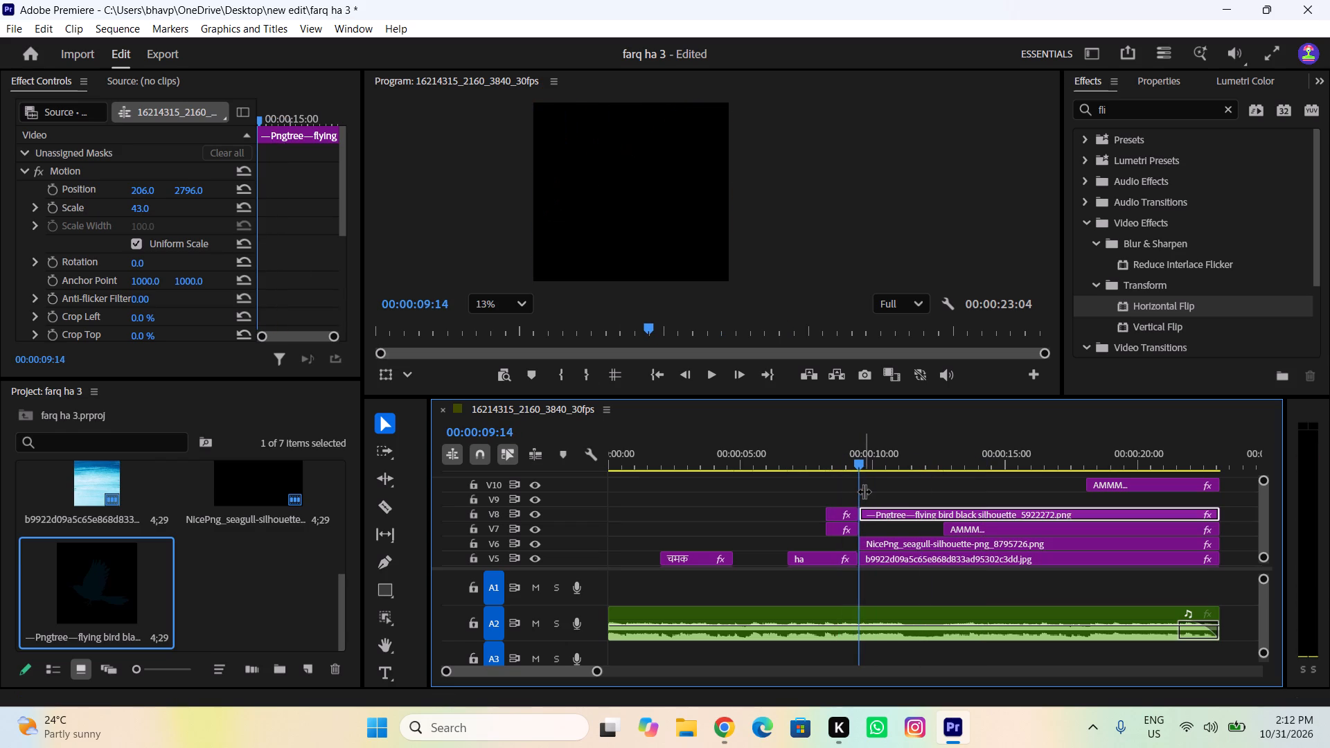
key(Right)
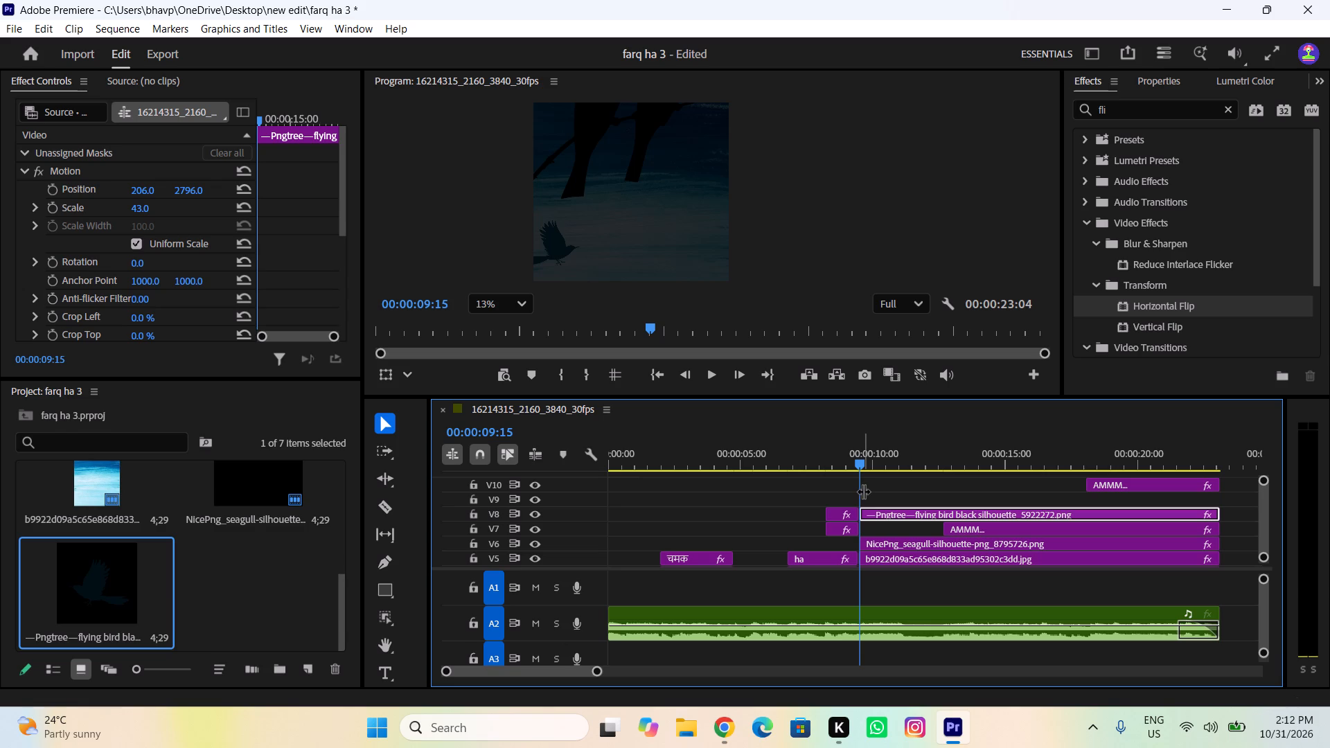
click(49, 190)
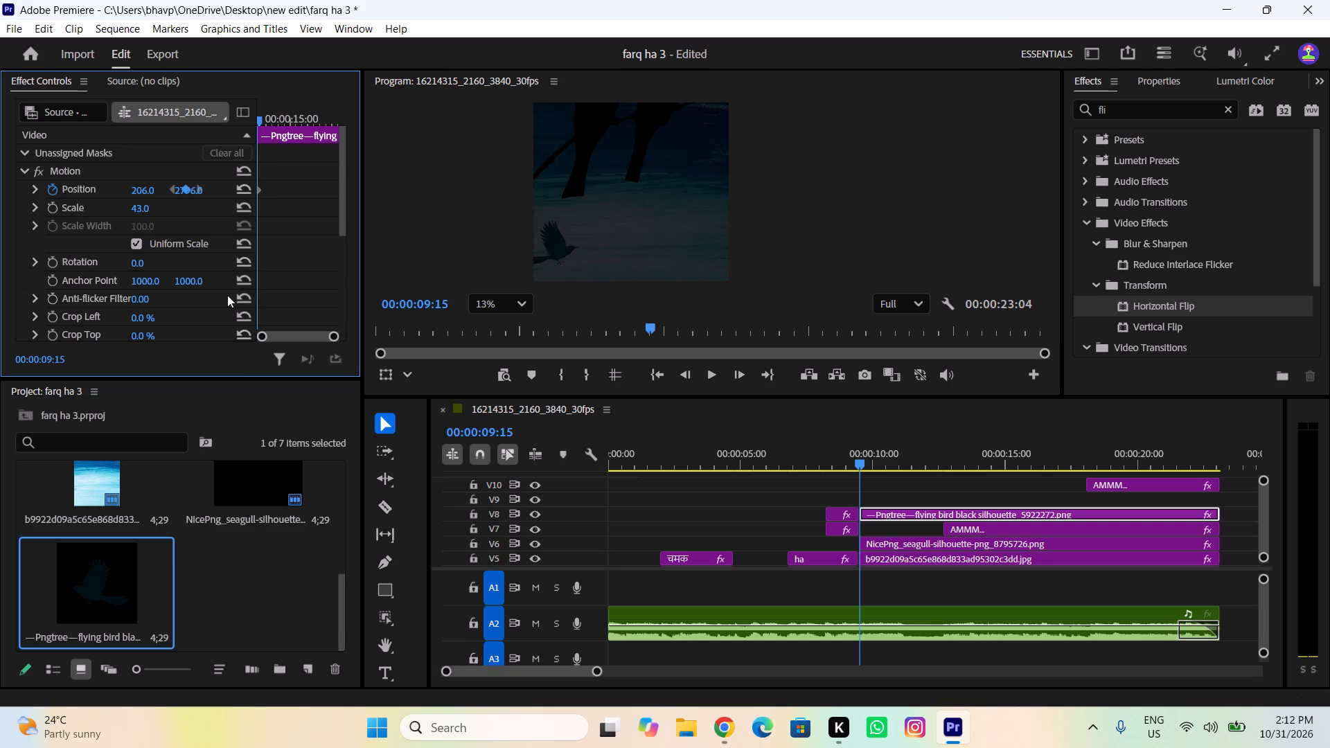
click(49, 266)
At the 00:00:09:15 keyframes, set the flying bird's horizontal position to 227 and its rotation to 24°.
drag(144, 192, 148, 190)
drag(148, 190, 164, 192)
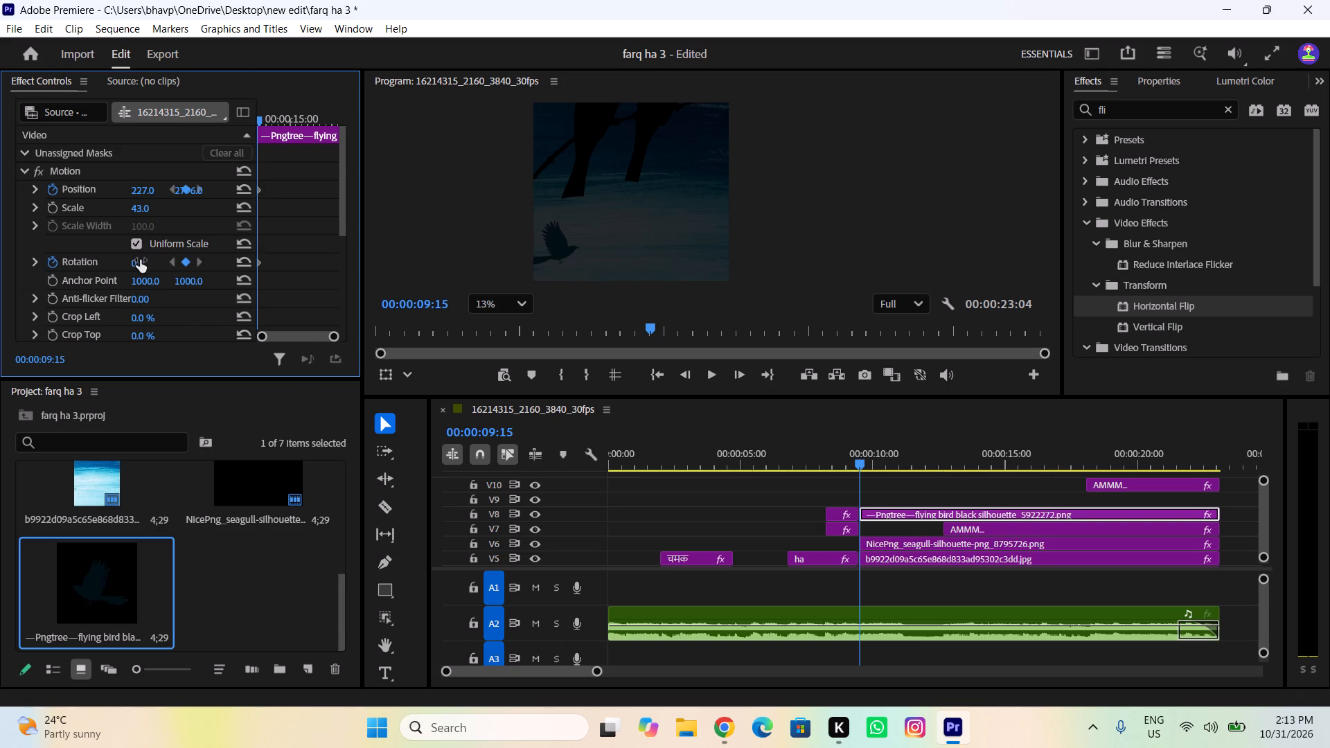
drag(140, 260, 188, 279)
Set the flying bird's horizontal position to 186 at its first keyframe, 00:00:09:15.
drag(145, 190, 131, 191)
drag(131, 191, 204, 216)
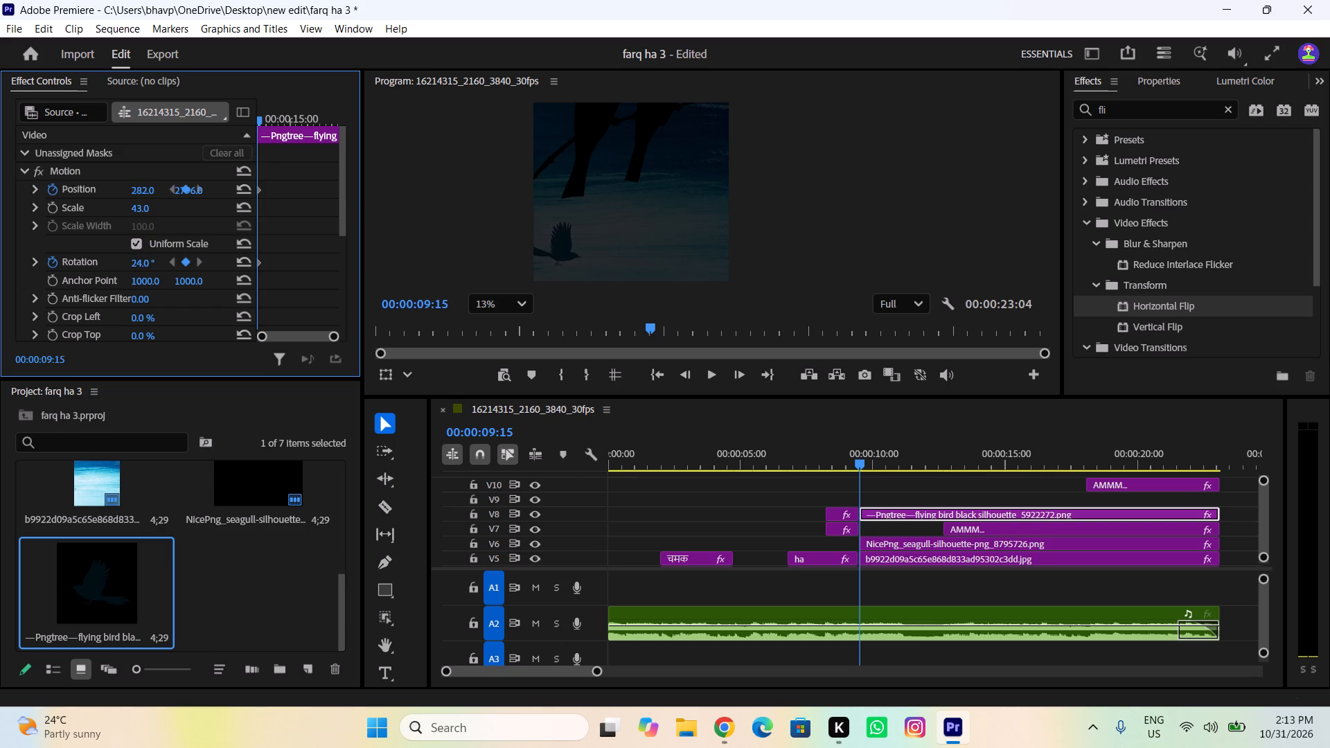
drag(204, 216, 121, 231)
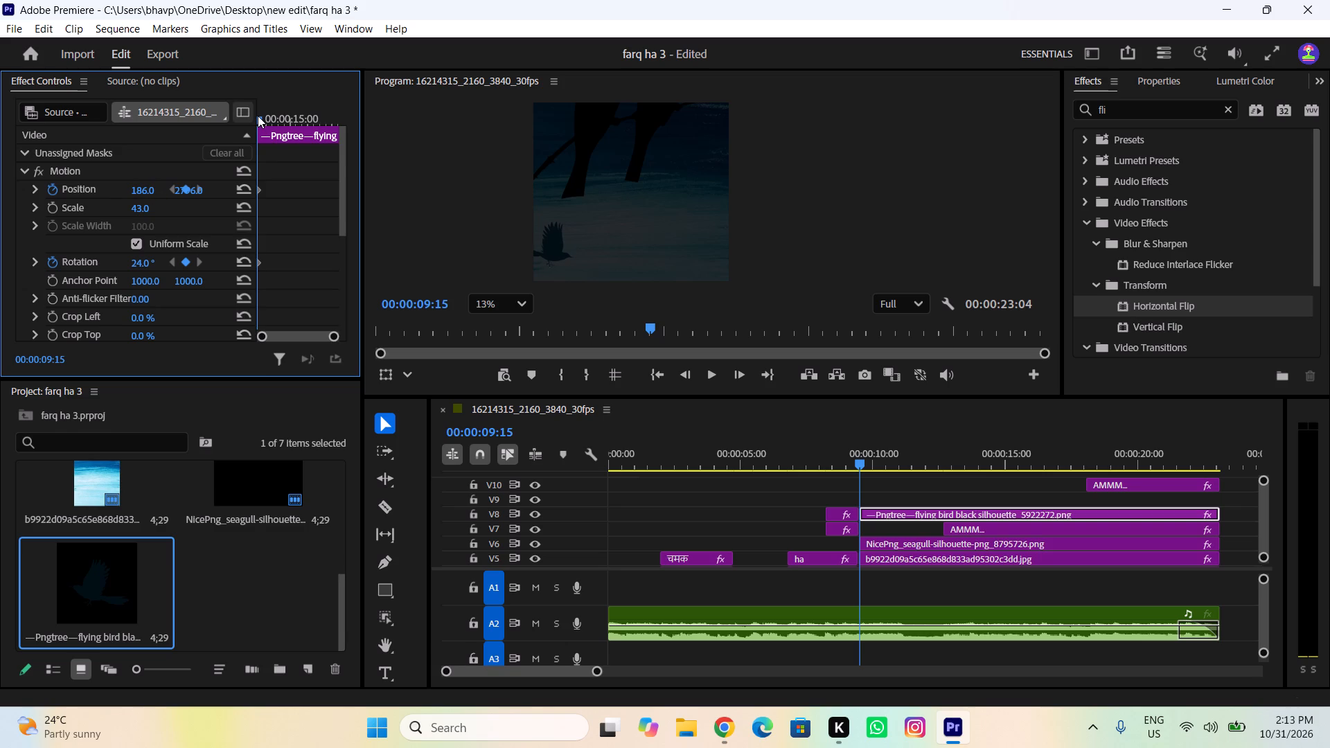
At 00:00:10:02, keyframe the flying bird's horizontal position at 201 and its rotation at 6°.
key(Right)
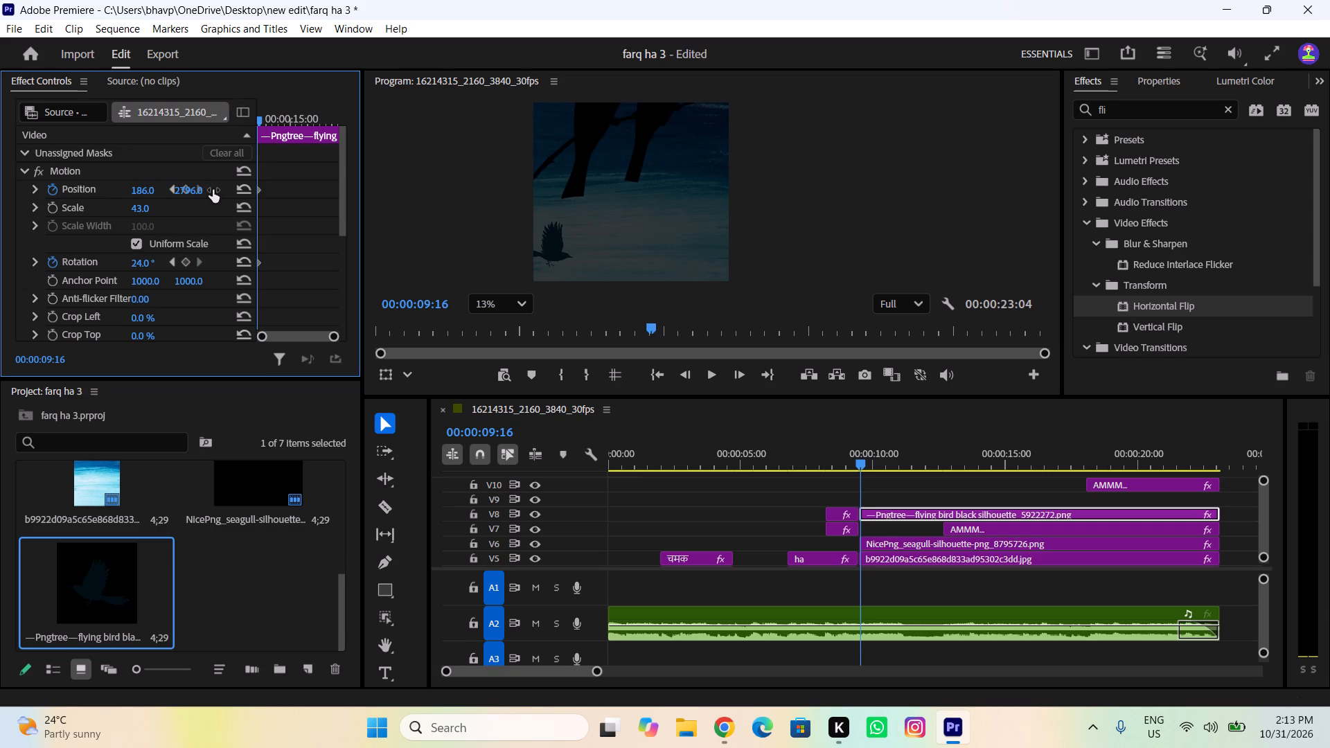
key(Right)
key(Right)
key(Right)
key(Right)
key(Right)
key(Right)
key(Right)
key(Right)
key(Right)
key(Right)
key(Right)
key(Right)
key(Right)
key(Right)
key(Right)
key(Right)
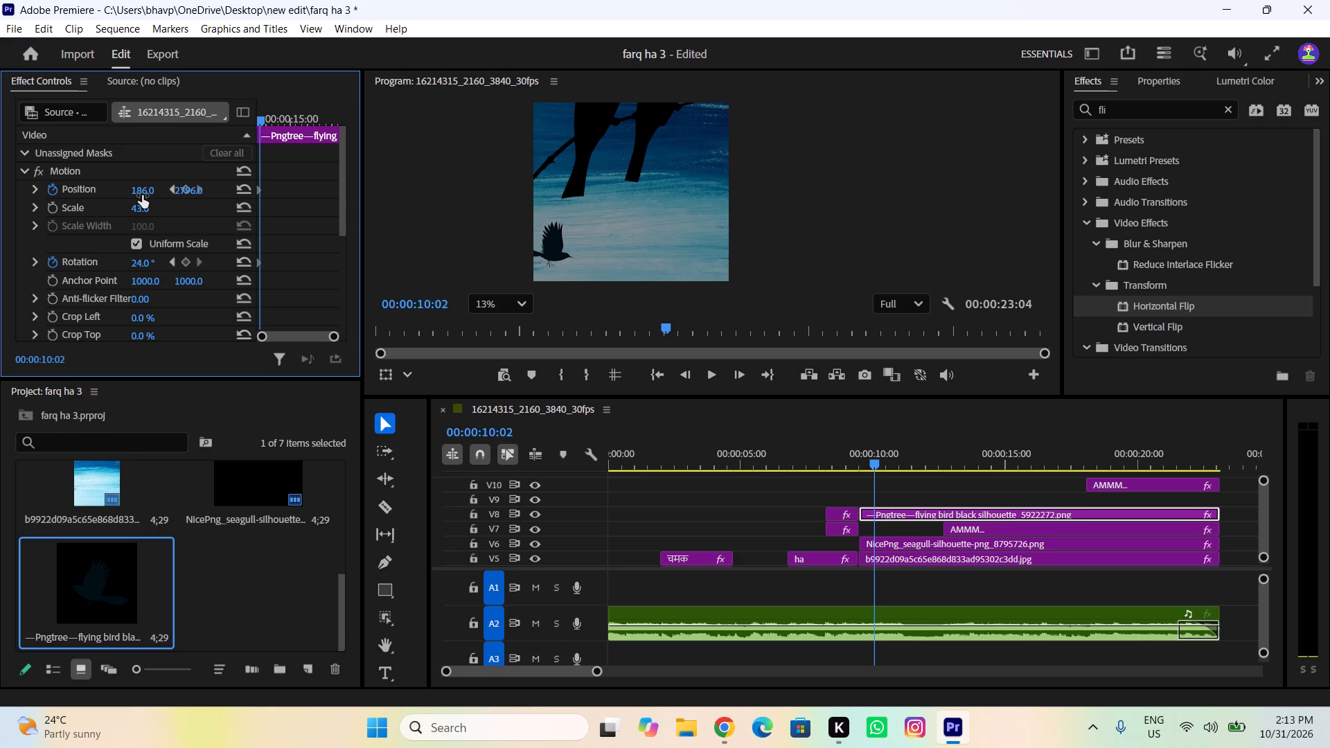
drag(141, 194, 156, 196)
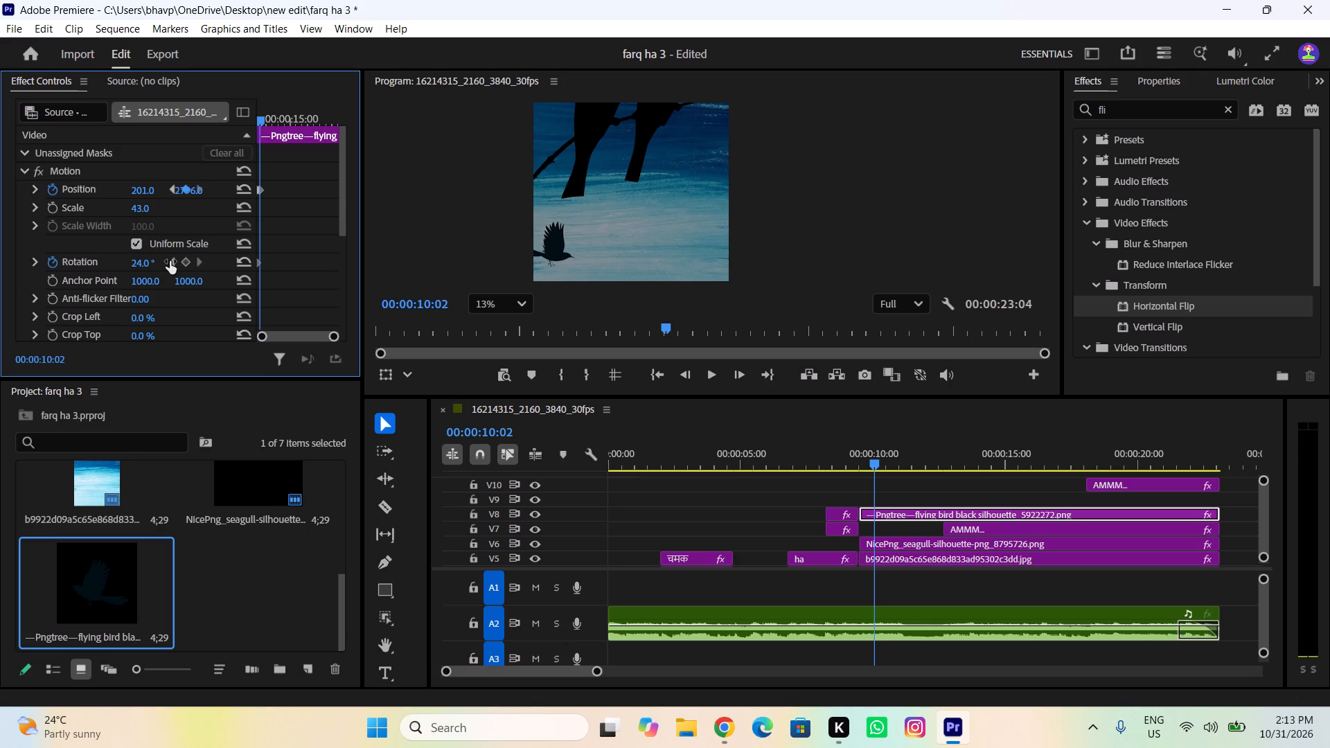
drag(148, 262, 133, 267)
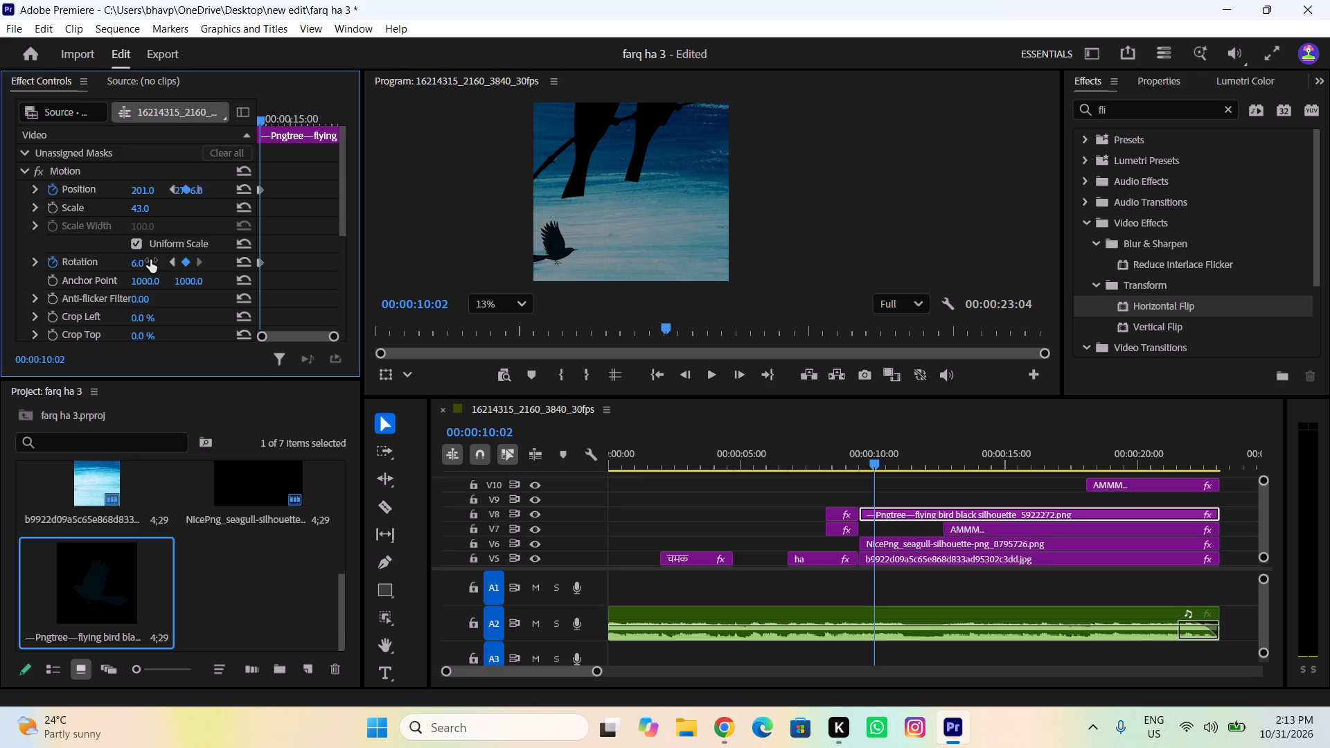
At 00:00:10:16, keyframe the flying bird's horizontal position at 258 and its rotation at 24°.
key(Right)
key(Right)
key(Right)
key(Right)
key(Right)
key(Right)
key(Right)
key(Right)
key(Right)
key(Right)
key(Right)
key(Right)
key(Right)
key(Right)
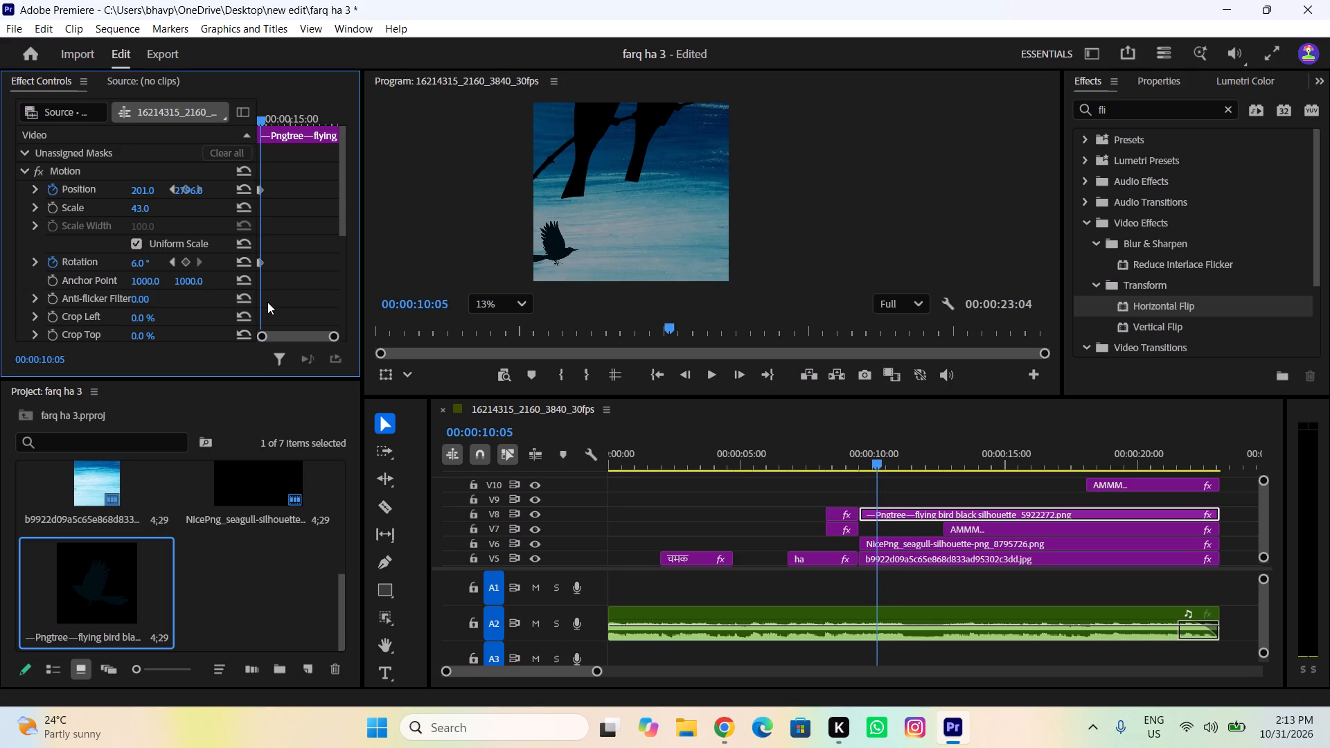
drag(139, 190, 204, 207)
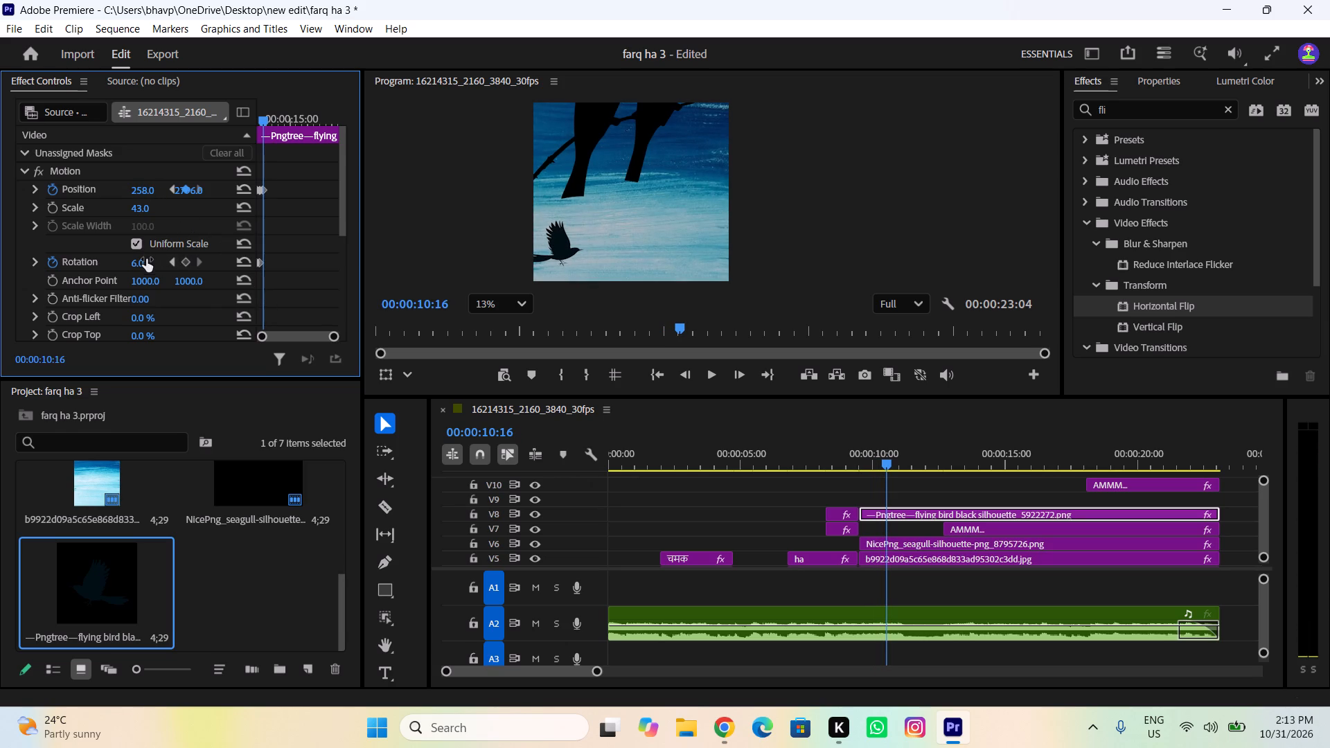
drag(146, 259, 167, 262)
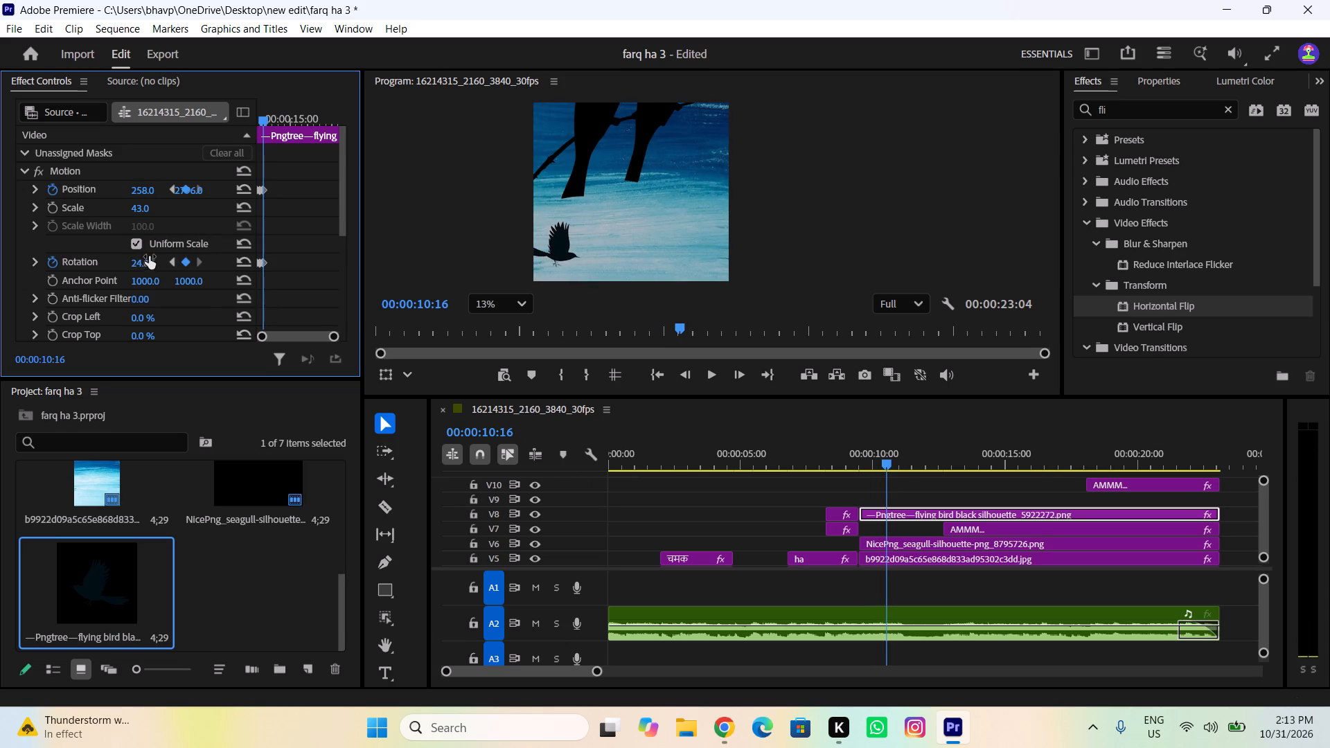
At 00:00:11:00, keyframe the flying bird's horizontal position at 291 and its rotation at -2°.
key(Right)
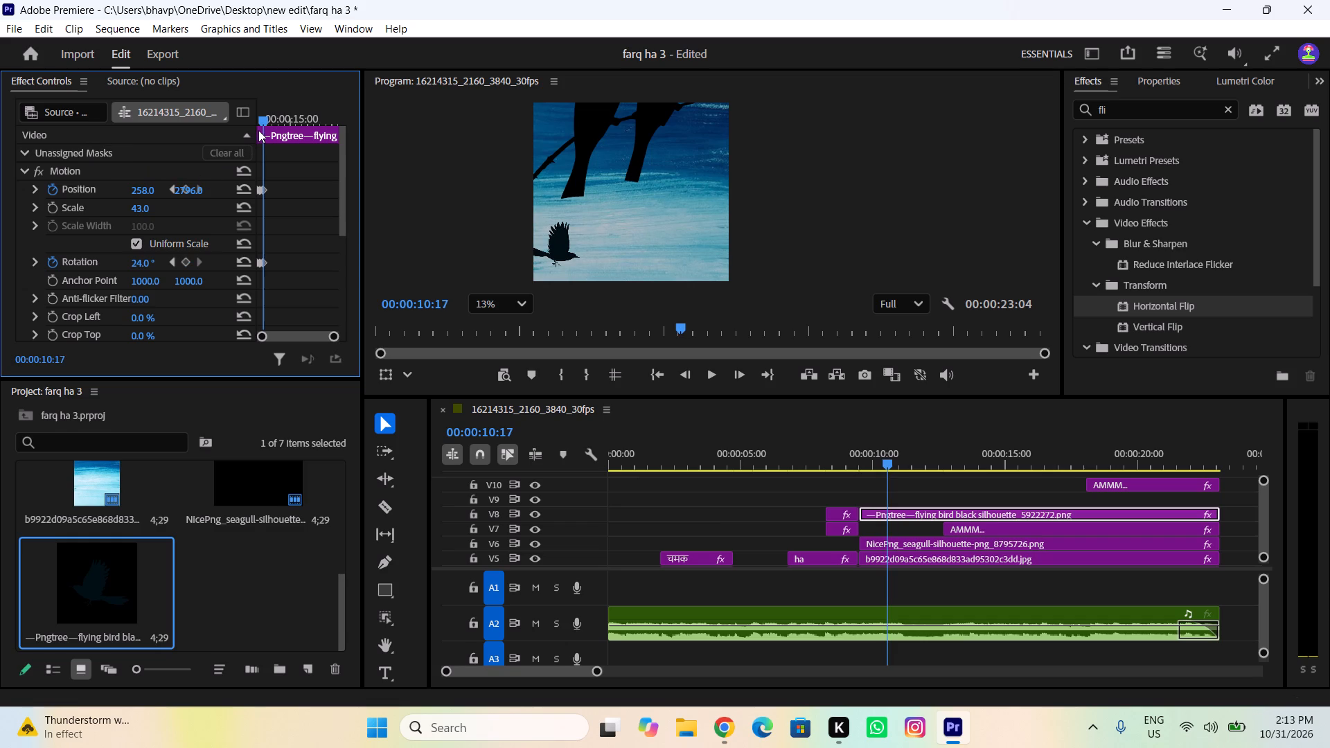
key(Right)
key(Right)
key(Right)
key(Right)
key(Right)
key(Right)
key(Right)
key(Right)
key(Right)
key(Right)
key(Right)
key(Right)
key(Right)
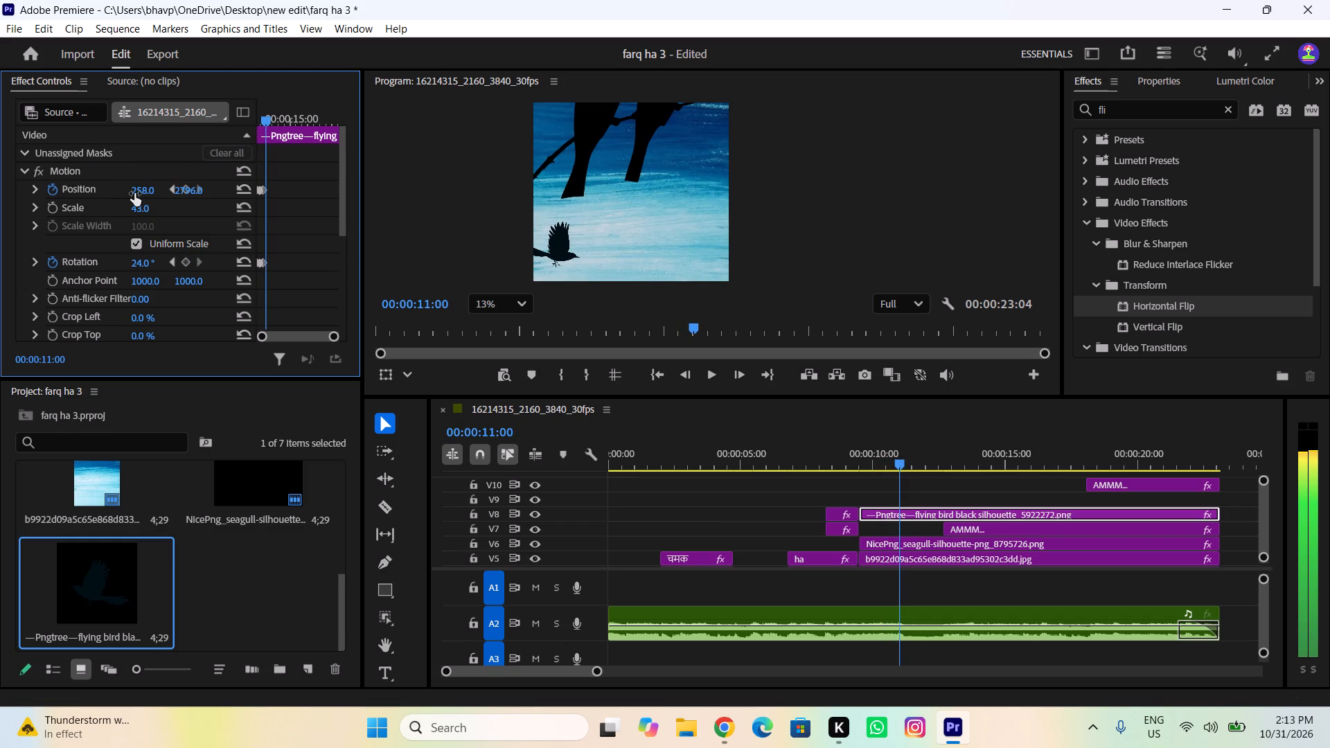
drag(138, 193, 167, 195)
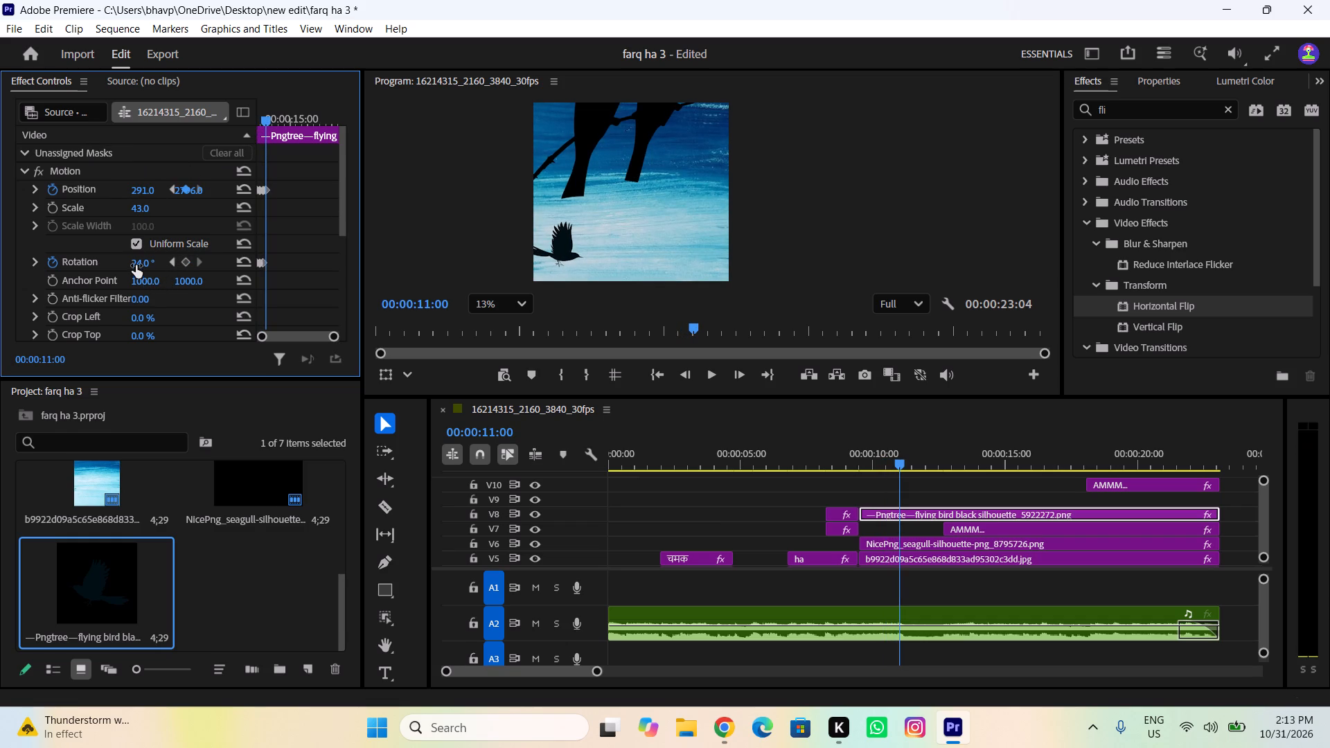
drag(136, 265, 113, 270)
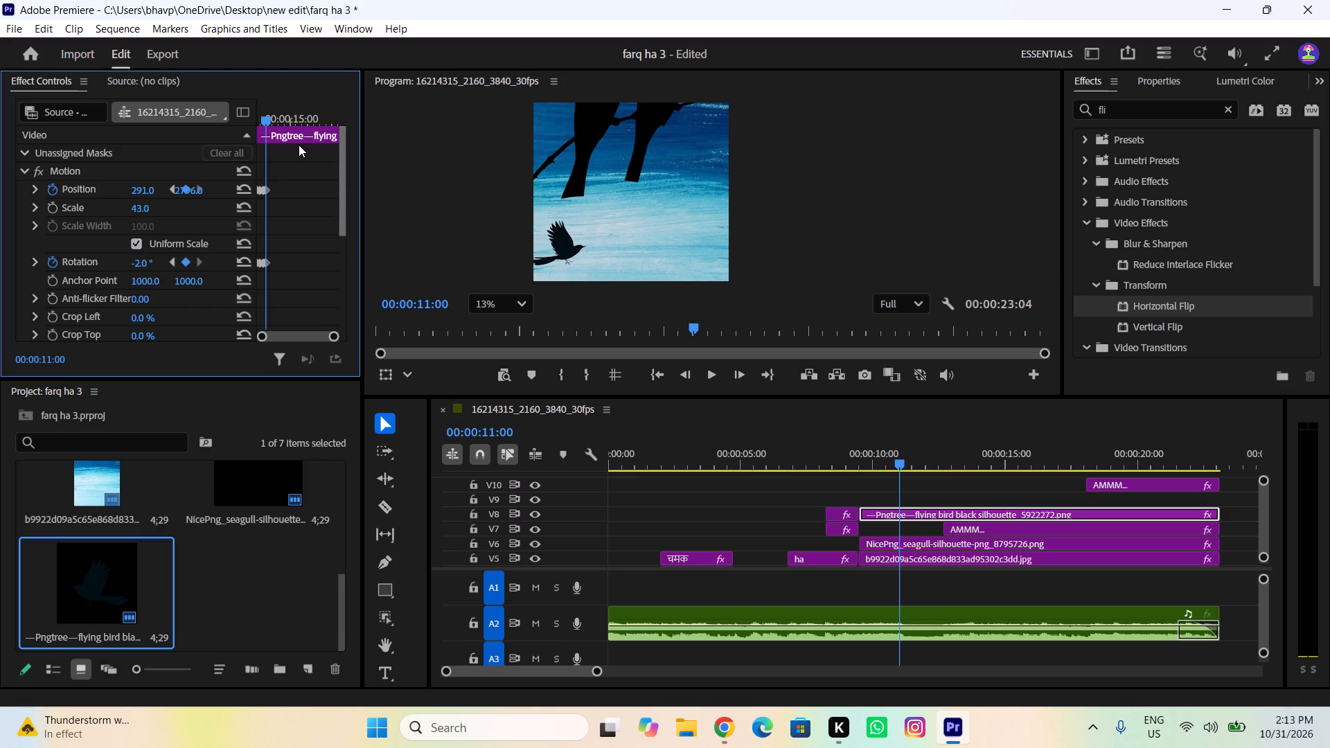
At 00:00:11:13, keyframe the flying bird's horizontal position at 369 and its rotation at 23°.
key(Right)
key(Right)
key(Right)
key(Right)
key(Right)
key(Right)
key(Right)
key(Right)
key(Right)
key(Right)
key(Right)
key(Right)
key(Right)
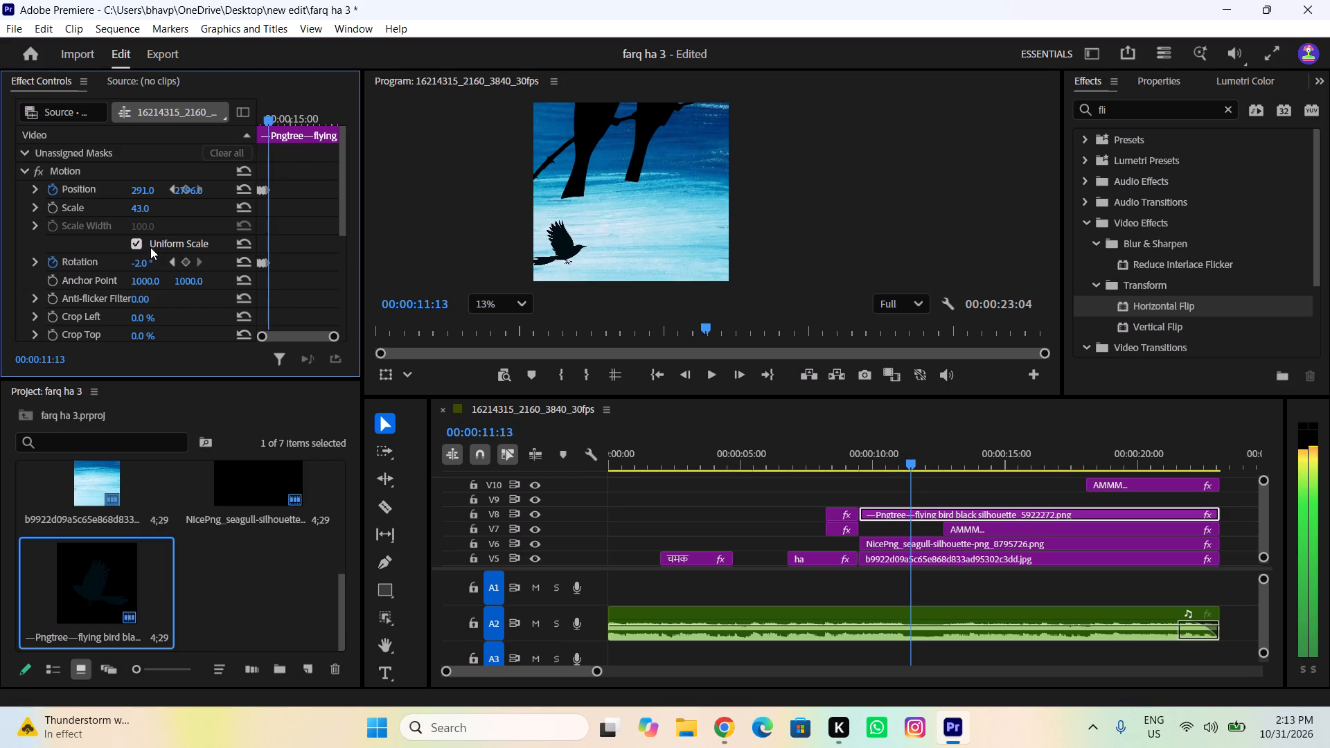
drag(140, 189, 218, 201)
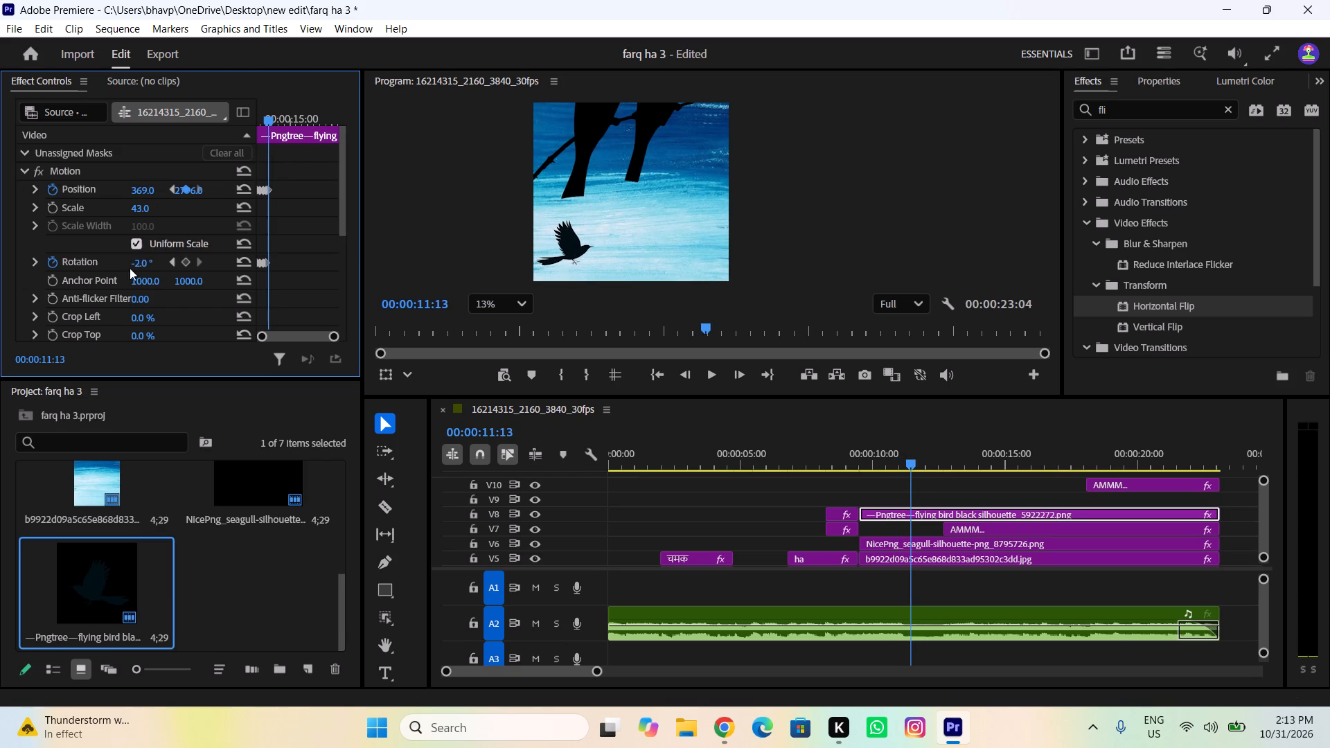
drag(143, 262, 164, 262)
At 00:00:12:01, keyframe the flying bird's horizontal position at 420 and its rotation at 3°.
key(Right)
key(Right)
key(Right)
key(Right)
key(Right)
key(Right)
key(Right)
key(Right)
key(Right)
key(Right)
key(Right)
key(Right)
key(Right)
key(Right)
key(Right)
key(Right)
key(Right)
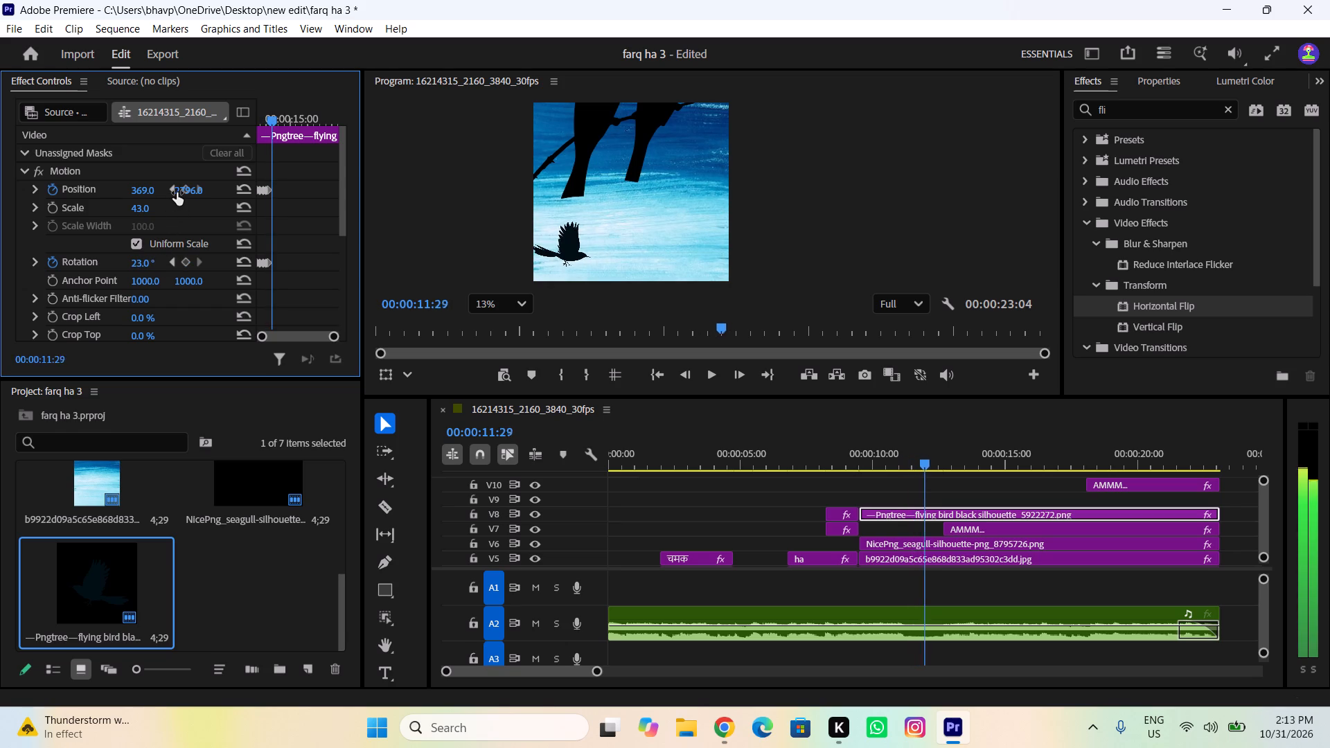
key(Right)
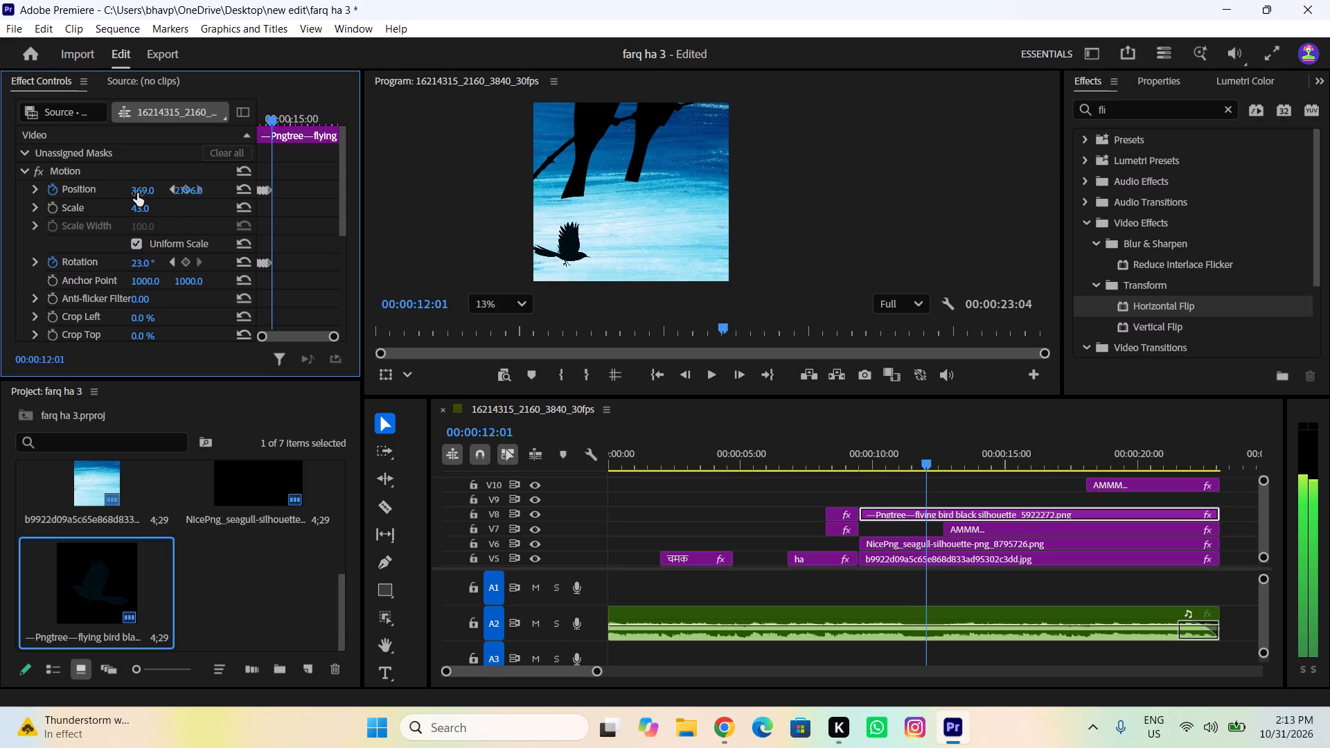
drag(137, 193, 199, 207)
drag(149, 262, 132, 267)
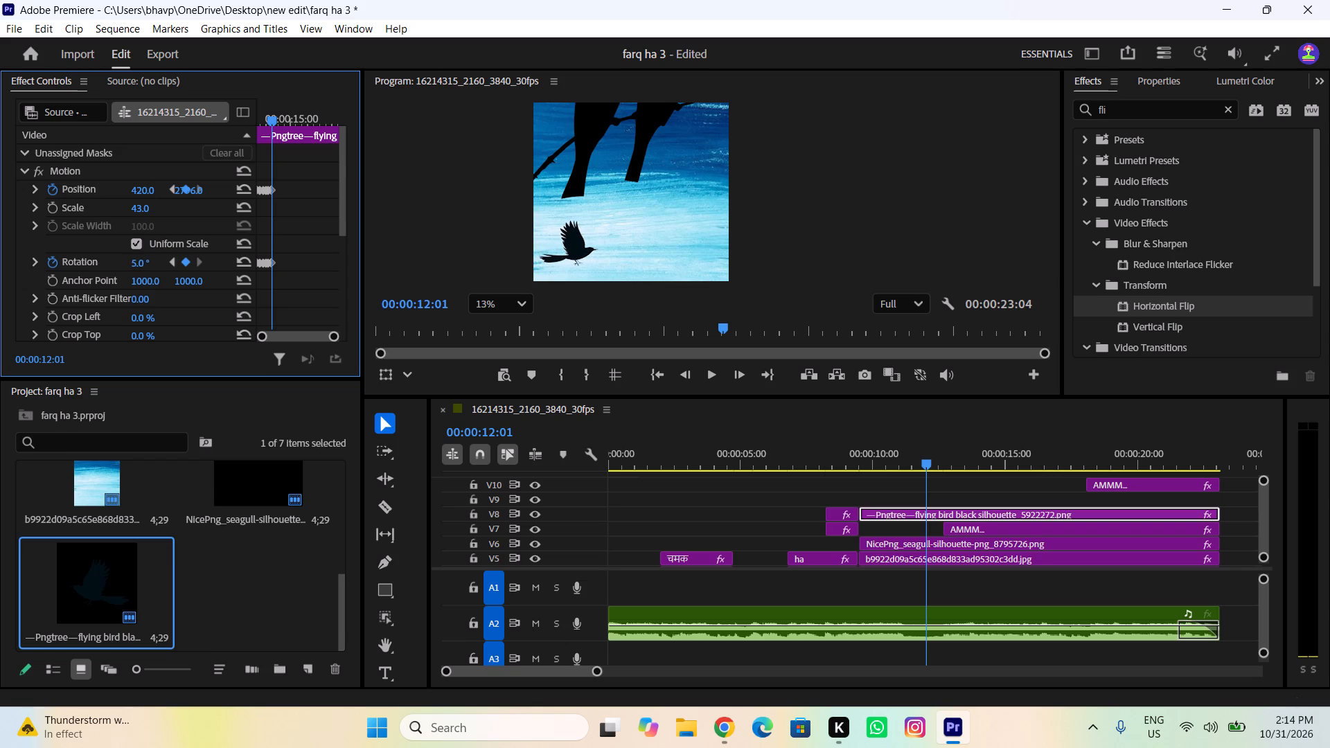
drag(132, 267, 132, 267)
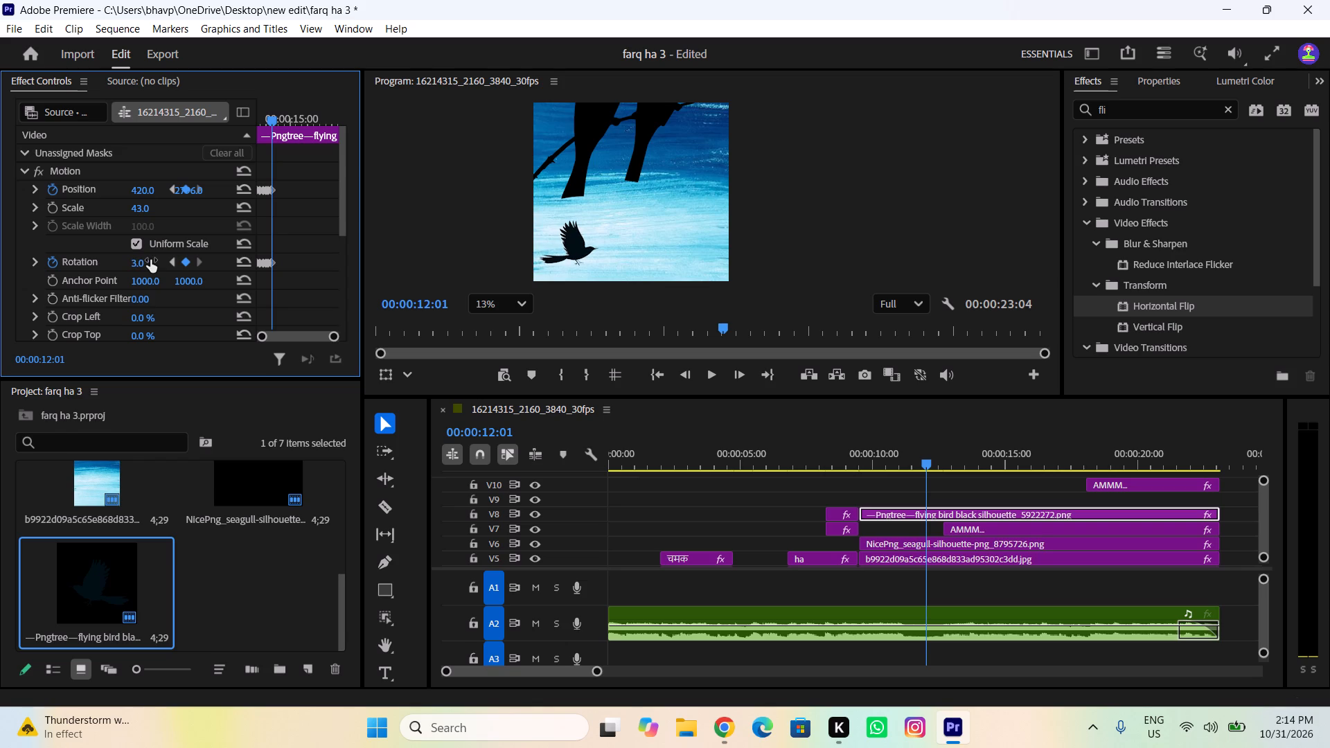
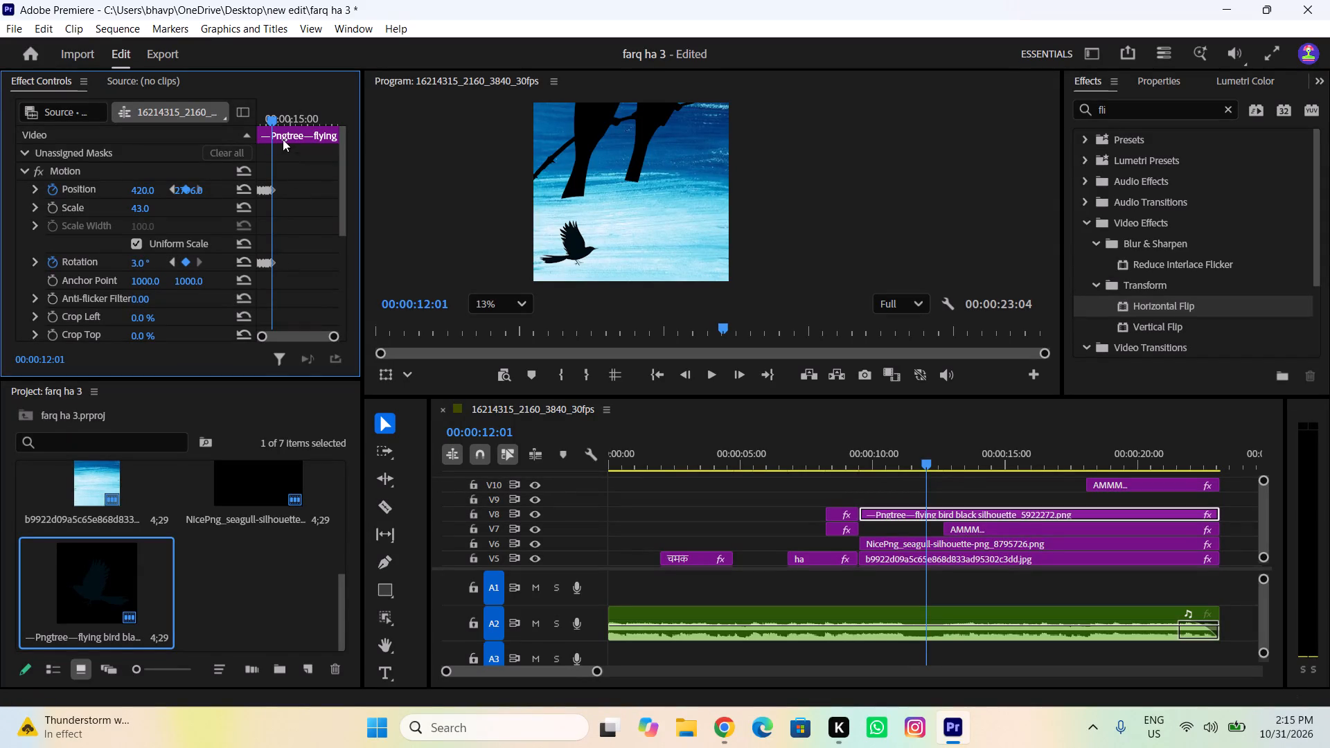
At 00:00:12:15, keyframe the flying bird's horizontal position at 534 and its rotation at 28°.
click(273, 118)
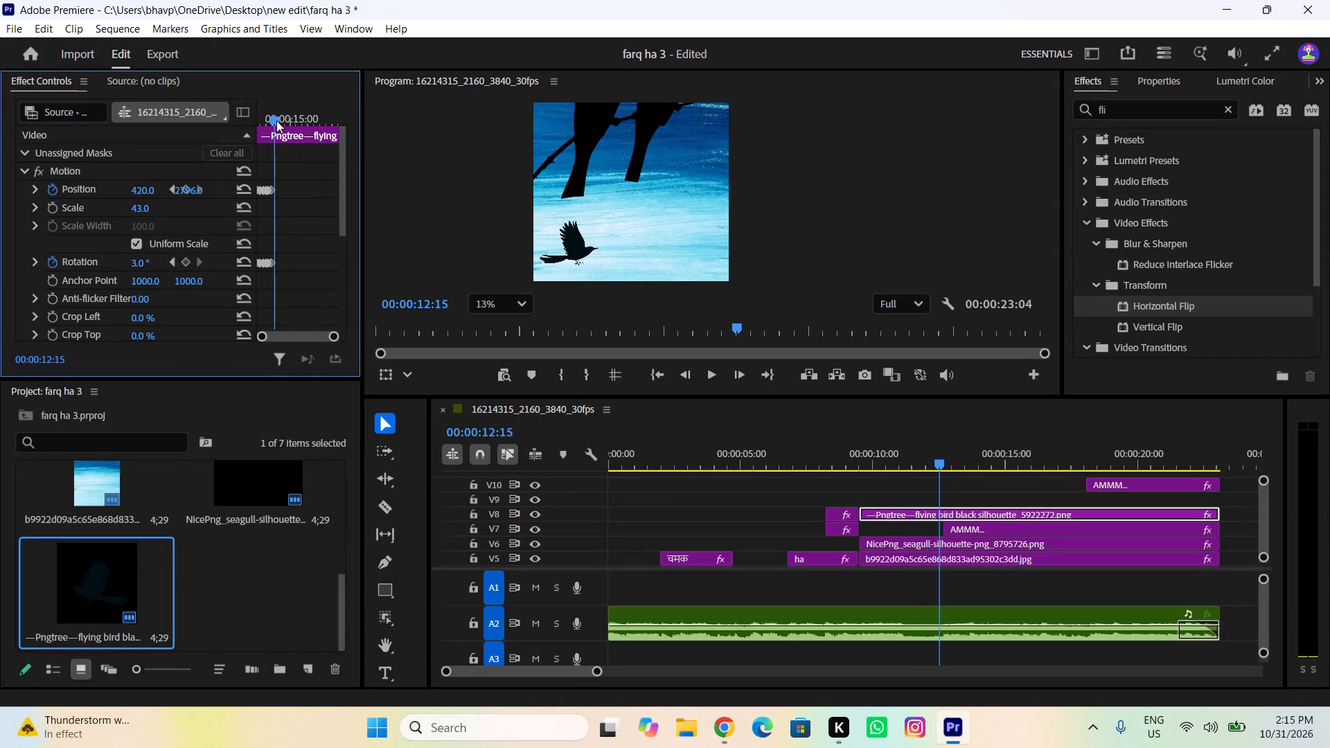
drag(145, 193, 150, 193)
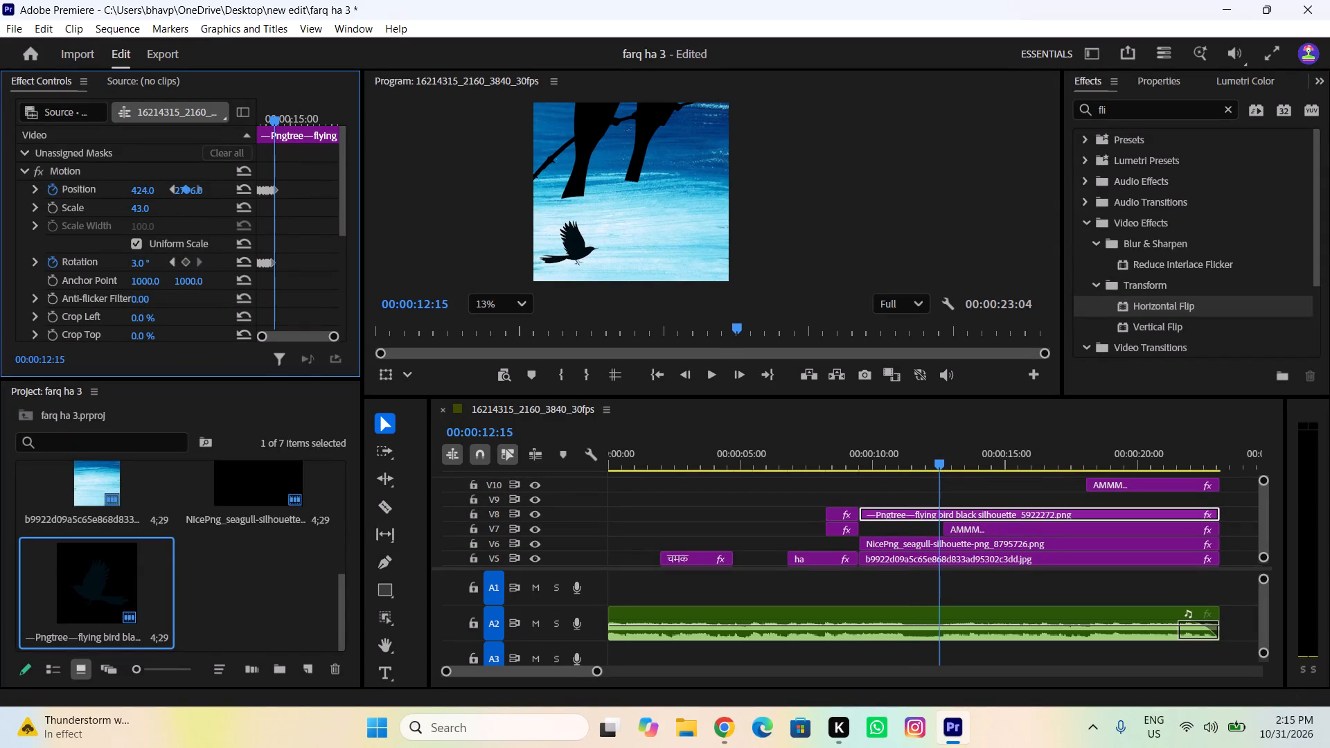
drag(150, 193, 263, 222)
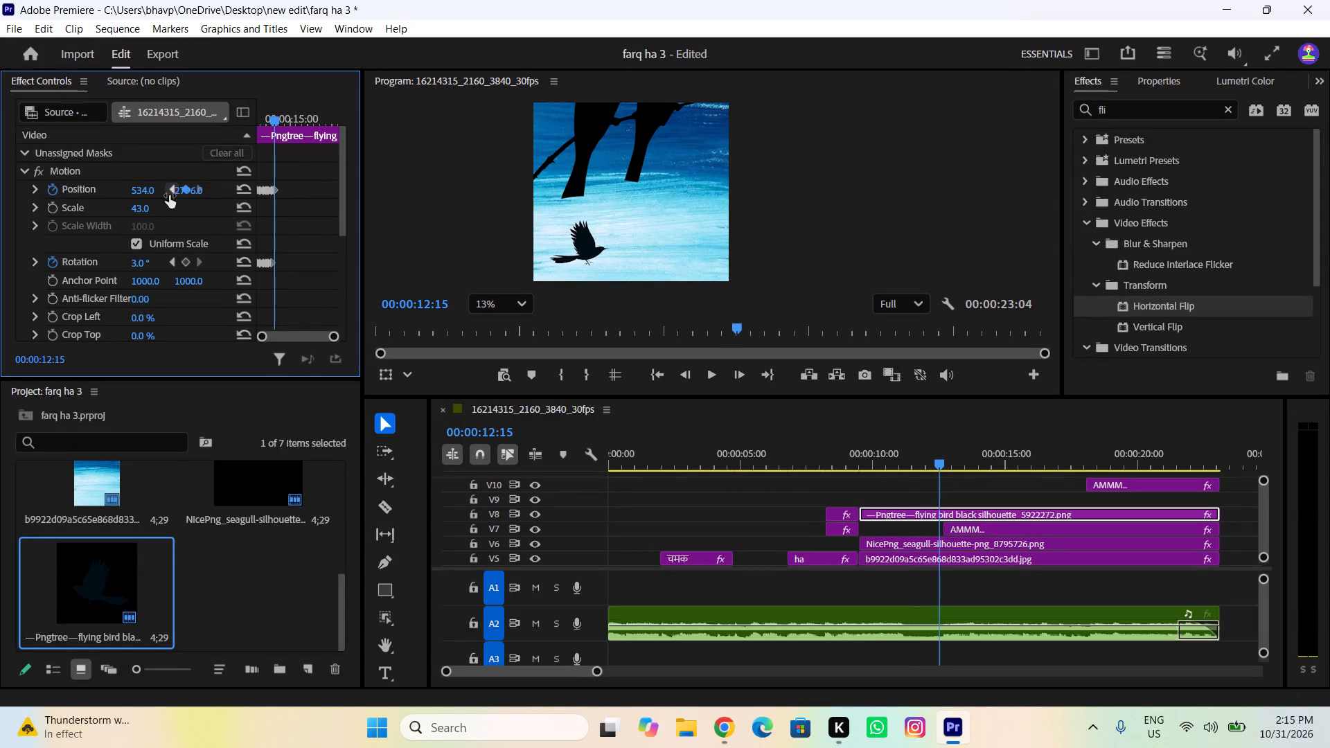
drag(137, 263, 159, 275)
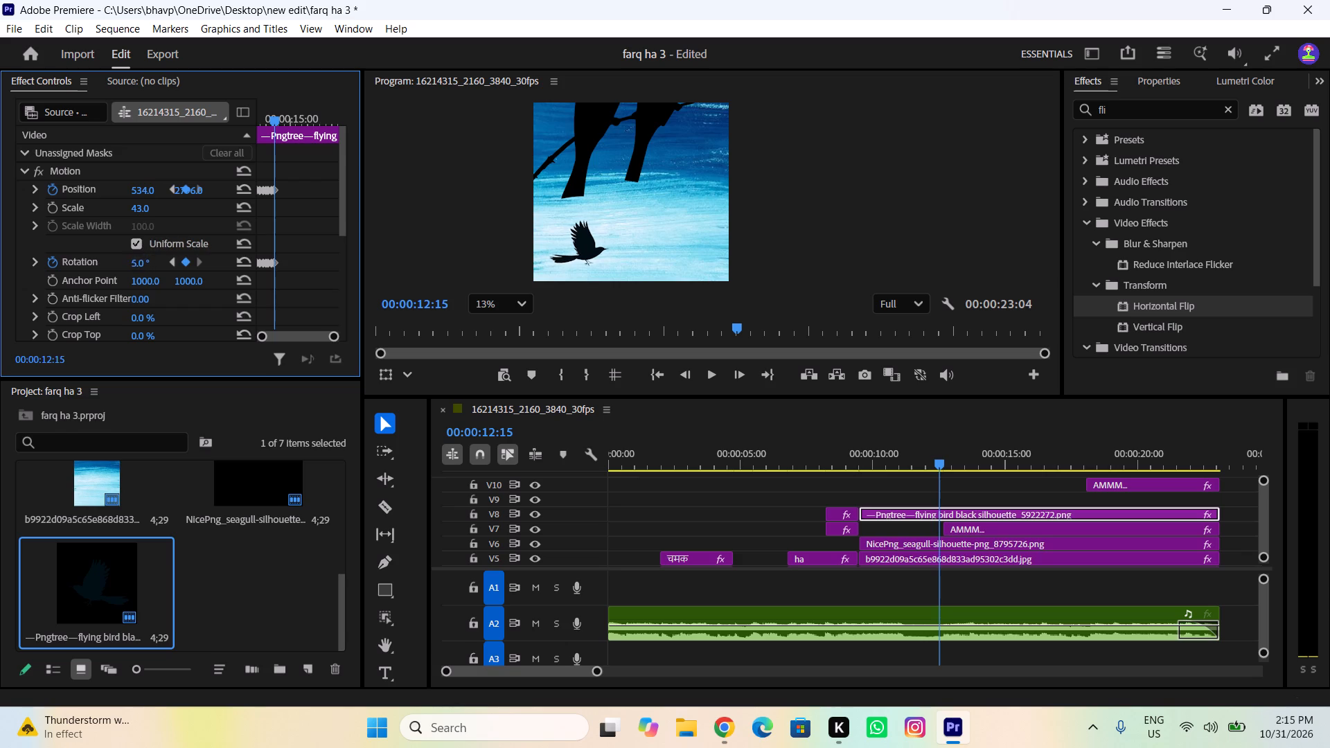
drag(159, 275, 234, 317)
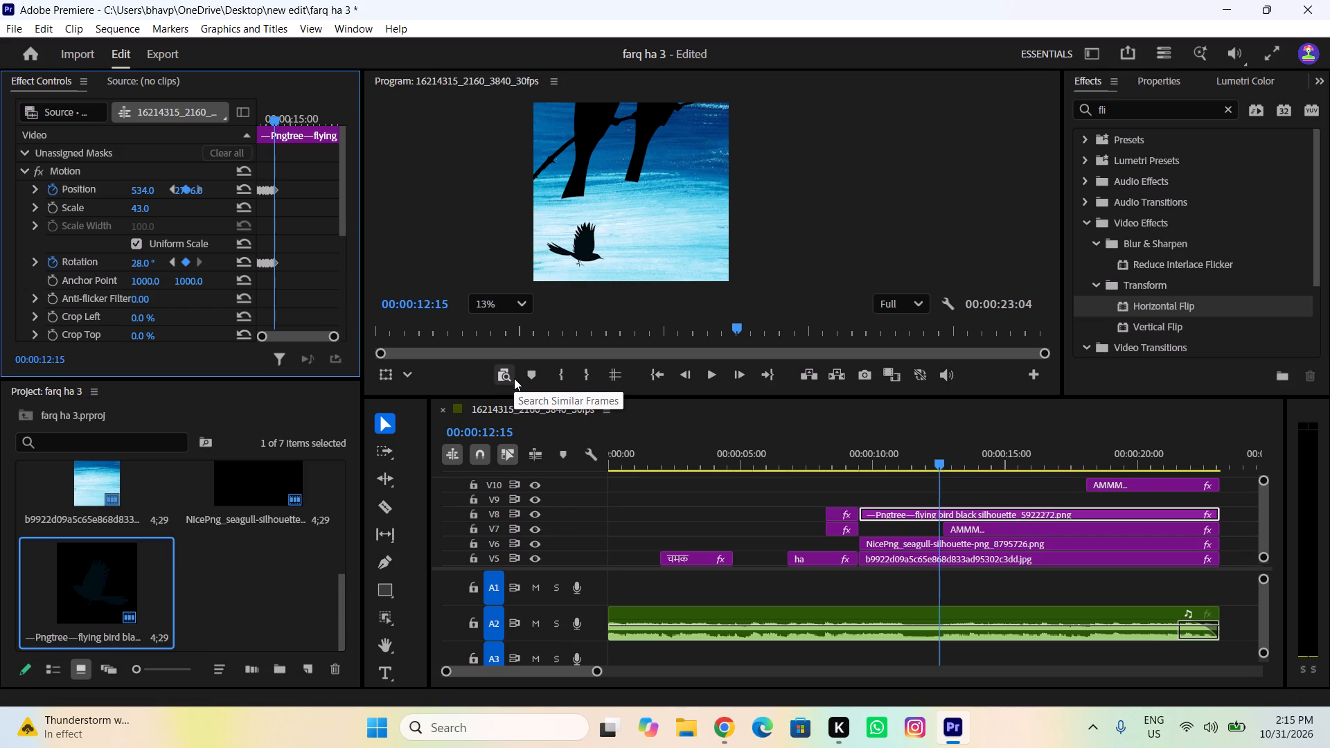
At 00:00:12:29, keyframe the flying bird's horizontal position at 570 and its rotation at 2°.
key(Right)
key(Right)
key(Right)
key(Right)
key(Right)
key(Right)
key(Right)
key(Right)
key(Right)
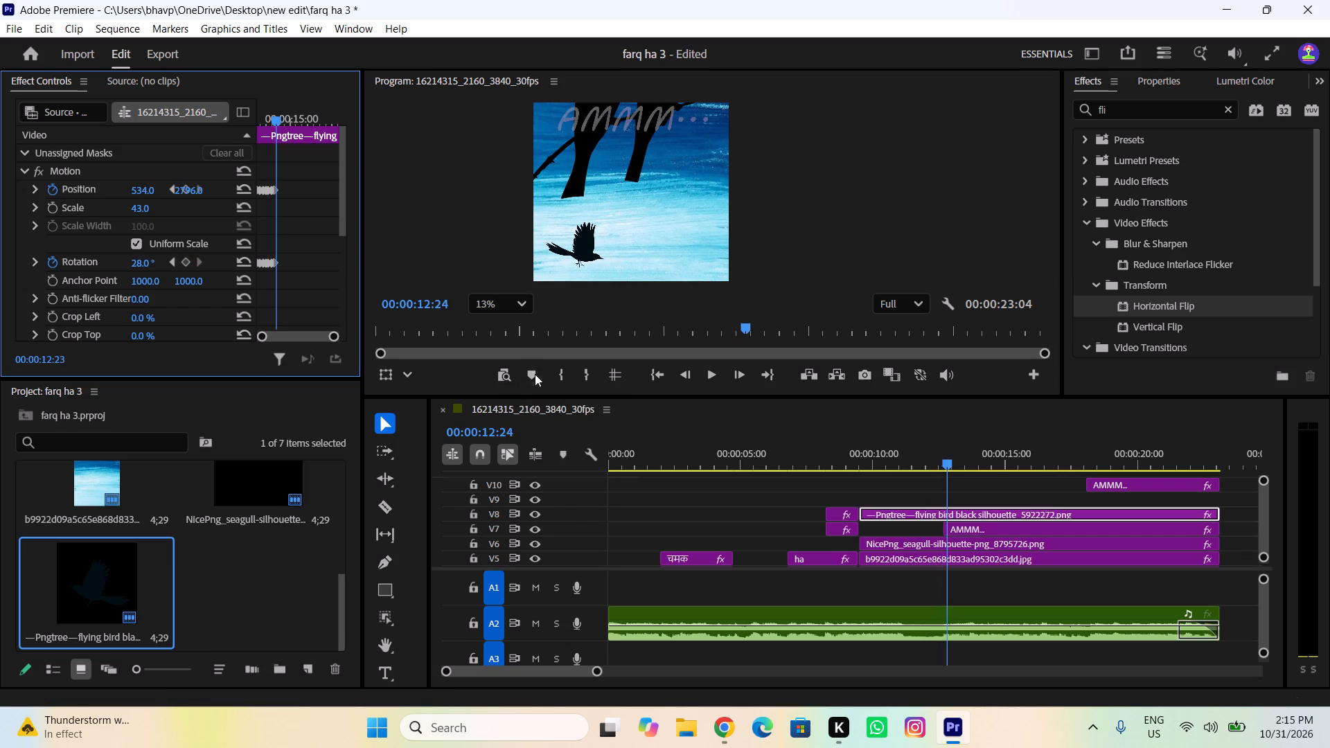
key(Right)
key(Right)
key(Right)
key(Right)
key(Right)
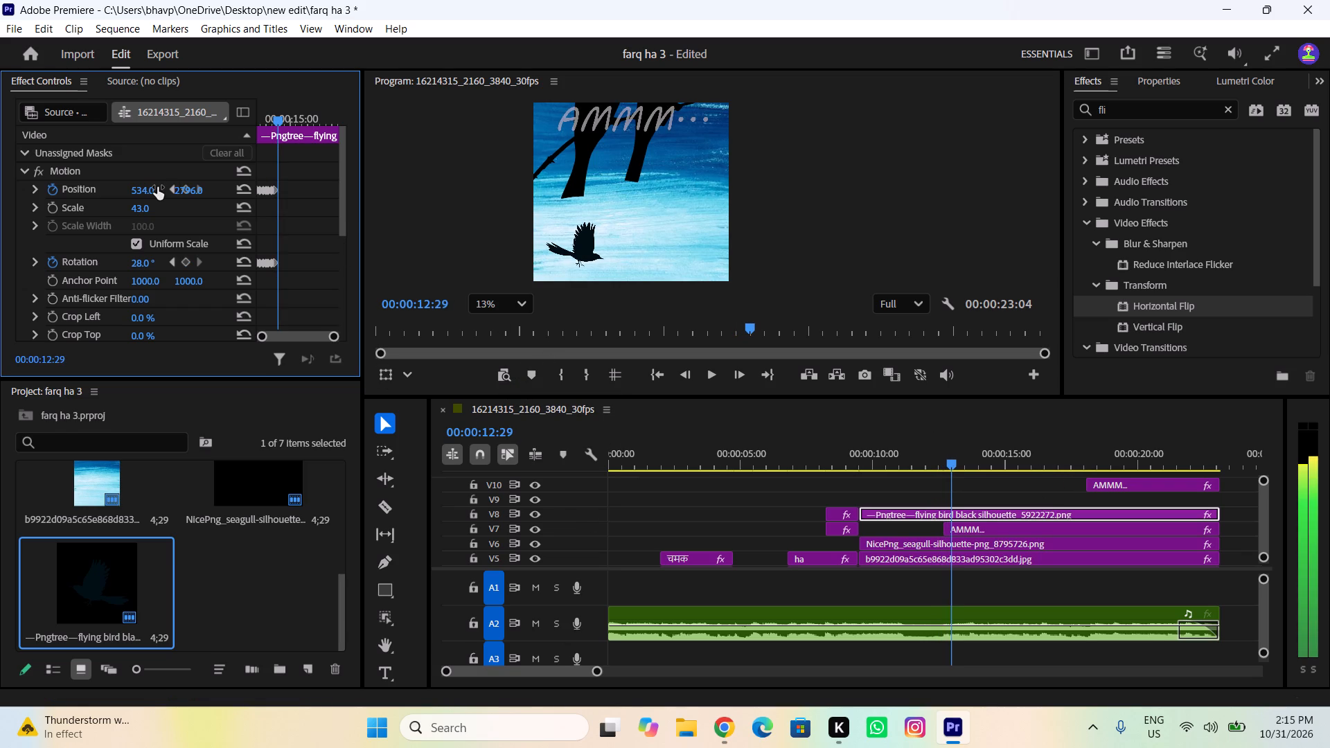
drag(150, 188, 187, 197)
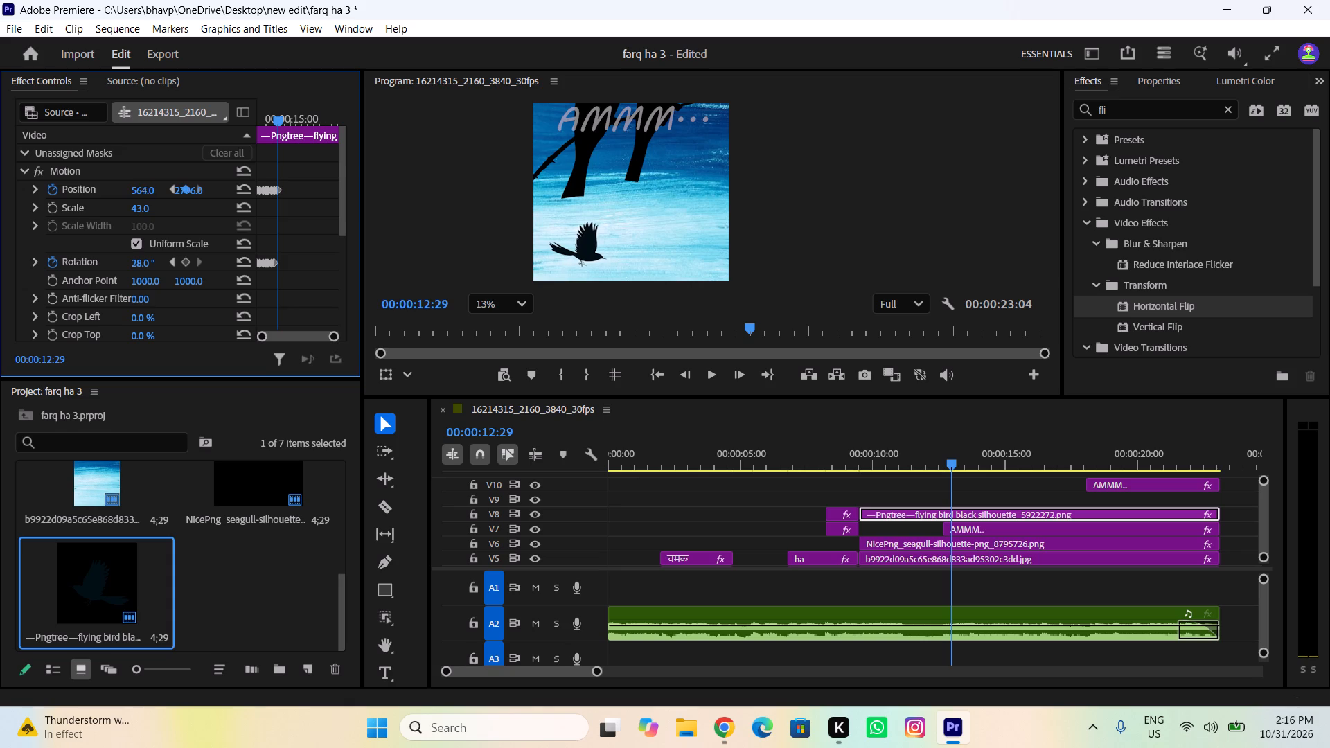
drag(187, 197, 195, 199)
drag(143, 265, 128, 269)
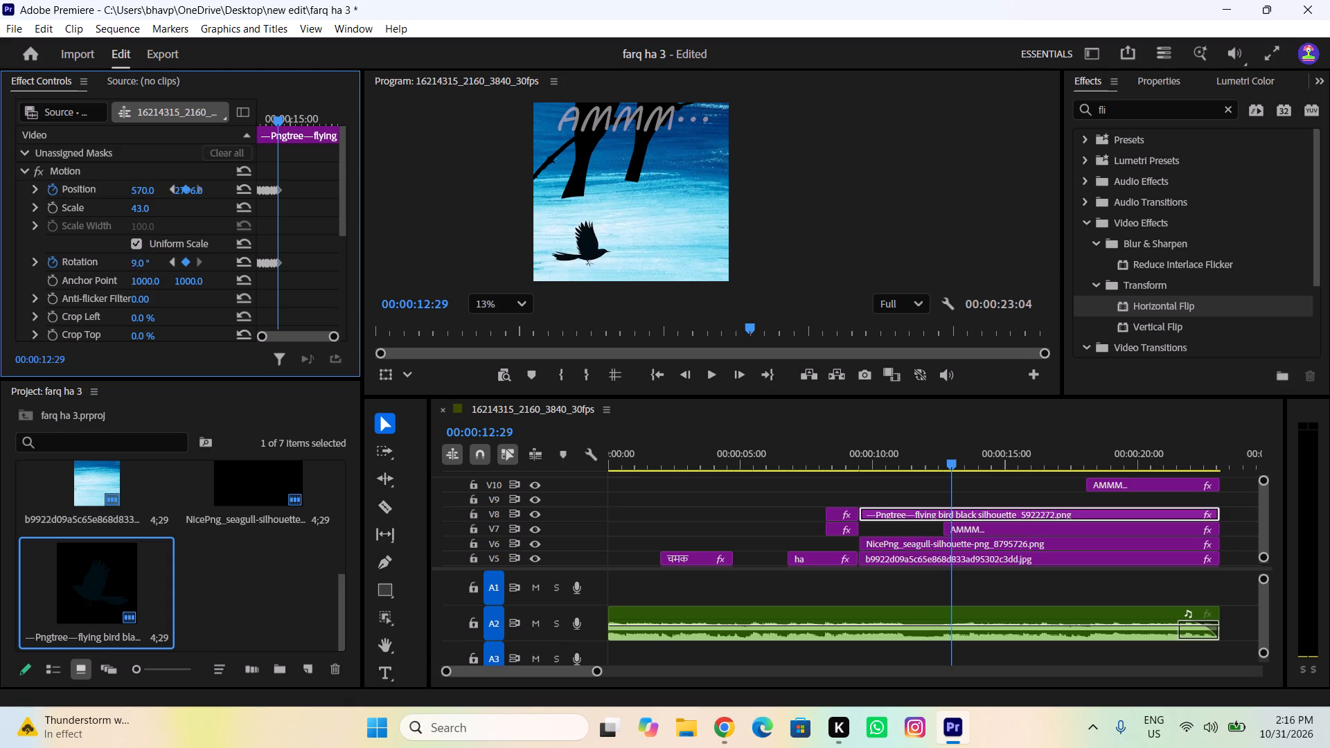
drag(128, 269, 123, 271)
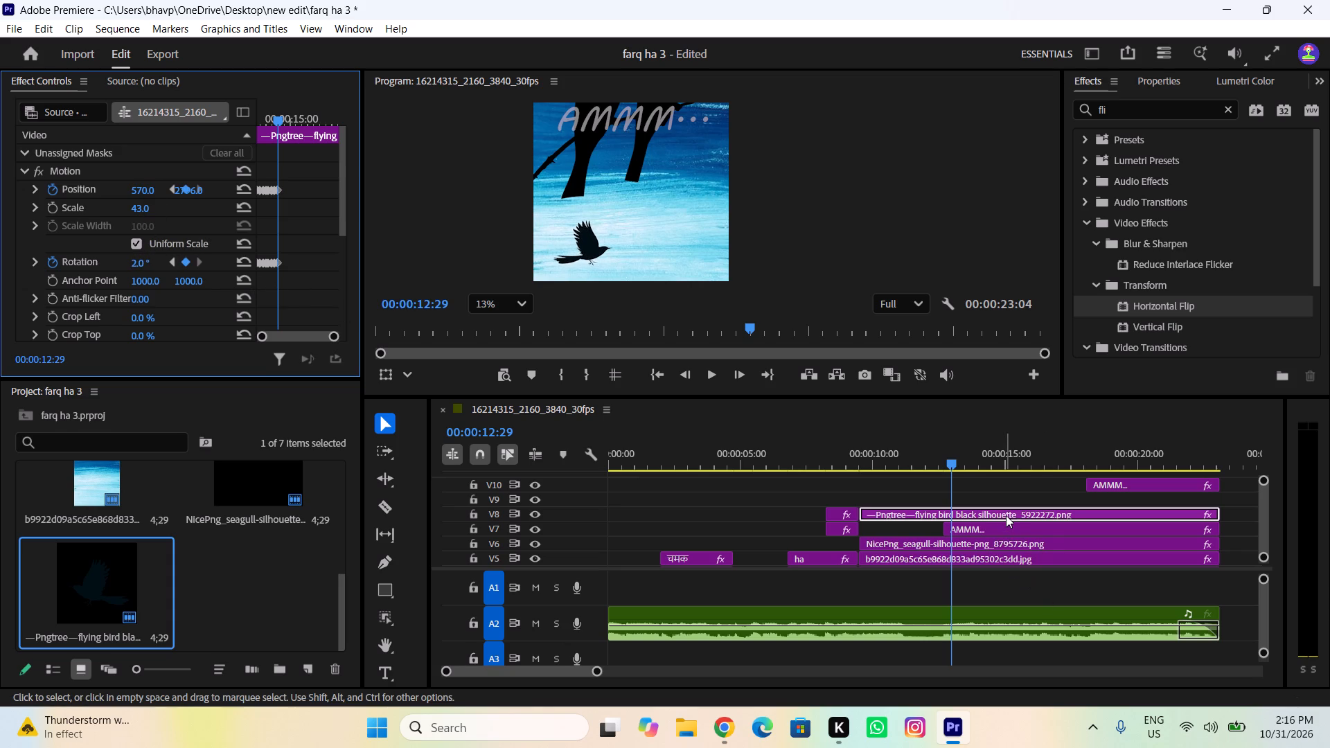
Duplicate the flying bird silhouette clip from track V8 onto track V9, aligned to the same start time.
alt+drag(1006, 515, 1007, 505)
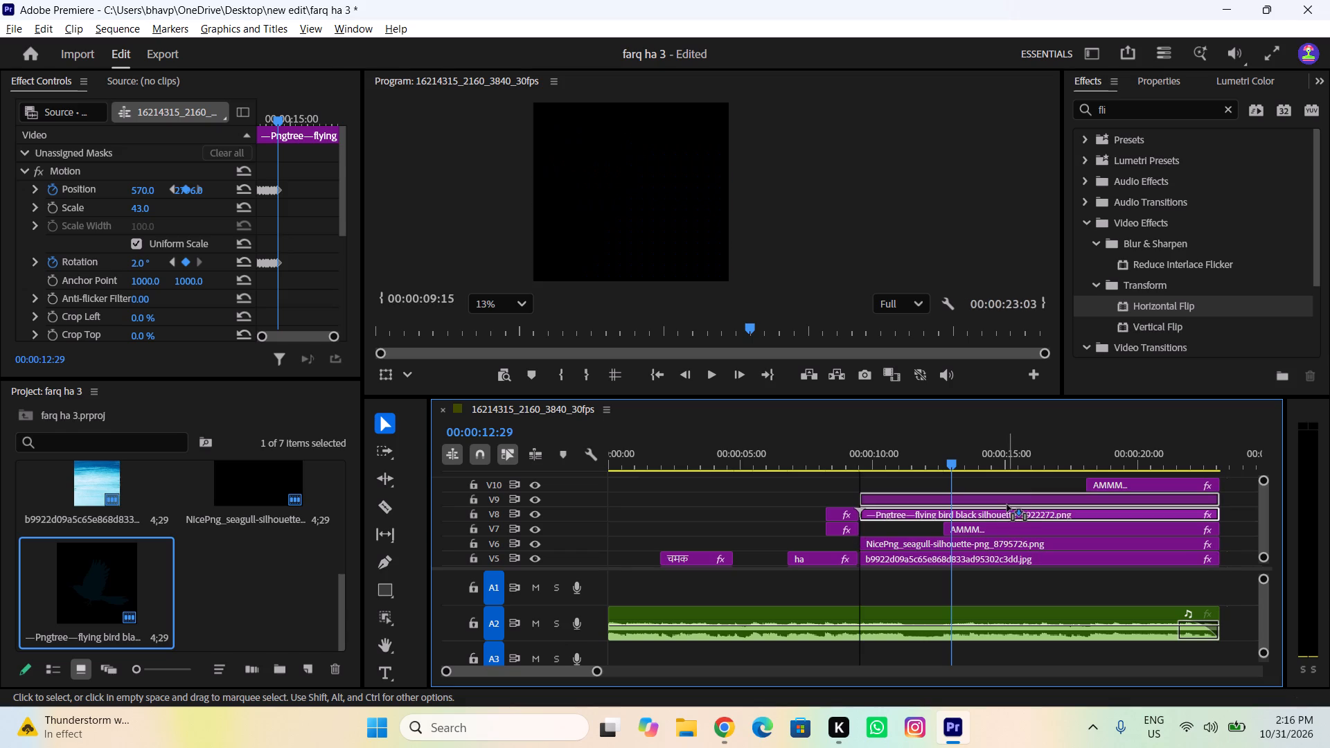
alt+drag(1007, 505, 1007, 504)
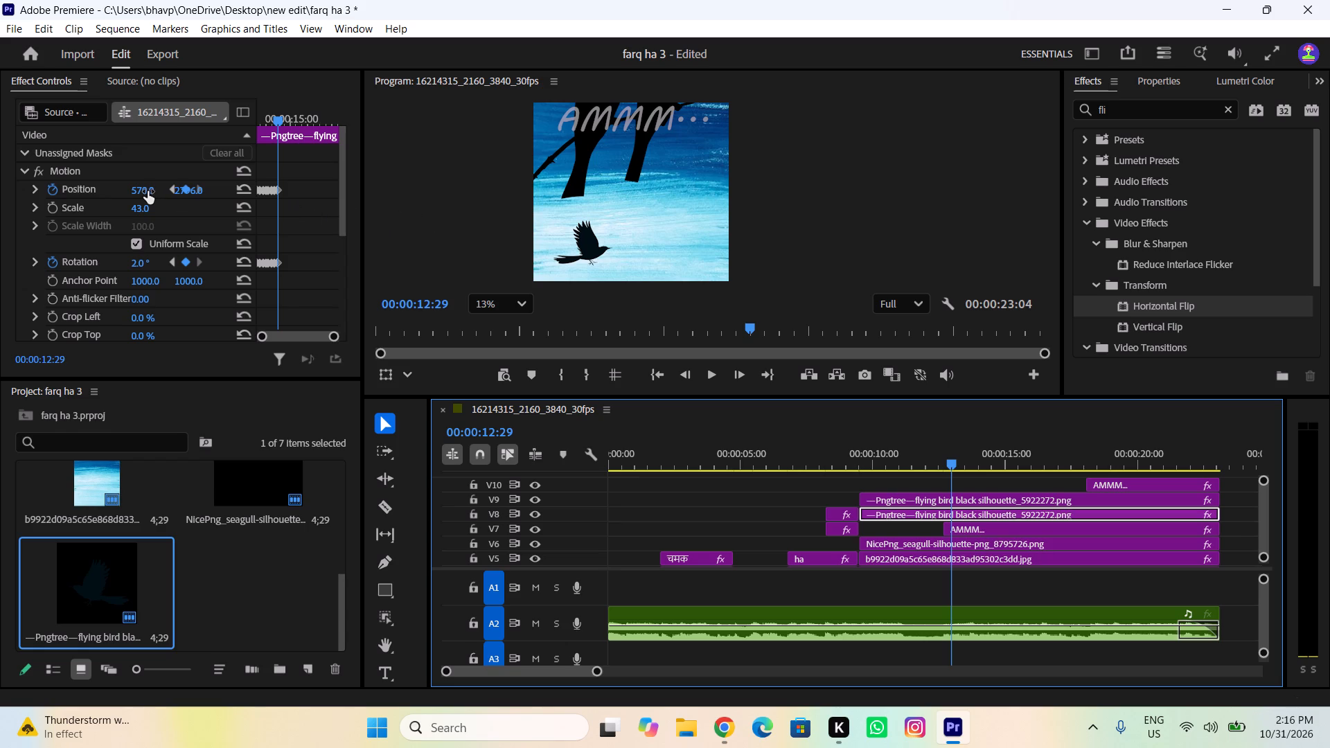
At 00:00:13:14, keyframe the V8 flying bird's horizontal position at 707 and its rotation at 7°.
key(Right)
key(Right)
key(Right)
key(Right)
key(Right)
key(Right)
key(Right)
key(Right)
key(Right)
key(Right)
key(Right)
key(Right)
key(Right)
key(Right)
key(Right)
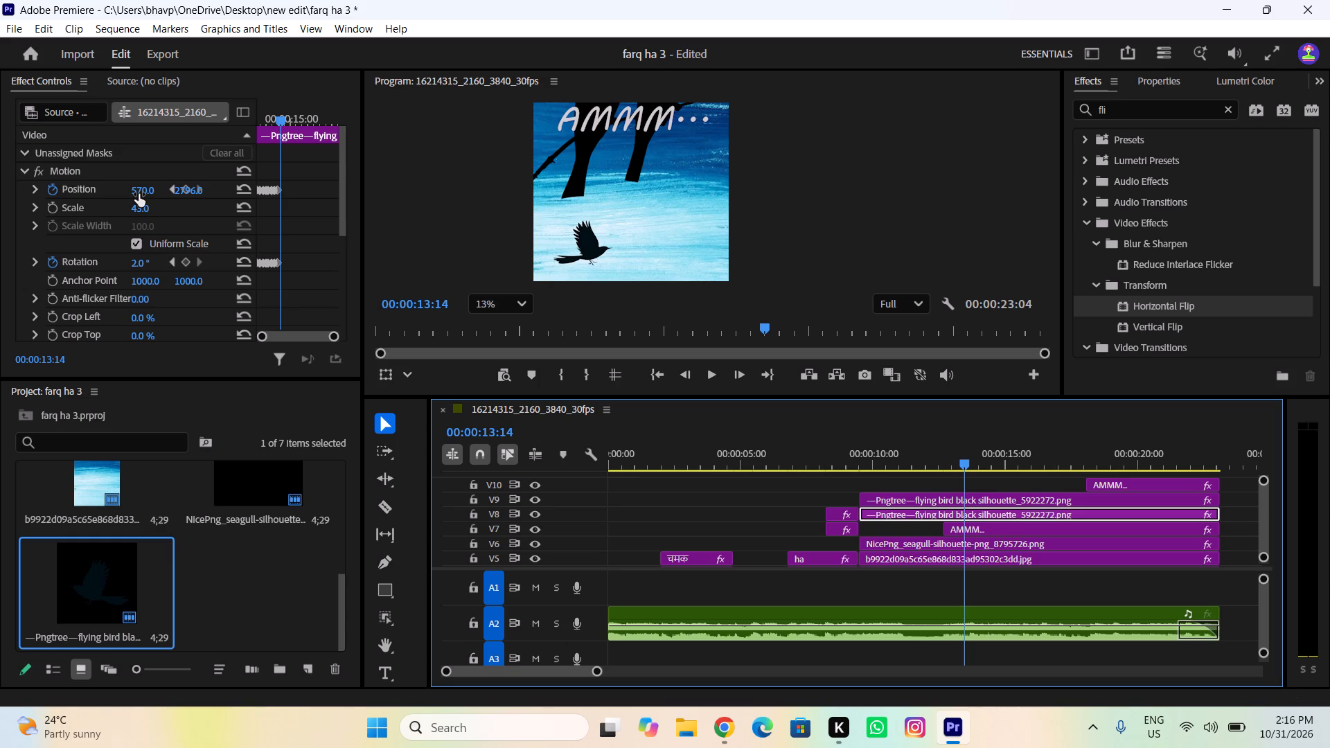
drag(143, 191, 176, 199)
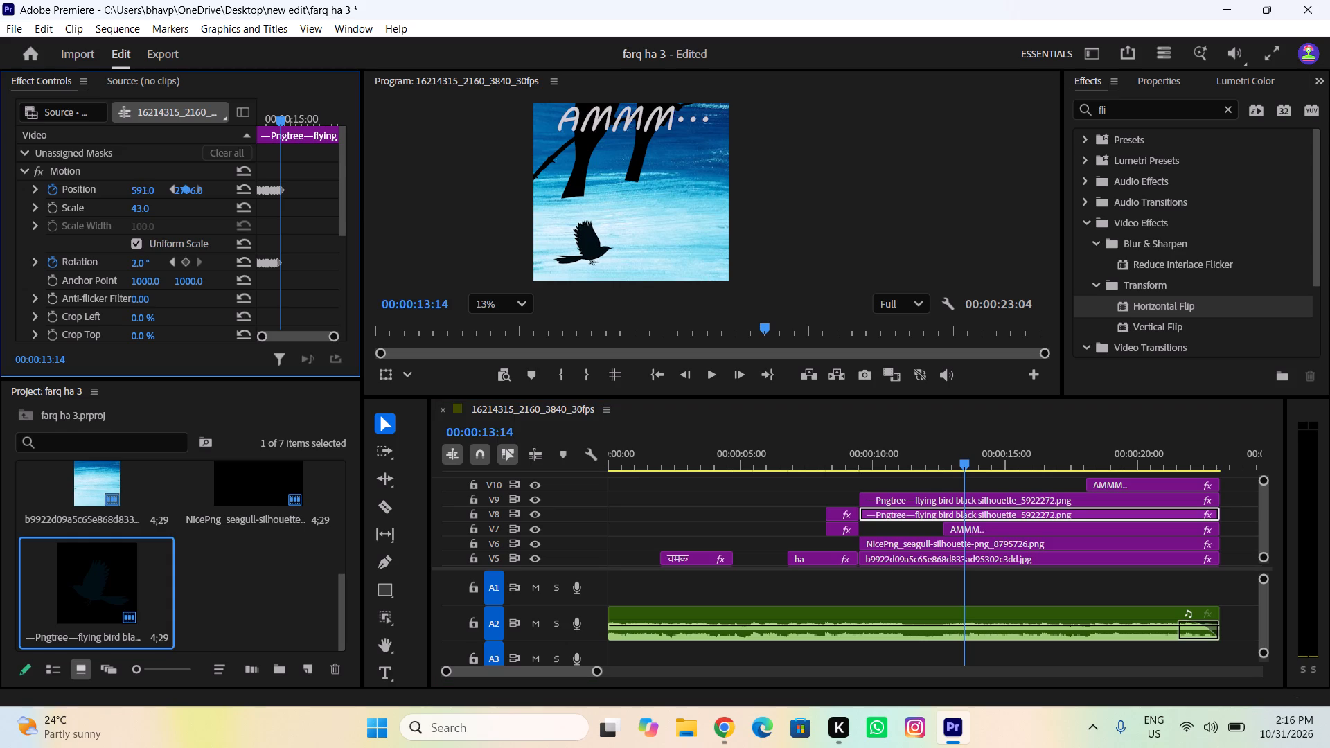
drag(176, 199, 284, 217)
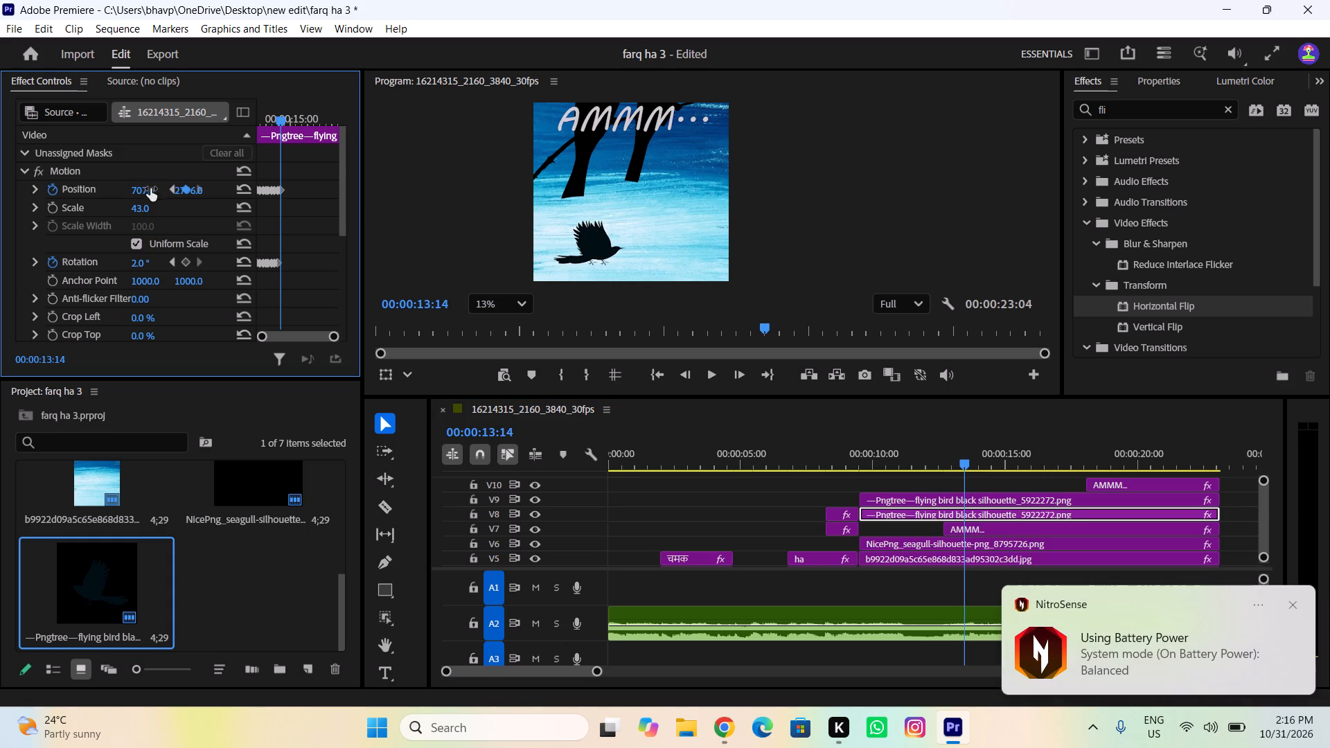
drag(143, 264, 159, 273)
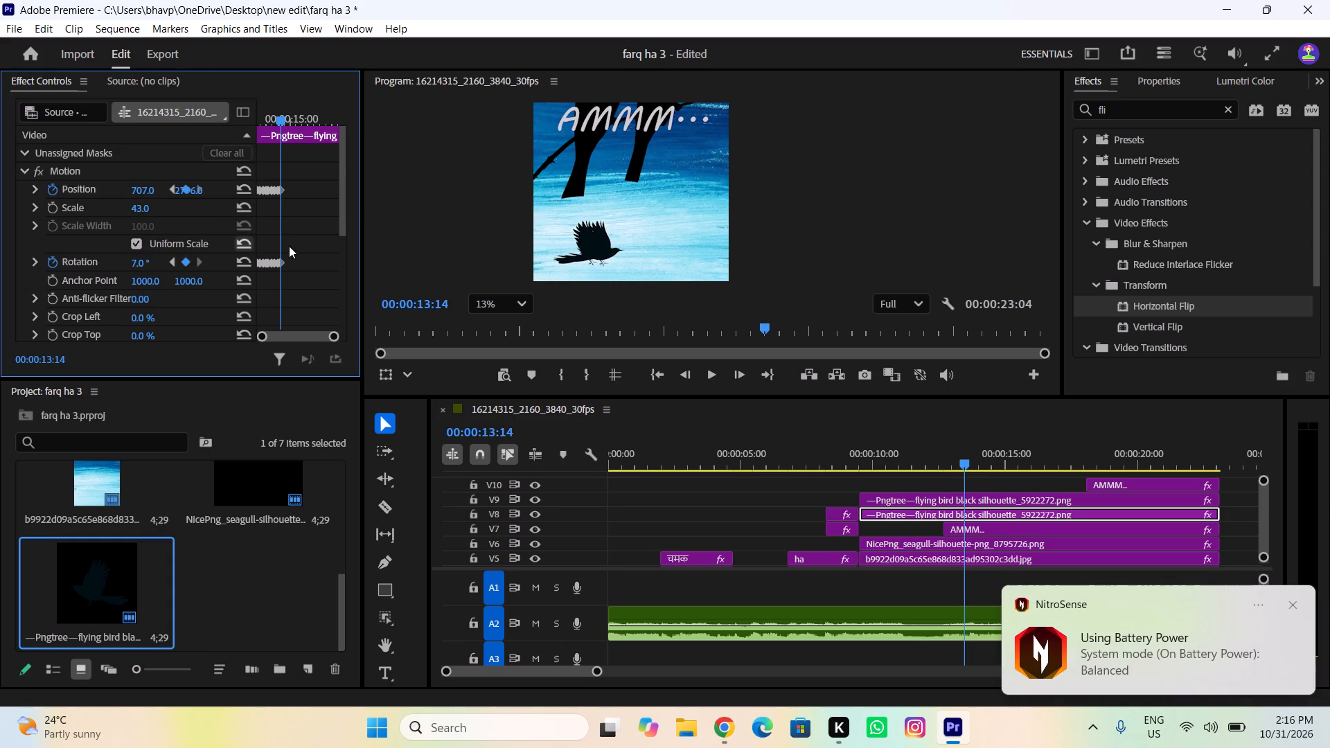
At 00:00:13:28, keyframe the V8 bird's horizontal position at 745, raise it slightly vertically, and rotate it to -12°.
key(Right)
key(Right)
key(Right)
key(Right)
key(Right)
key(Right)
key(Right)
key(Right)
key(Right)
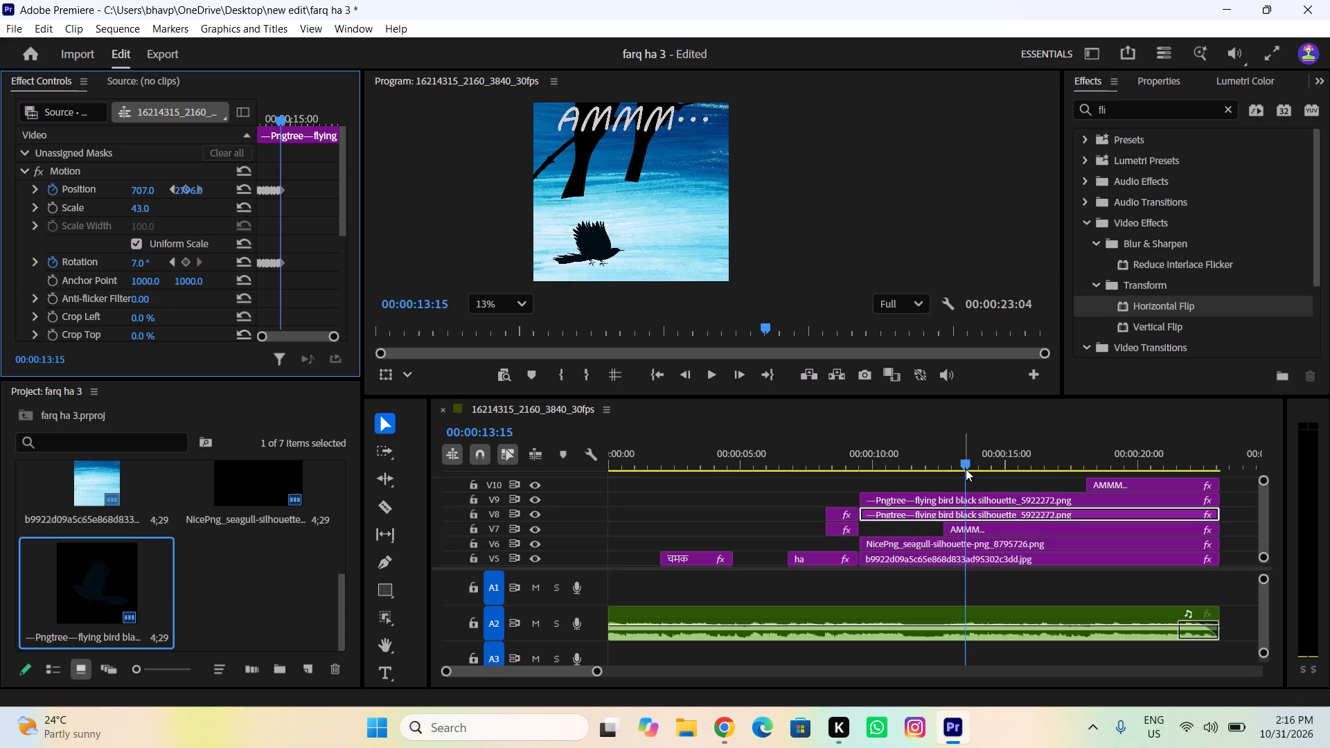
key(Right)
key(Right)
key(Right)
key(Right)
key(Right)
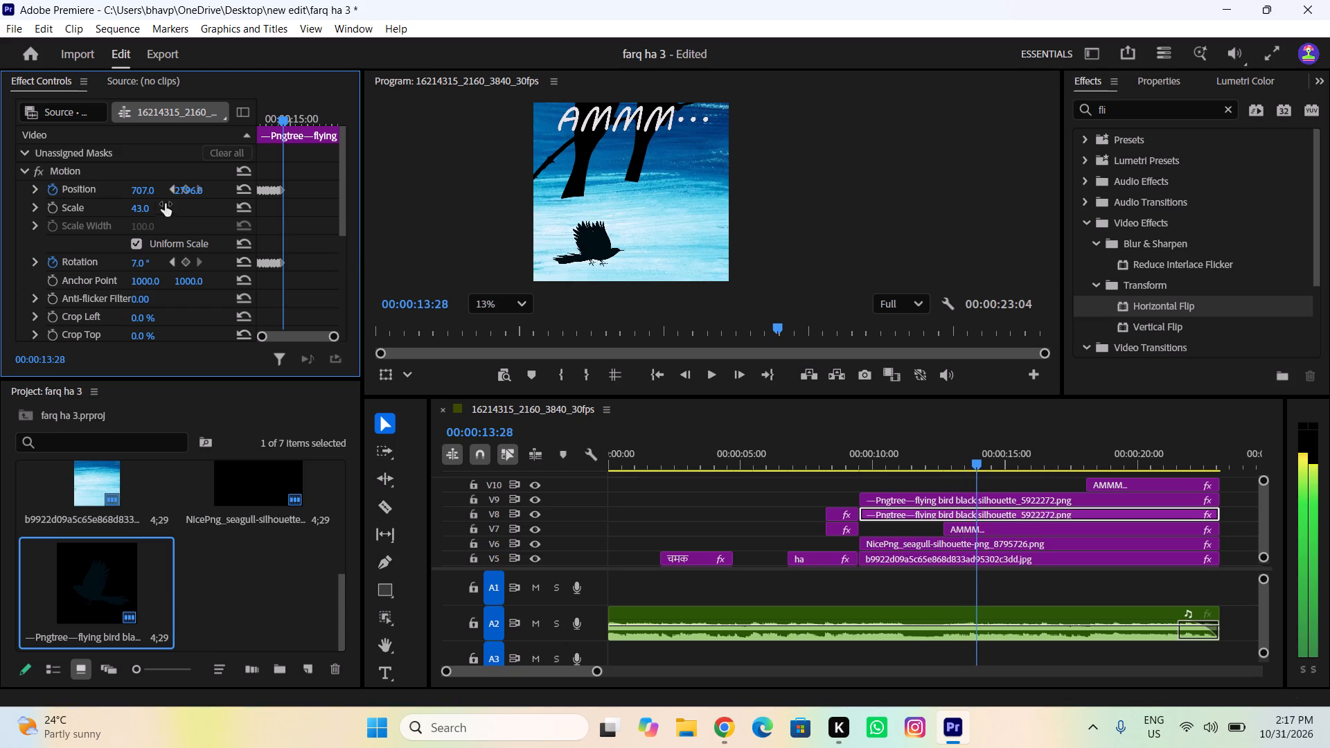
drag(143, 193, 181, 202)
drag(188, 190, 136, 206)
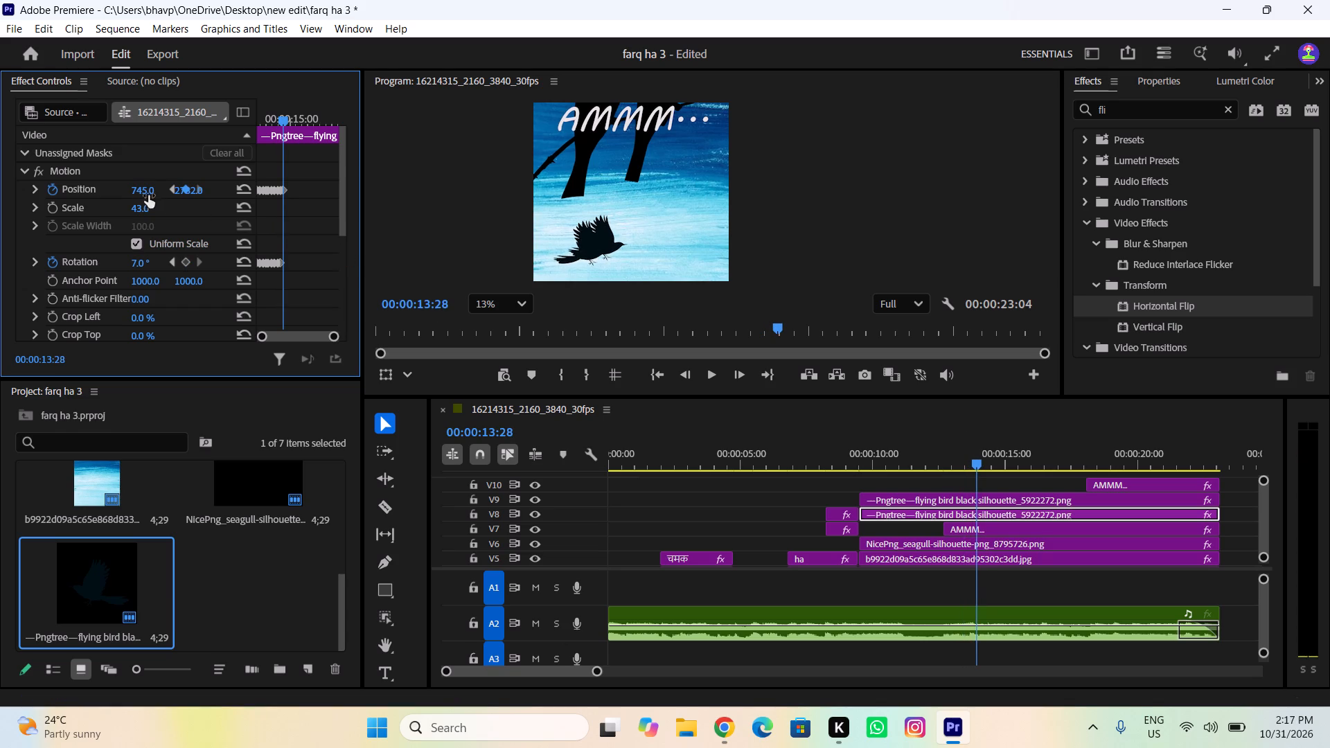
drag(136, 262, 120, 265)
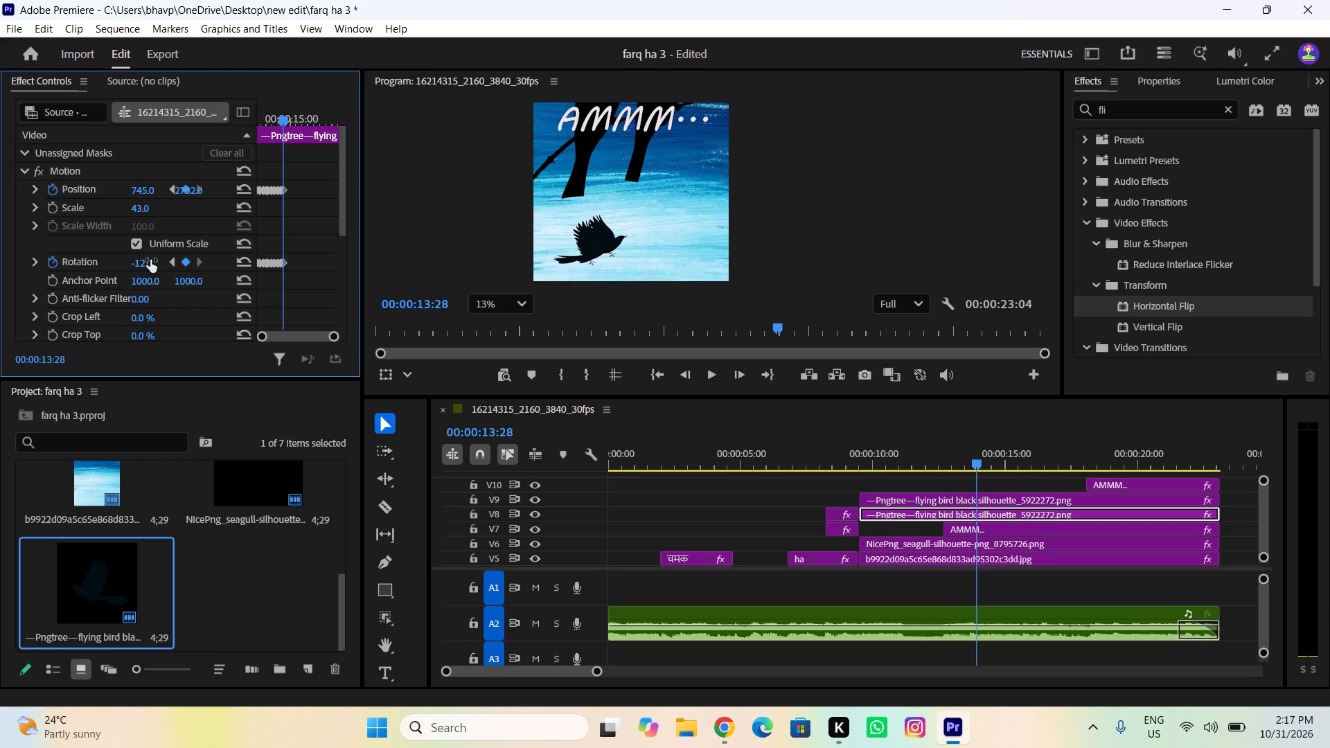
At 00:00:14:15, keyframe the V8 flying bird's position at 821, 2703.
key(Right)
key(Right)
key(Right)
key(Right)
key(Right)
key(Right)
key(Right)
key(Right)
key(Right)
key(Right)
key(Right)
key(Right)
key(Right)
key(Right)
key(Right)
key(Right)
key(Right)
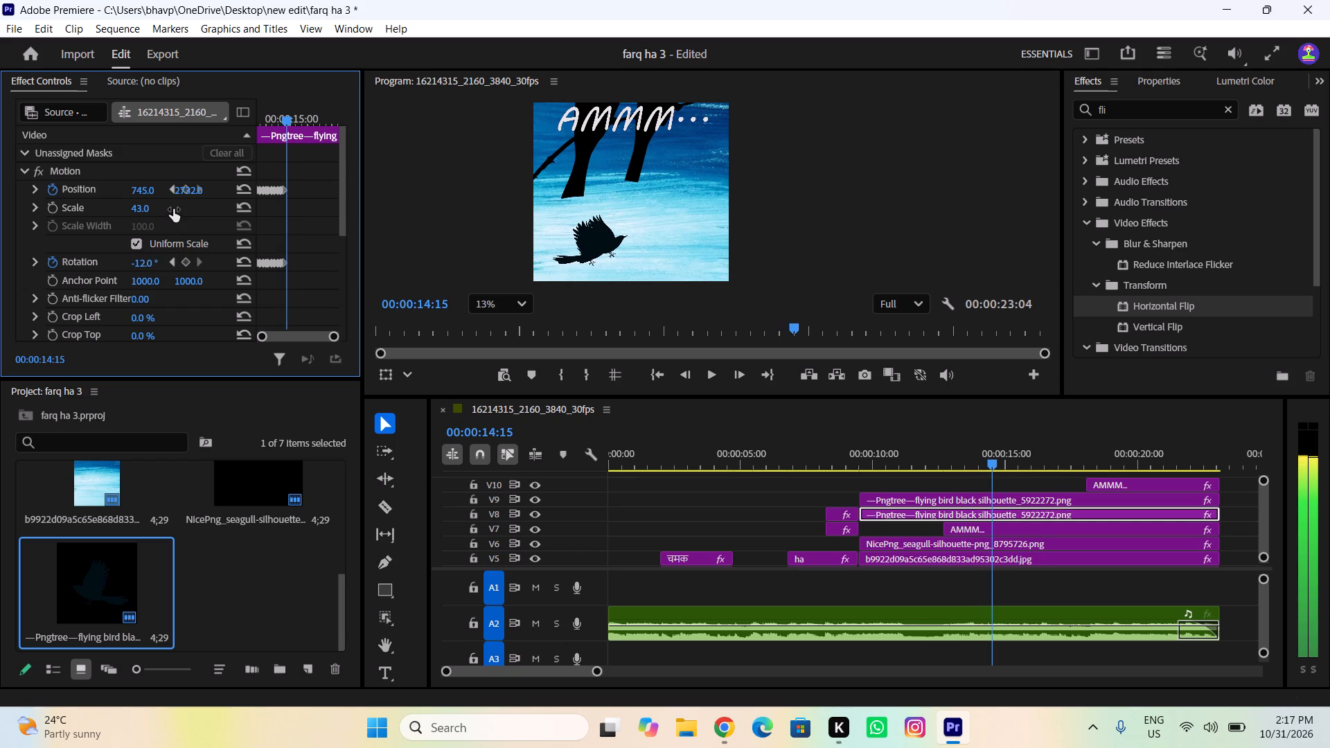
drag(149, 189, 220, 209)
drag(184, 192, 158, 197)
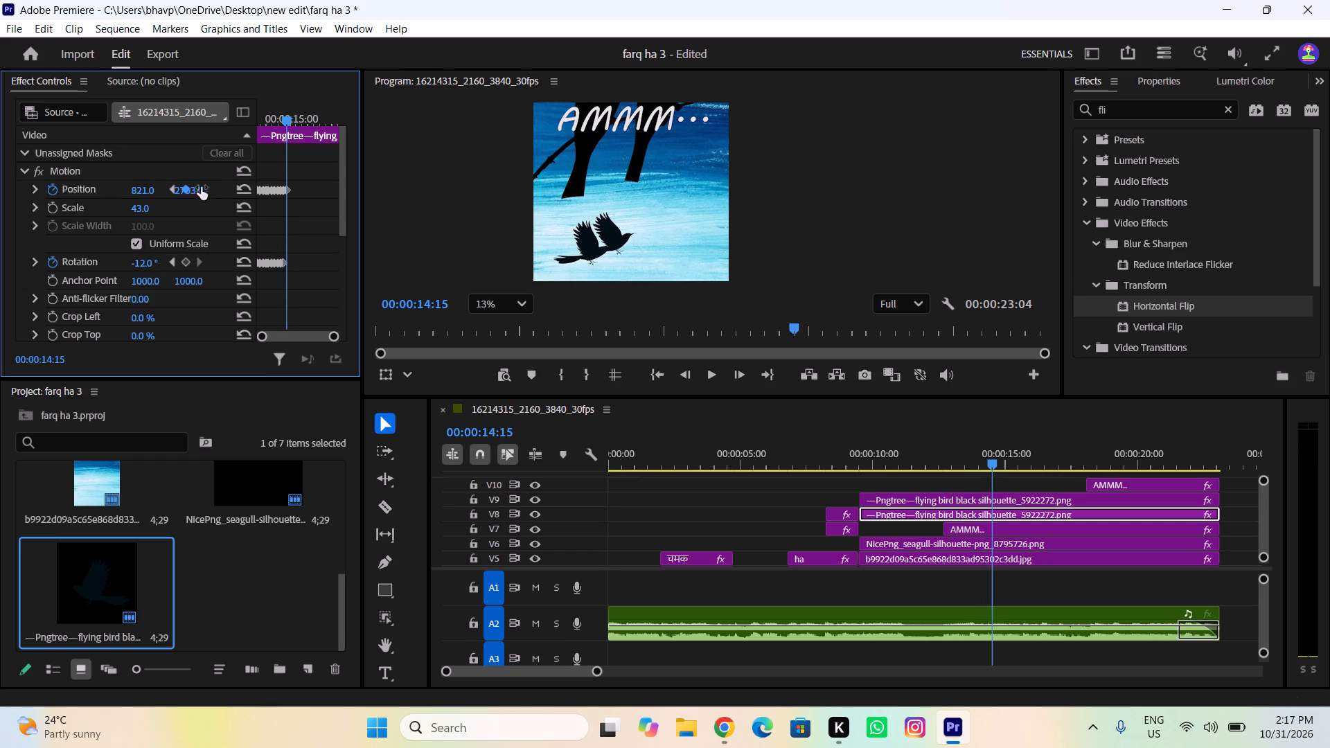
Widen the Effect Controls area so both position values are fully readable beside the keyframe controls.
drag(256, 184, 287, 186)
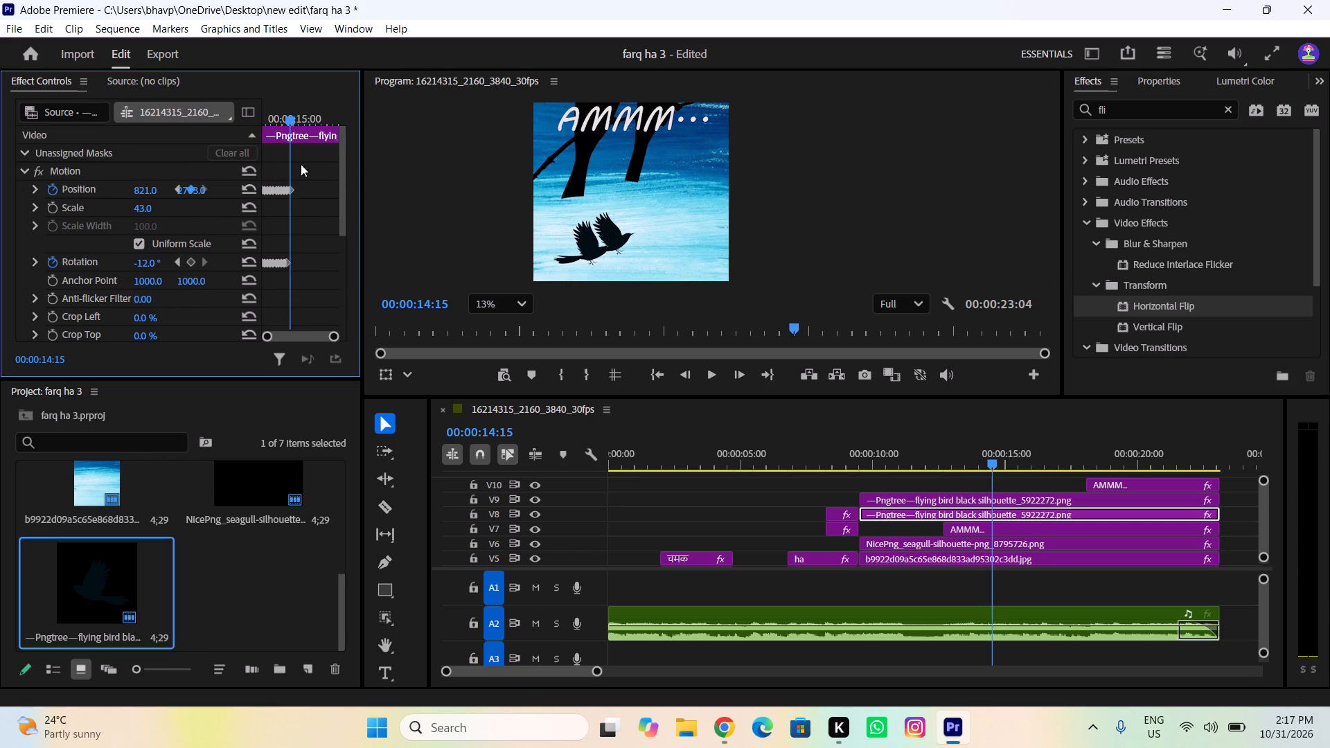
drag(363, 173, 437, 187)
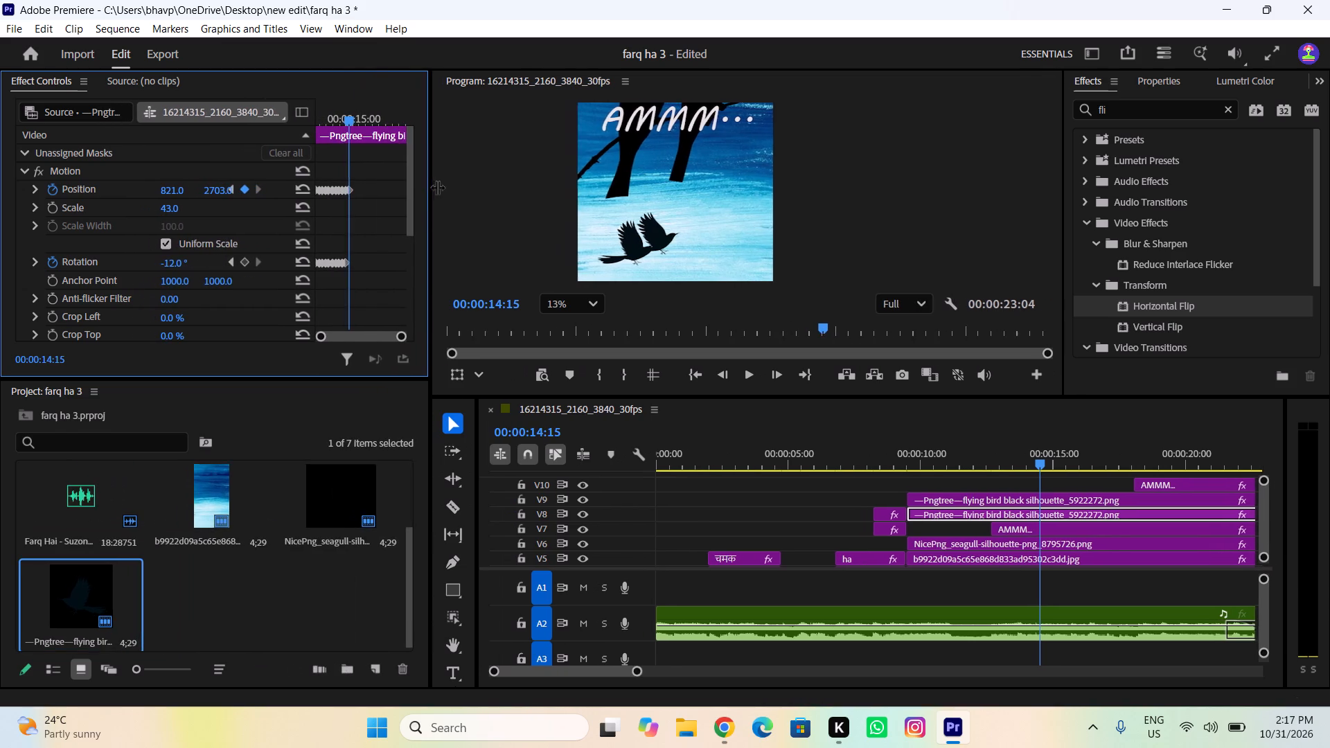
drag(437, 187, 452, 189)
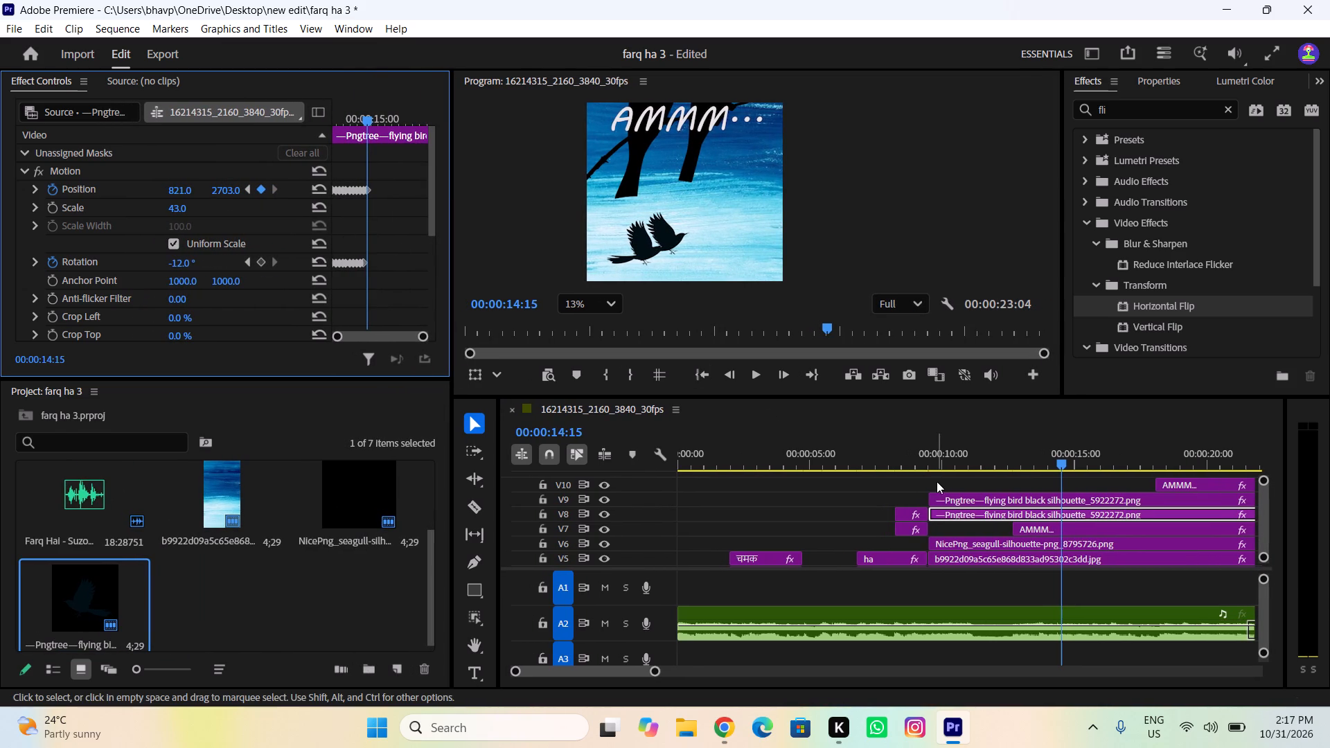
At 00:00:14:28, keyframe the V8 flying bird's position at 883, 2683 and its rotation at -20°.
key(Right)
key(Right)
key(Right)
key(Right)
key(Right)
key(Right)
key(Right)
key(Right)
key(Right)
key(Right)
key(Right)
key(Right)
key(Right)
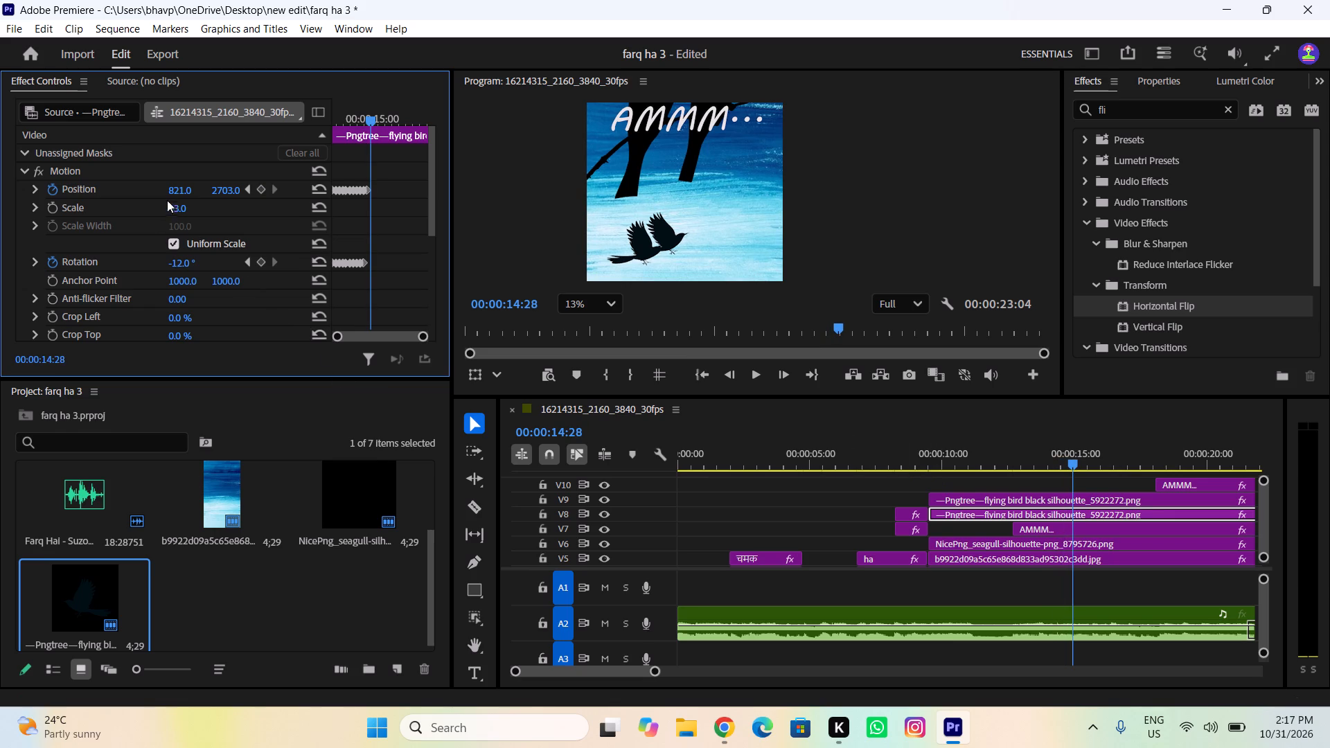
drag(172, 194, 236, 208)
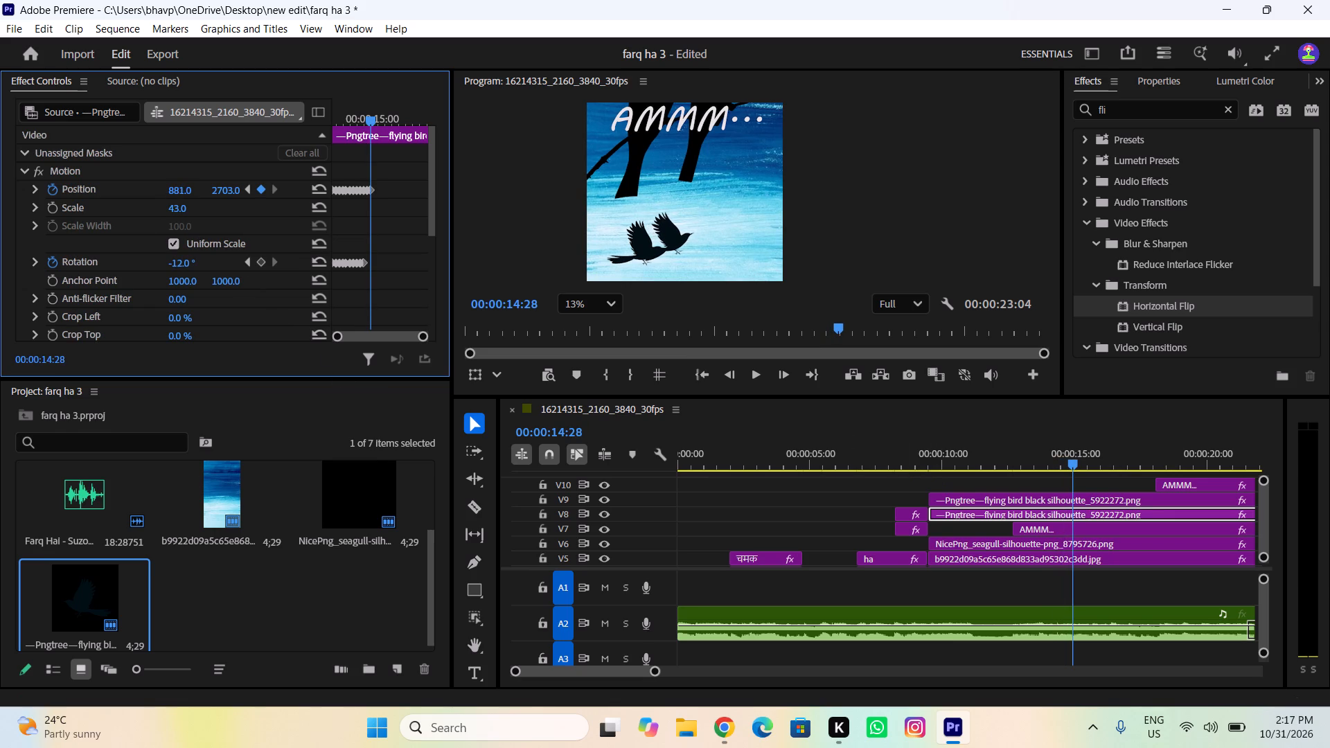
drag(236, 208, 237, 208)
drag(225, 184, 209, 190)
drag(191, 258, 185, 260)
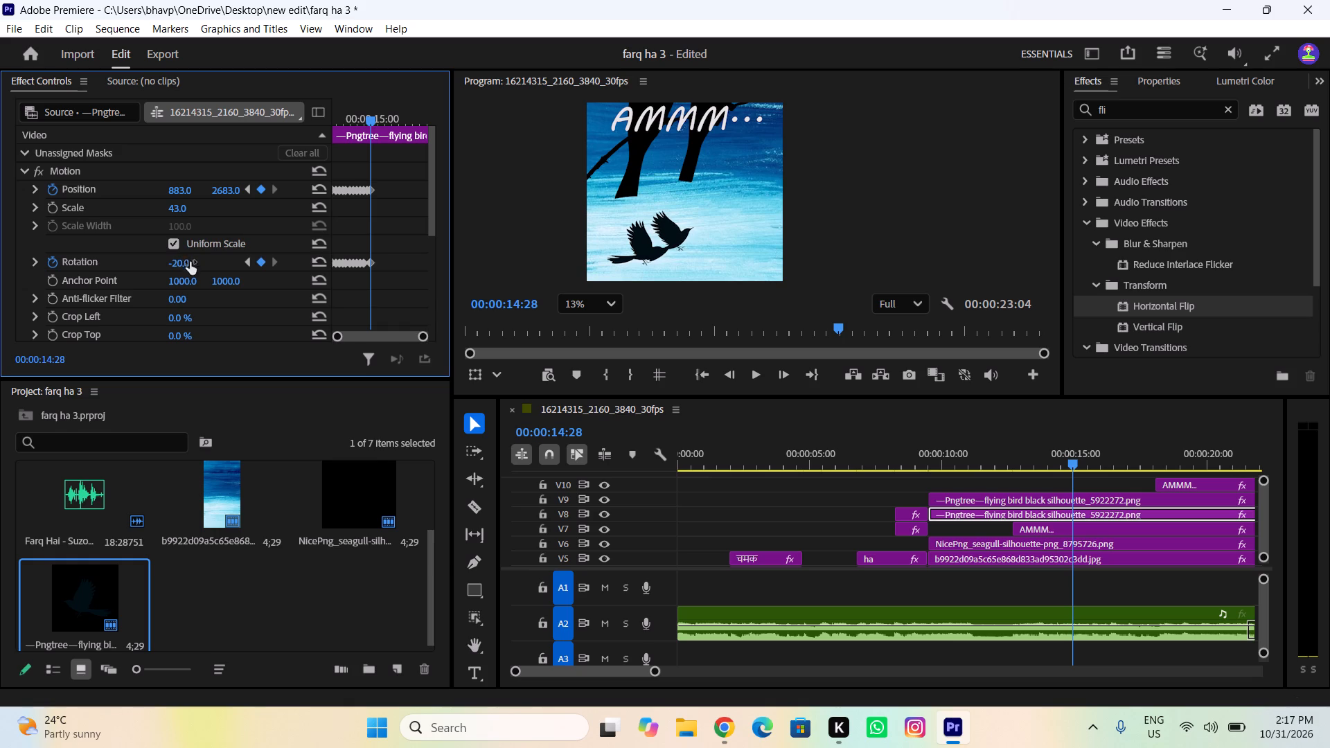
At 00:00:15:19, keyframe the V8 flying bird's position at 964, 2643 and its rotation at -38°.
key(Right)
key(Right)
key(Right)
key(Right)
key(Right)
key(Right)
key(Right)
key(Right)
key(Right)
key(Right)
key(Right)
key(Right)
key(Right)
key(Right)
key(Right)
key(Right)
key(Right)
key(Right)
key(Right)
key(Right)
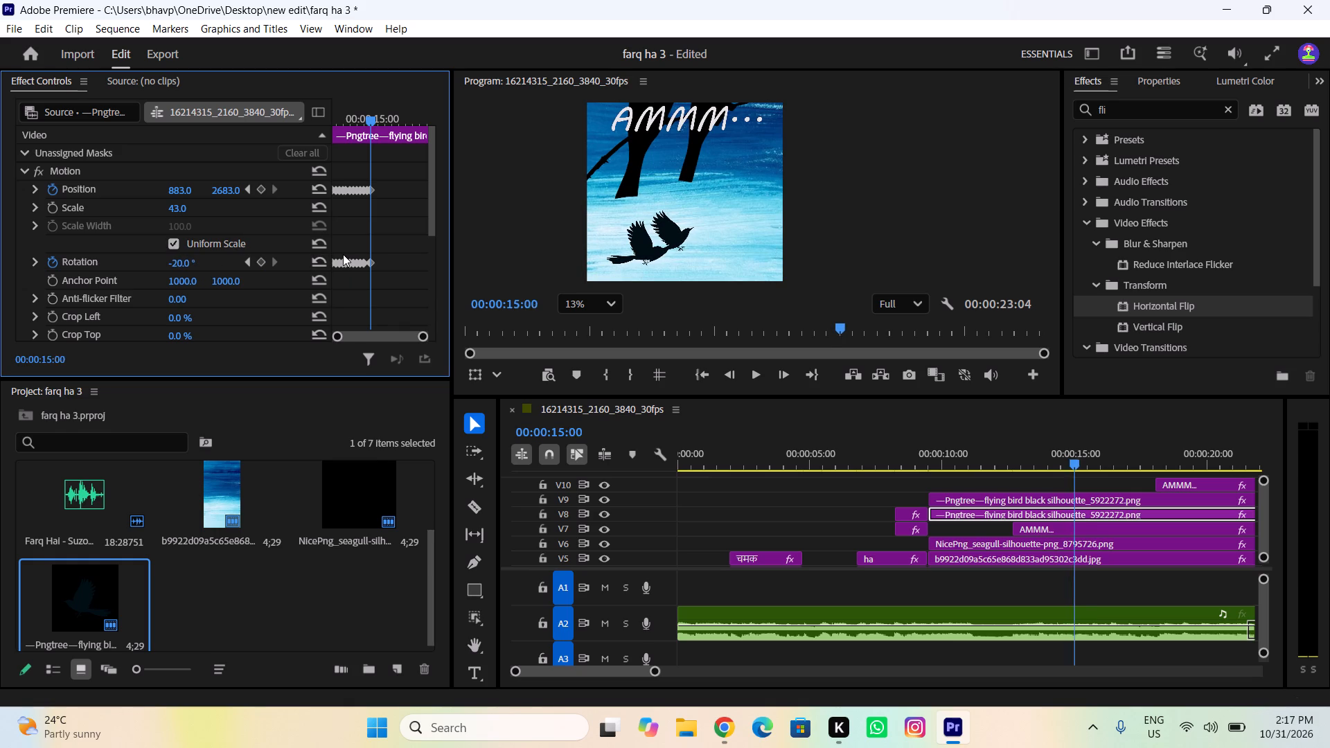
drag(179, 190, 256, 208)
drag(222, 193, 221, 193)
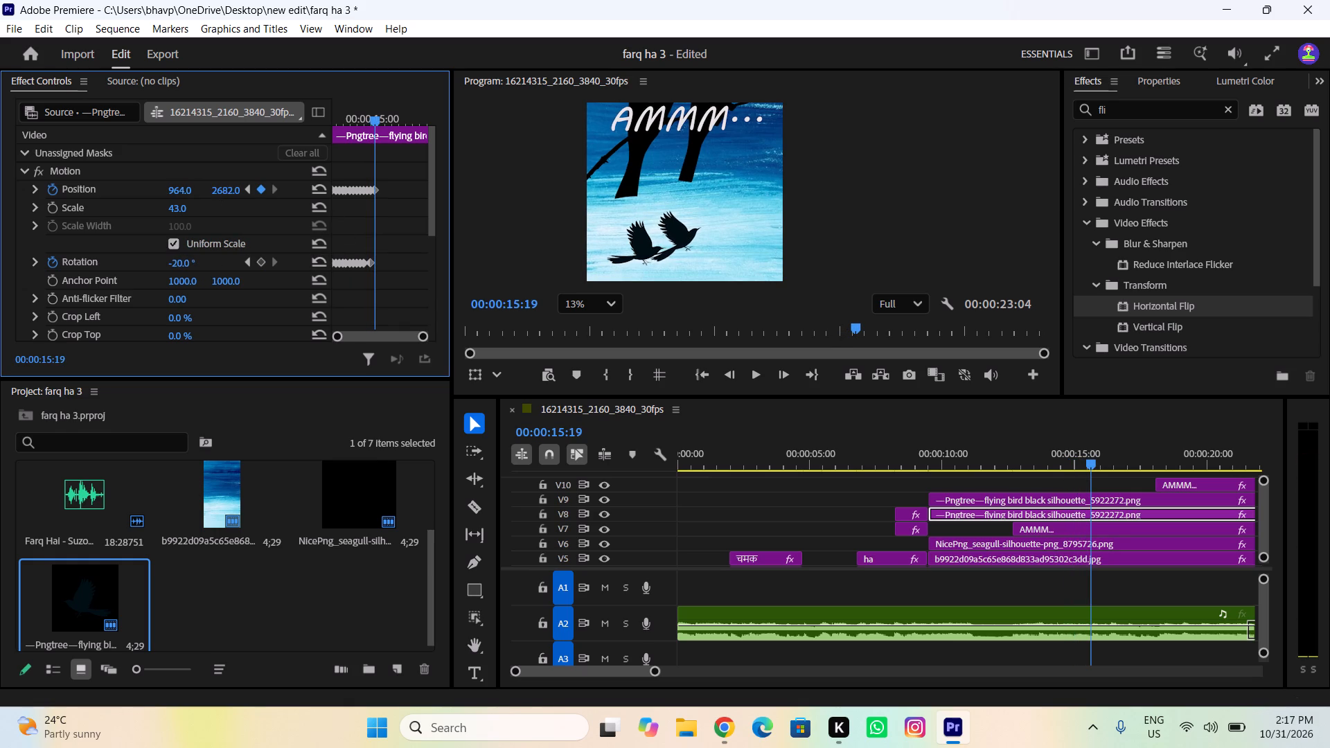
drag(221, 193, 191, 206)
drag(191, 262, 184, 265)
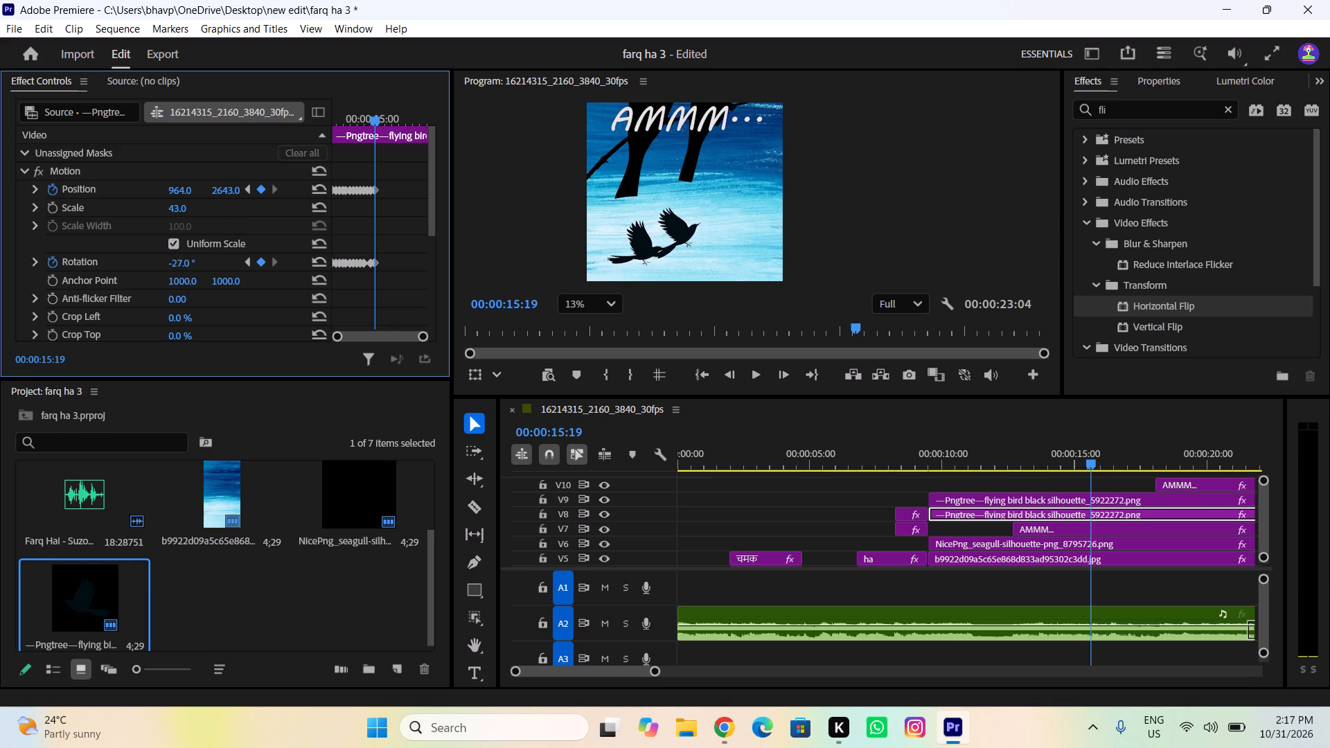
drag(184, 265, 177, 269)
At 00:00:16:10, keyframe the V8 flying bird's position at 1097, 2594 and its rotation at -24°.
key(Right)
key(Right)
key(Right)
key(Right)
key(Right)
key(Right)
key(Right)
key(Right)
key(Right)
key(Right)
key(Right)
key(Right)
key(Right)
key(Right)
key(Right)
key(Right)
key(Right)
key(Right)
key(Right)
key(Right)
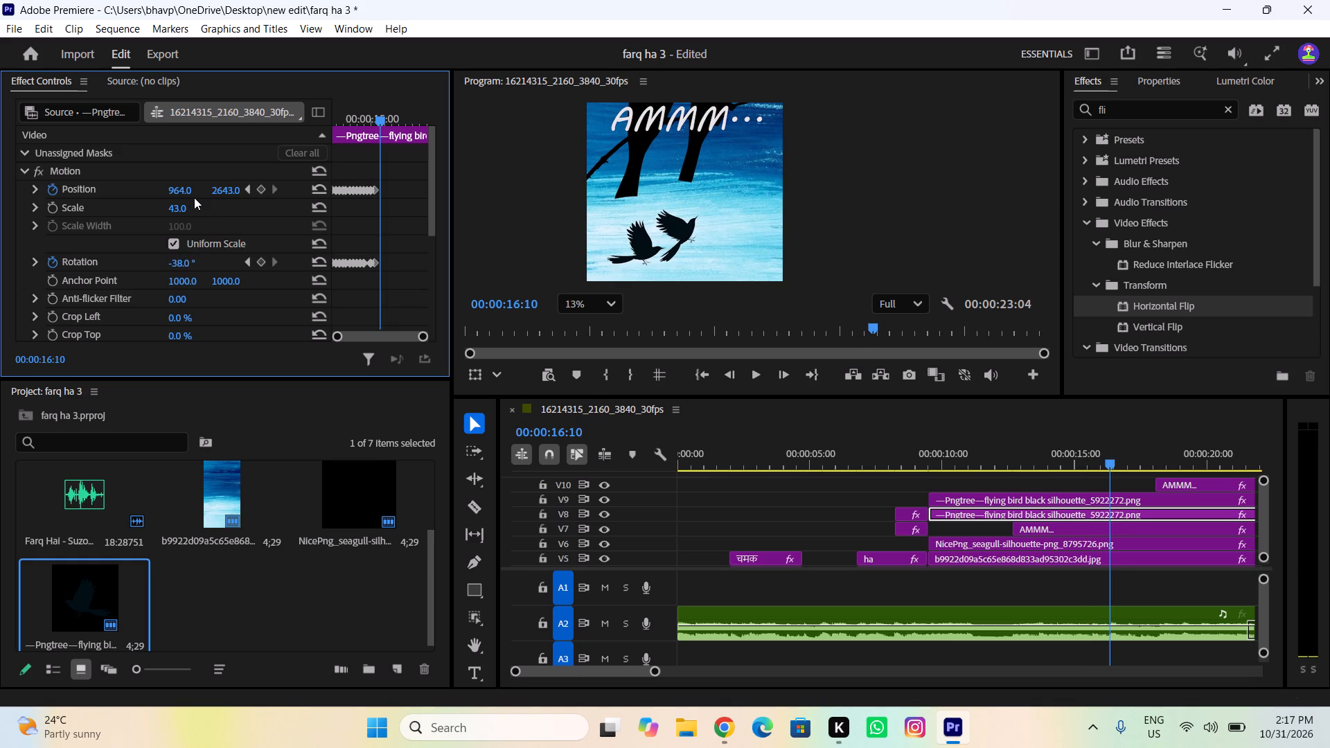
drag(185, 193, 302, 199)
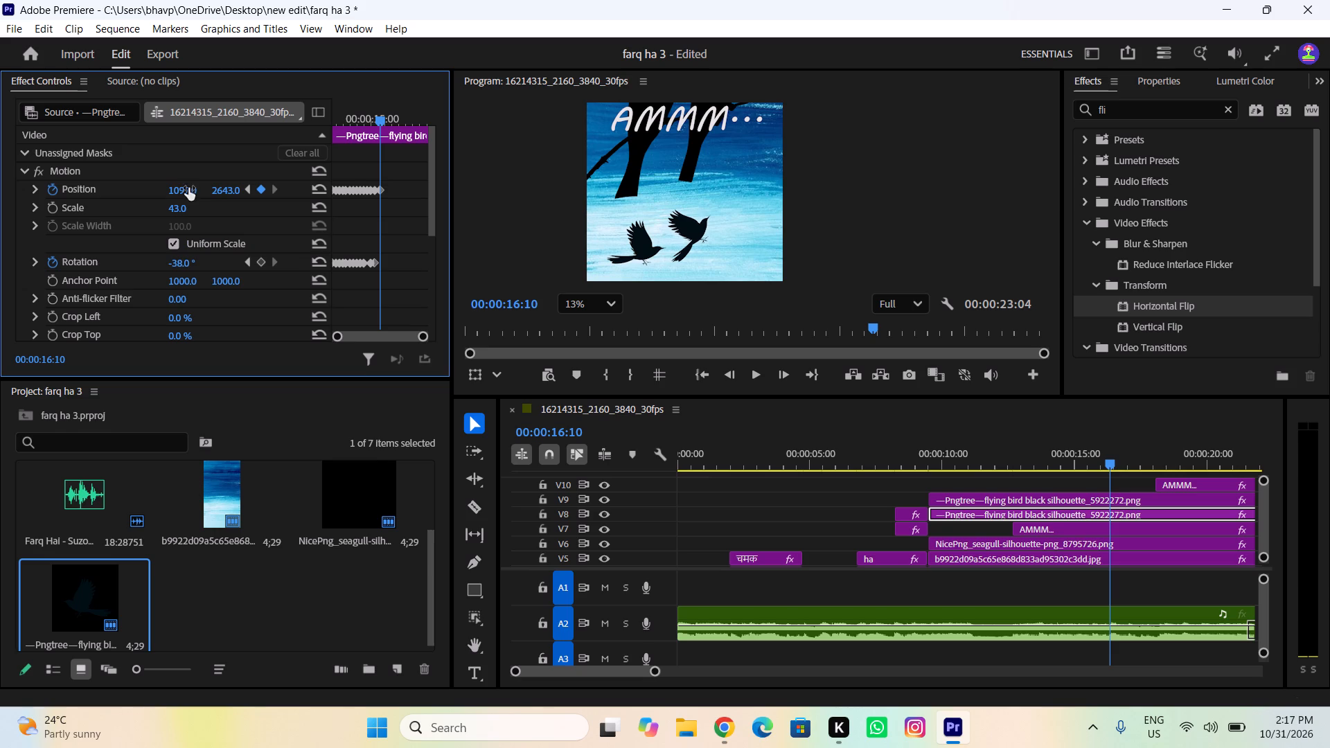
drag(225, 193, 184, 195)
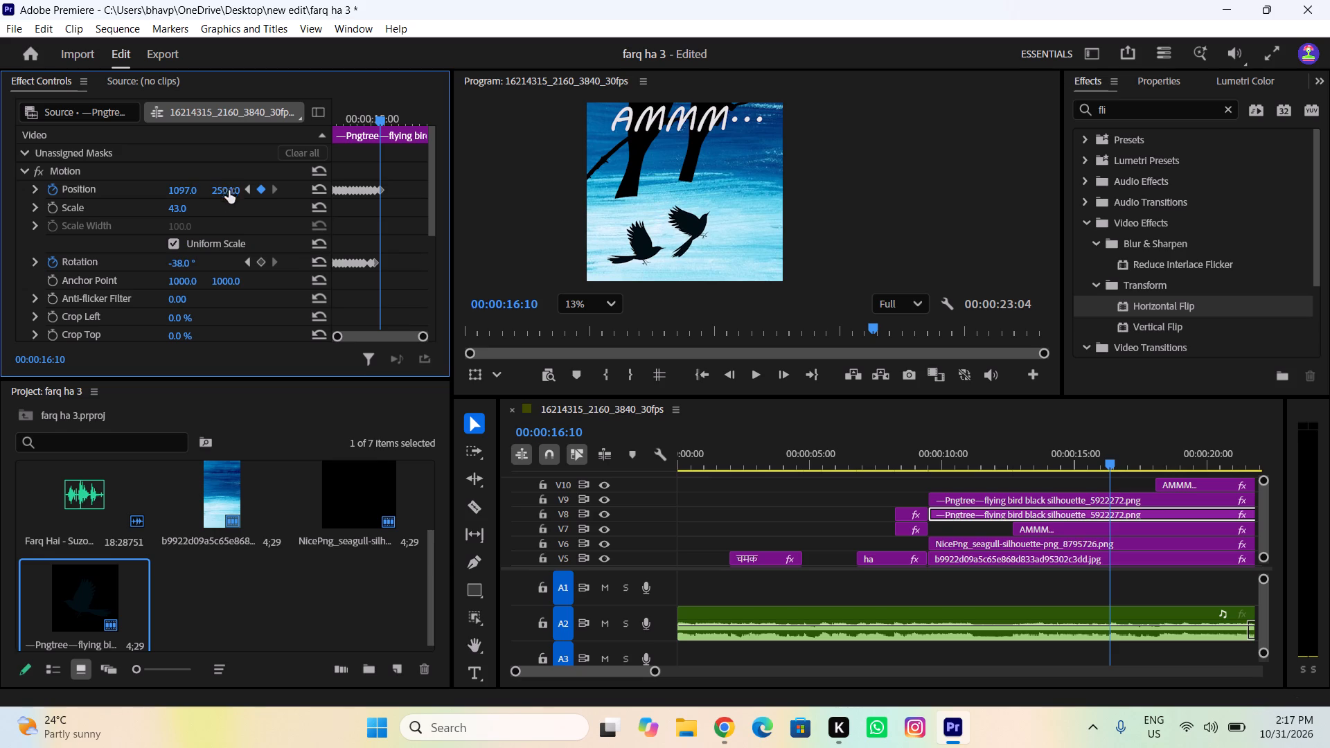
drag(181, 256, 199, 262)
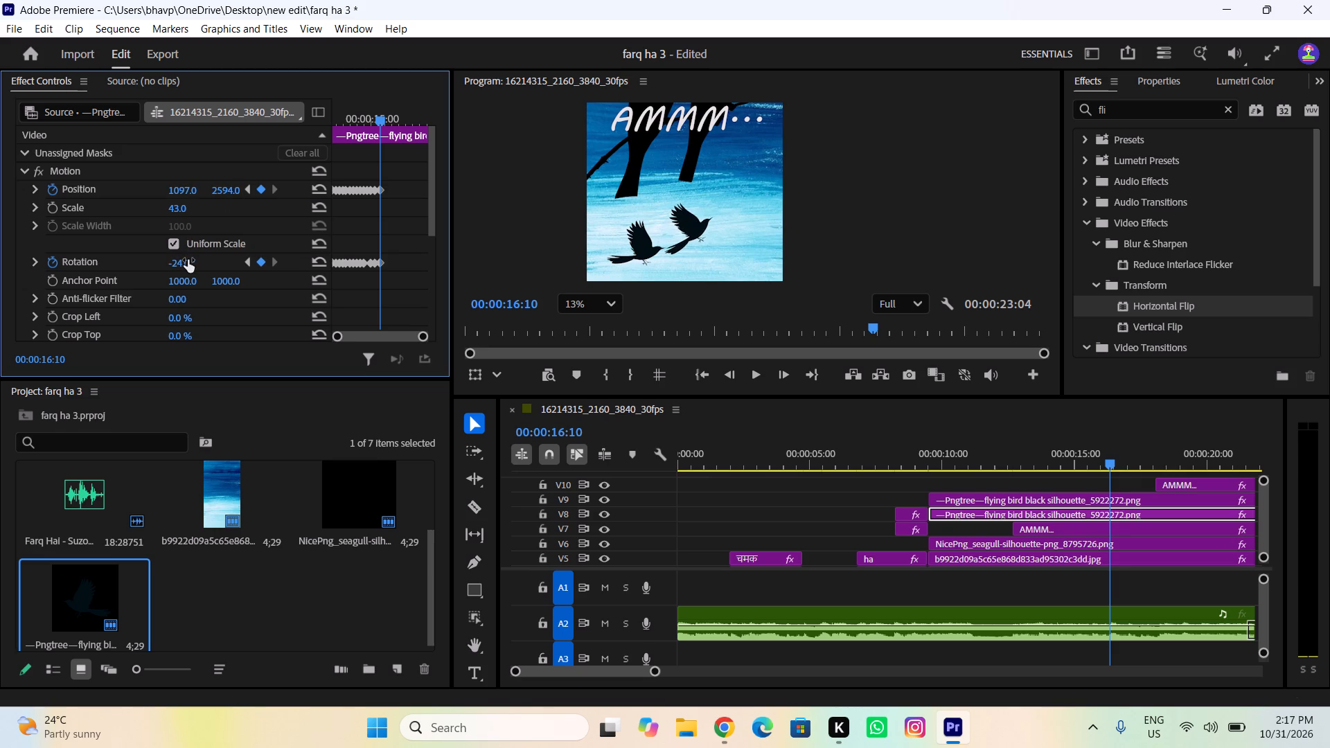
At 00:00:16:25, keyframe the V8 flying bird's position at 1166, 2594.
key(Right)
key(Right)
key(Right)
key(Right)
key(Right)
key(Right)
key(Right)
key(Right)
key(Right)
key(Right)
key(Right)
key(Right)
key(Right)
key(Right)
key(Right)
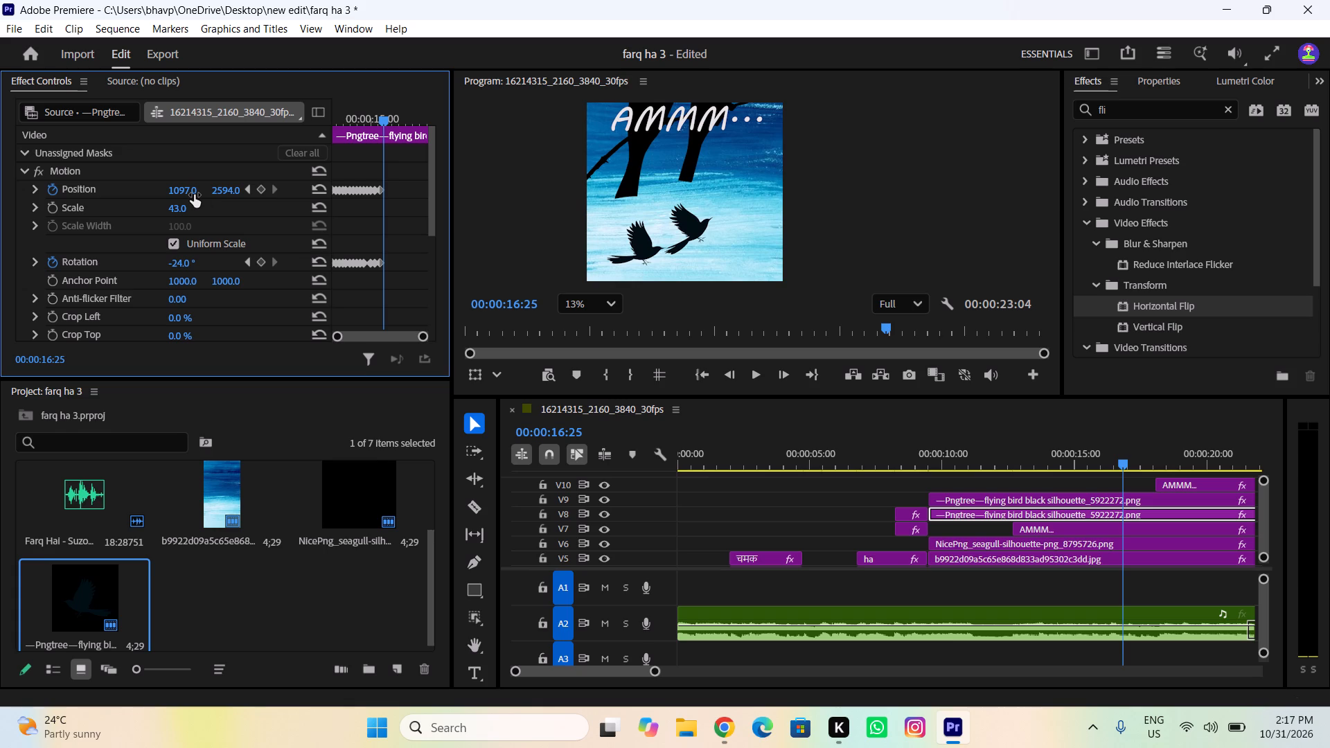
drag(177, 191, 189, 193)
drag(189, 193, 247, 206)
At 00:00:16:26, keyframe the V8 flying bird's position at 1166, 2561 and its rotation at -27°.
key(Right)
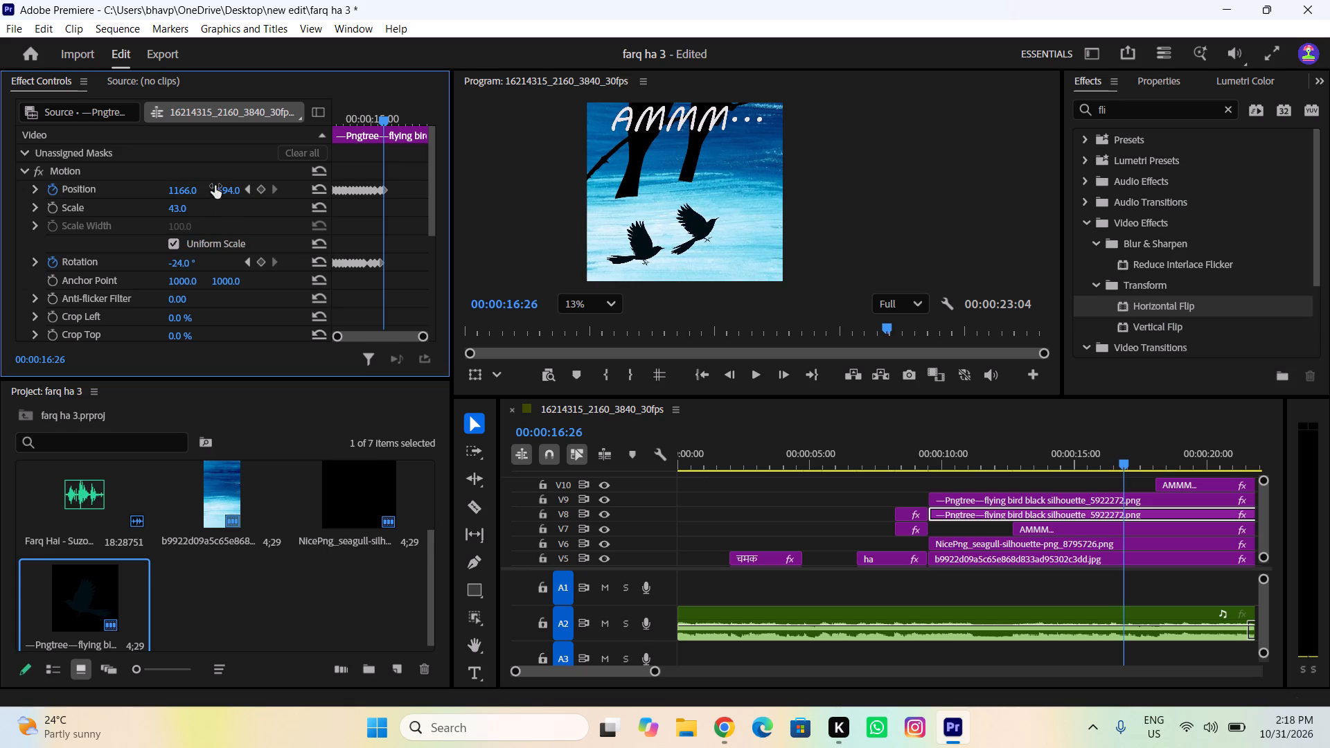
drag(216, 186, 188, 194)
click(187, 263)
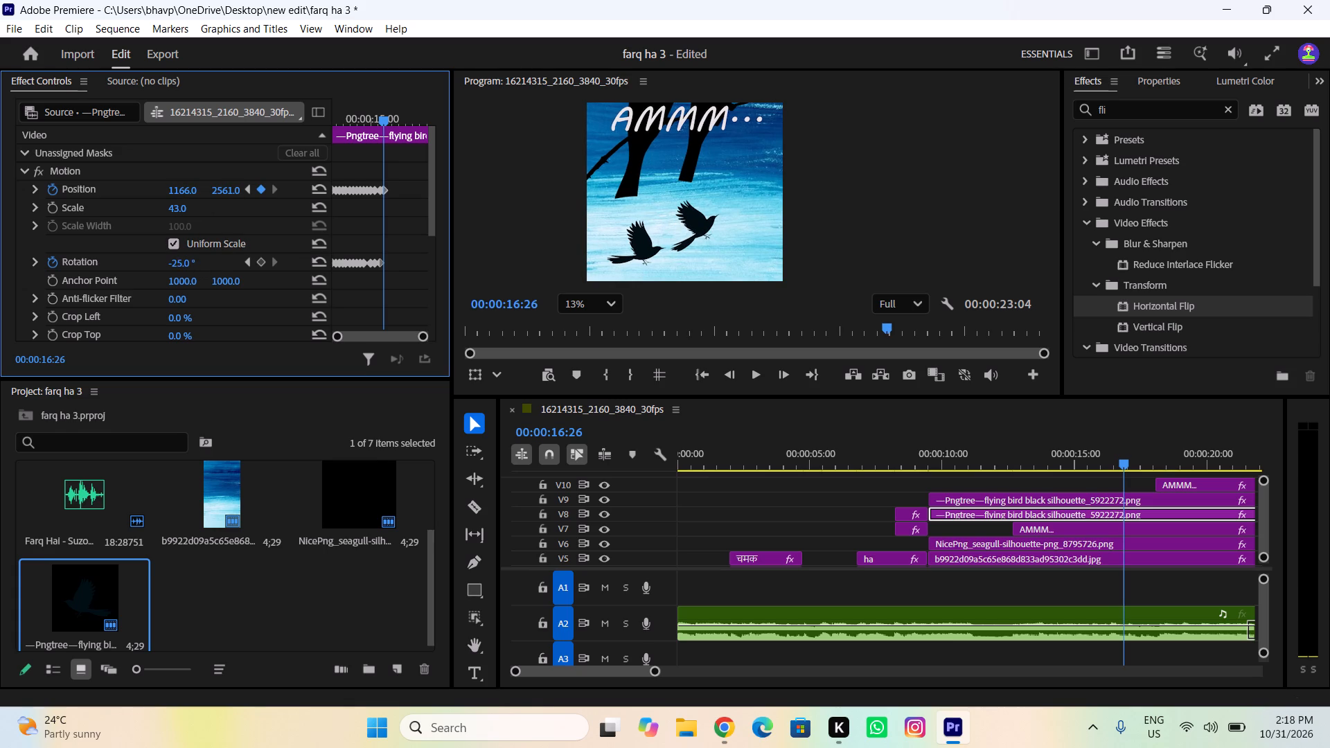
At 00:00:17:11, keyframe the V8 flying bird's position at 1207, 2536 and its rotation at -33°.
key(Right)
key(Right)
key(Right)
key(Right)
key(Right)
key(Right)
key(Right)
key(Right)
key(Right)
key(Right)
key(Right)
key(Right)
key(Right)
key(Right)
key(Right)
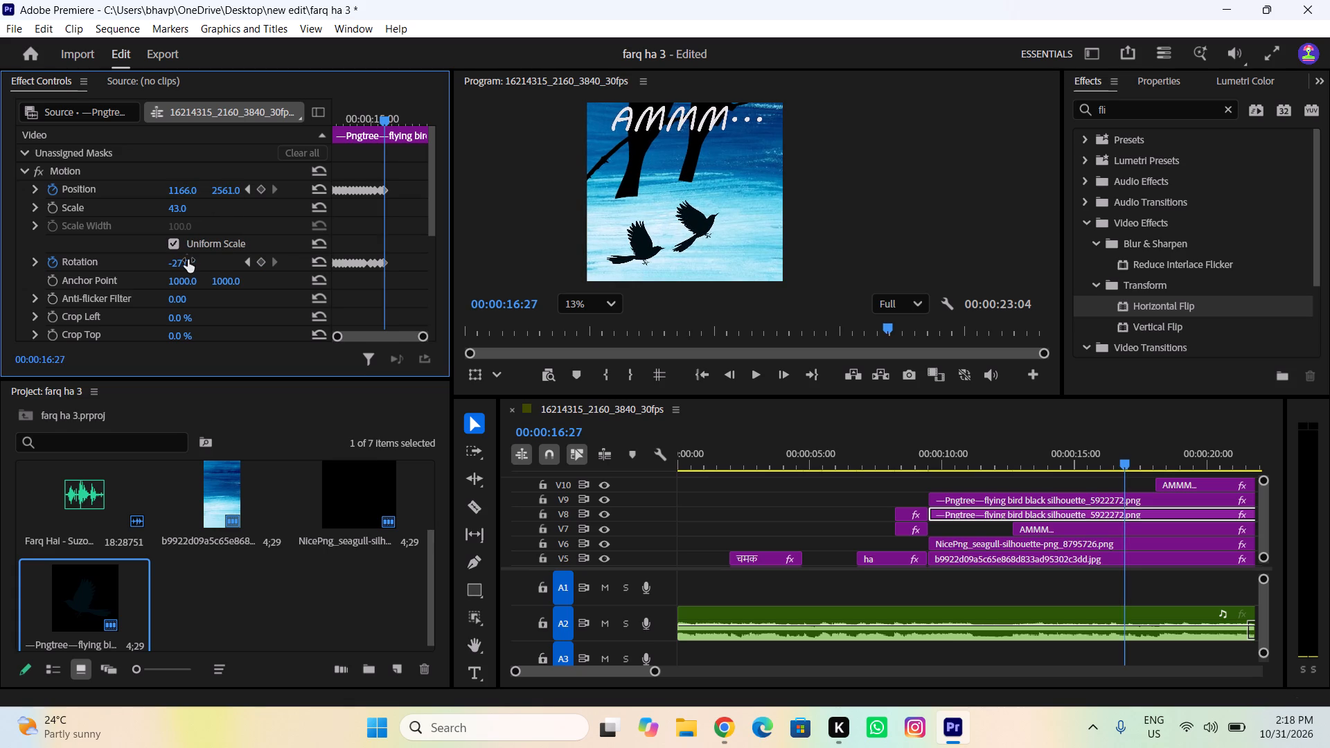
drag(179, 186, 181, 186)
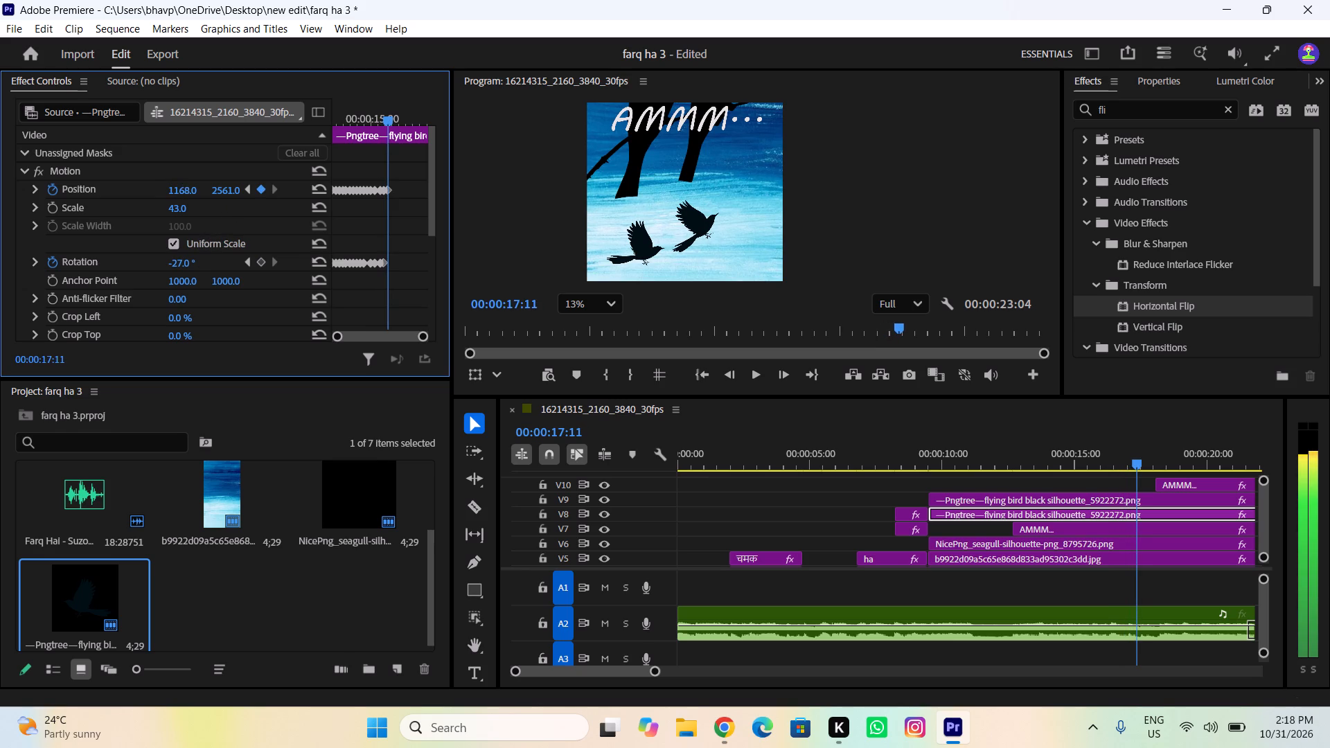
drag(181, 186, 225, 195)
click(207, 188)
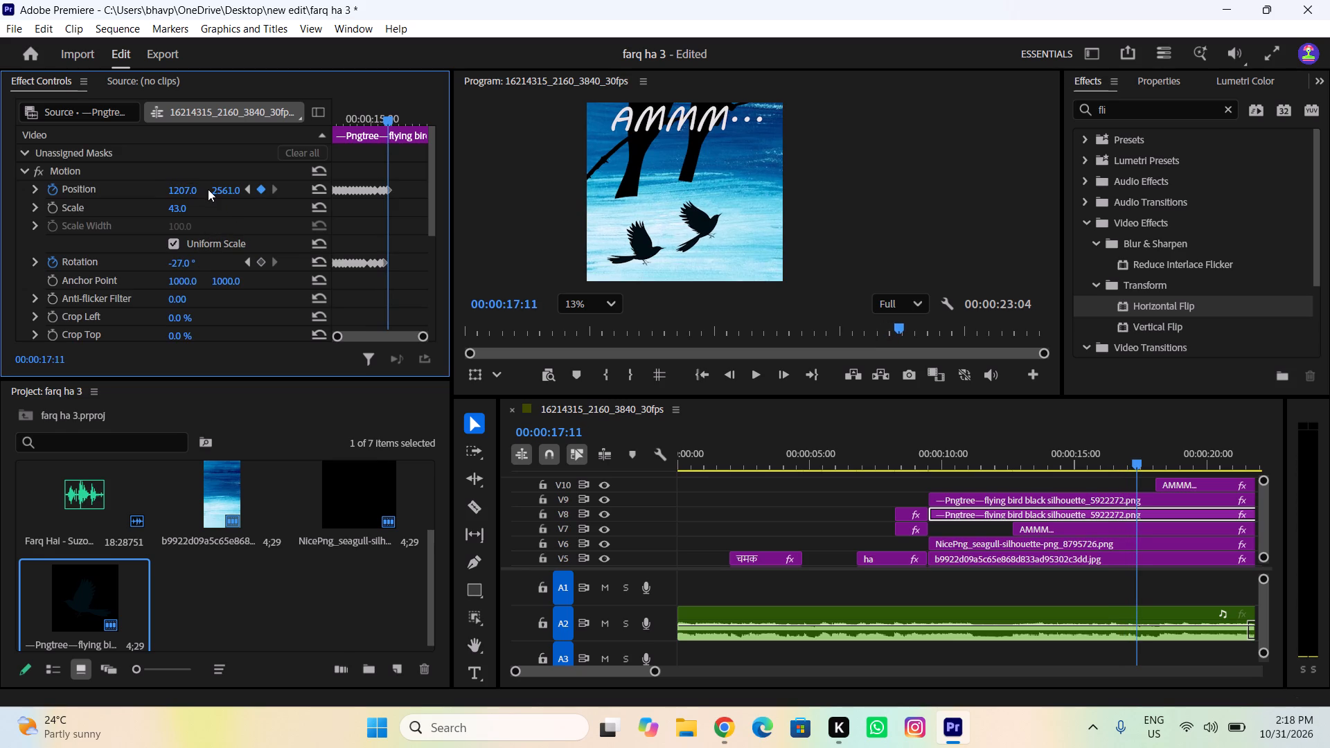
drag(224, 192, 205, 198)
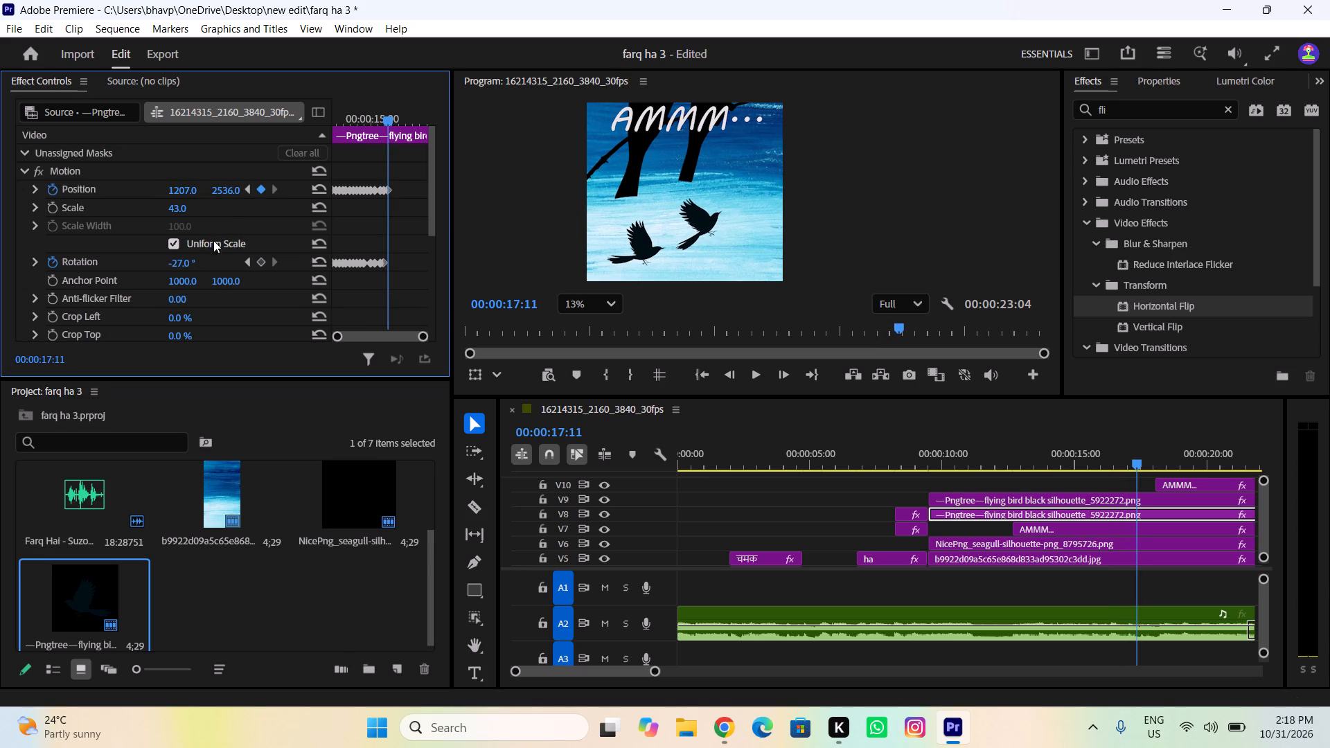
click(186, 258)
At 00:00:18:05, keyframe the V8 flying bird's position at 1262, 2420 and its rotation at -47°.
key(Right)
key(Right)
key(Right)
key(Right)
key(Right)
key(Right)
key(Right)
key(Right)
key(Right)
key(Right)
key(Right)
key(Right)
key(Right)
key(Right)
key(Right)
key(Right)
key(Right)
key(Right)
key(Right)
key(Right)
key(Right)
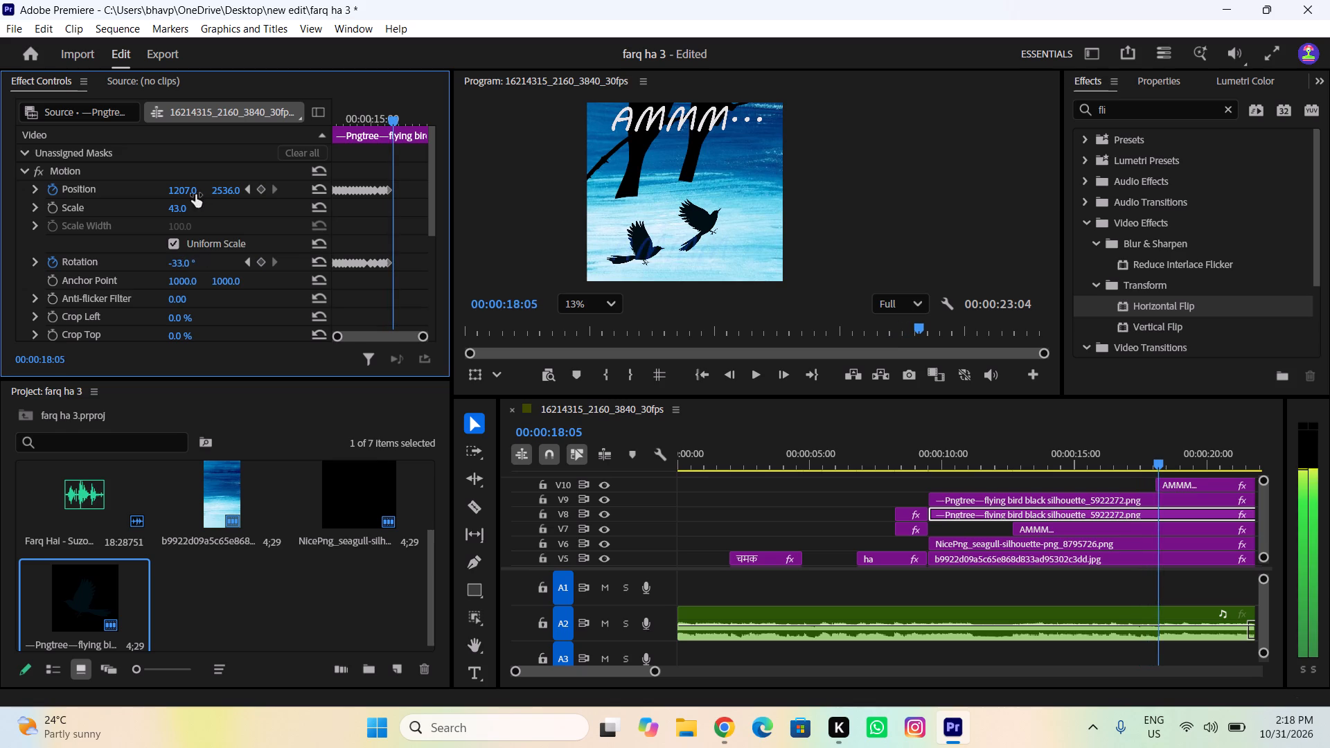
drag(188, 193, 238, 202)
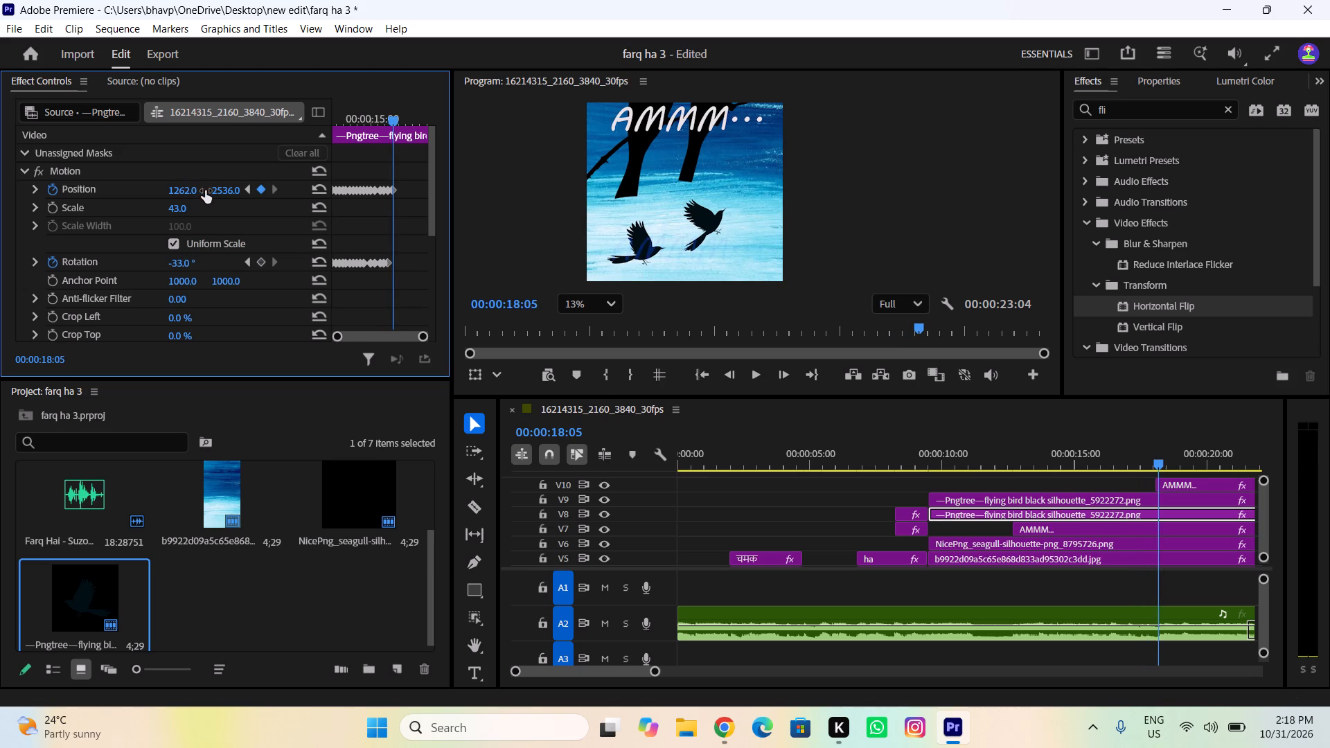
drag(236, 186, 204, 197)
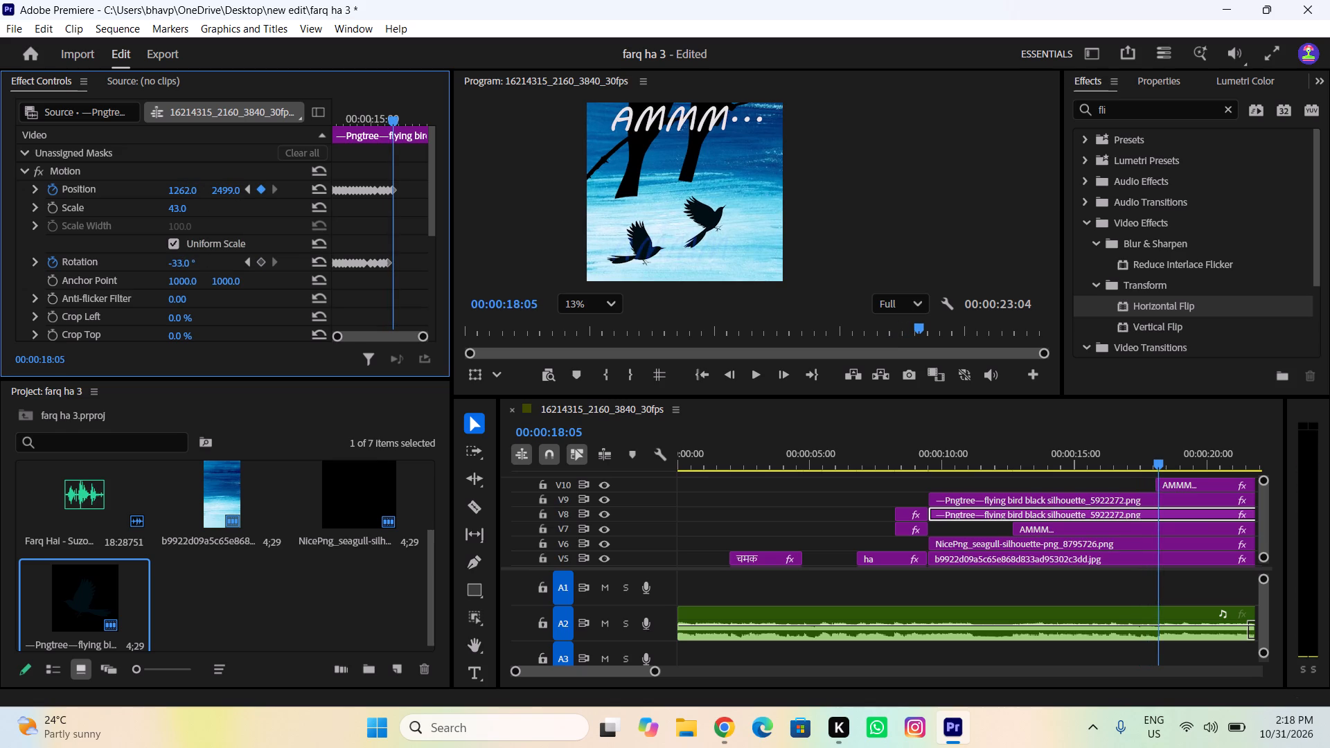
drag(204, 197, 141, 226)
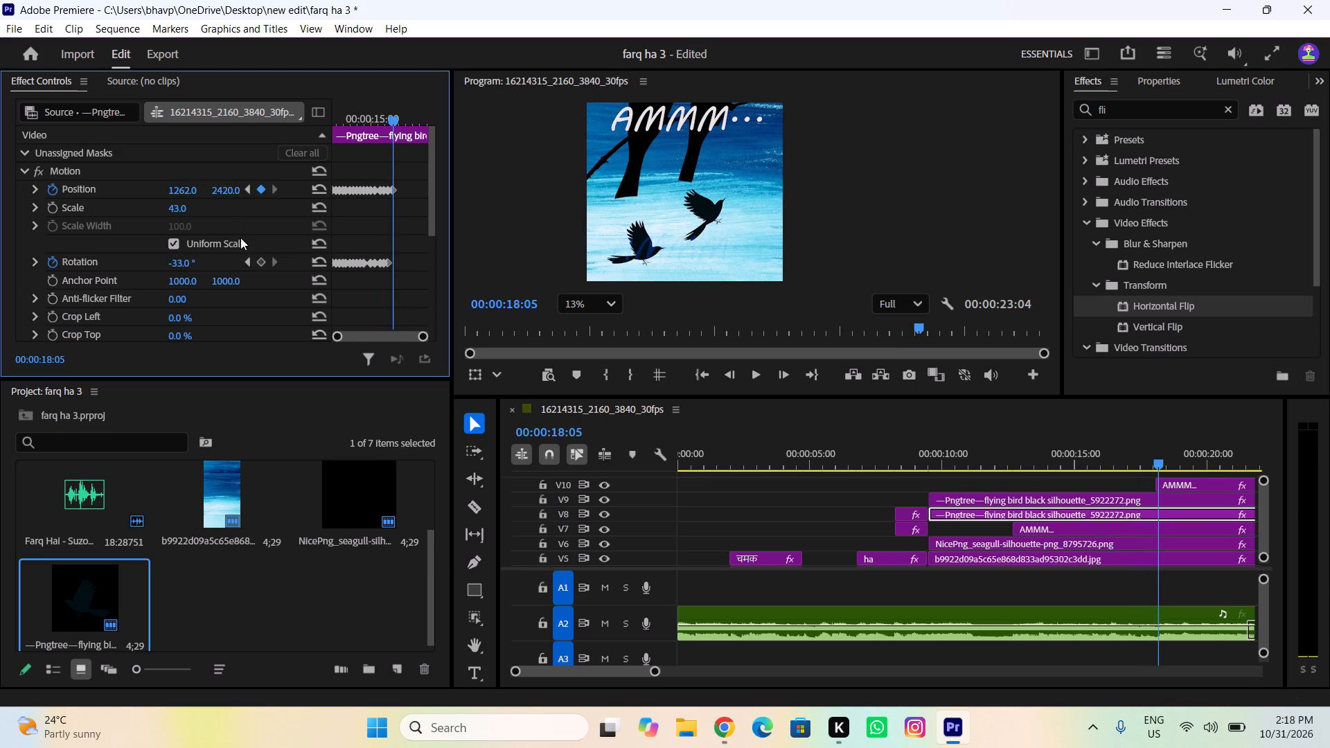
drag(184, 262, 202, 261)
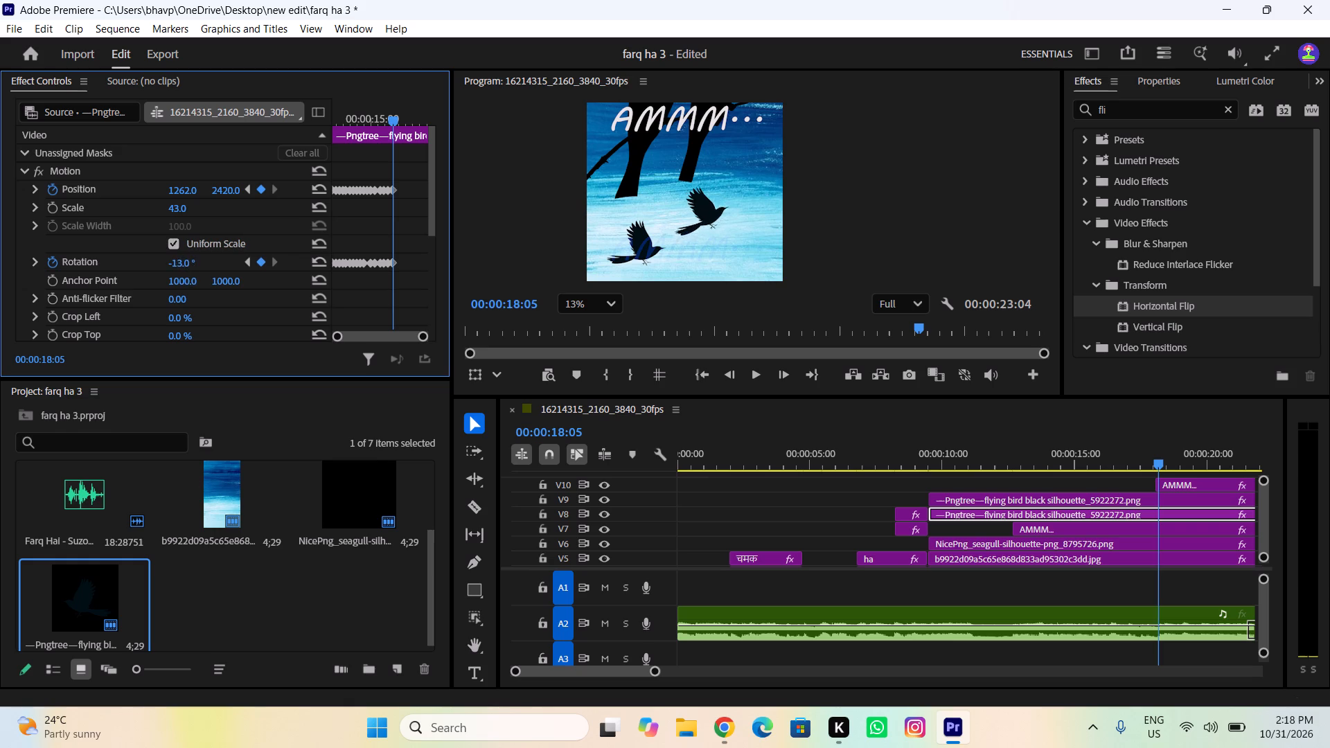
drag(202, 261, 172, 261)
At 00:00:18:27, keyframe the V8 flying bird's position at 1386, 2068 and its rotation at -21°.
key(Right)
key(Right)
key(Right)
key(Right)
key(Right)
key(Right)
key(Right)
key(Right)
key(Right)
key(Right)
key(Right)
key(Right)
key(Right)
key(Right)
key(Right)
key(Right)
key(Right)
key(Right)
key(Right)
key(Right)
key(Right)
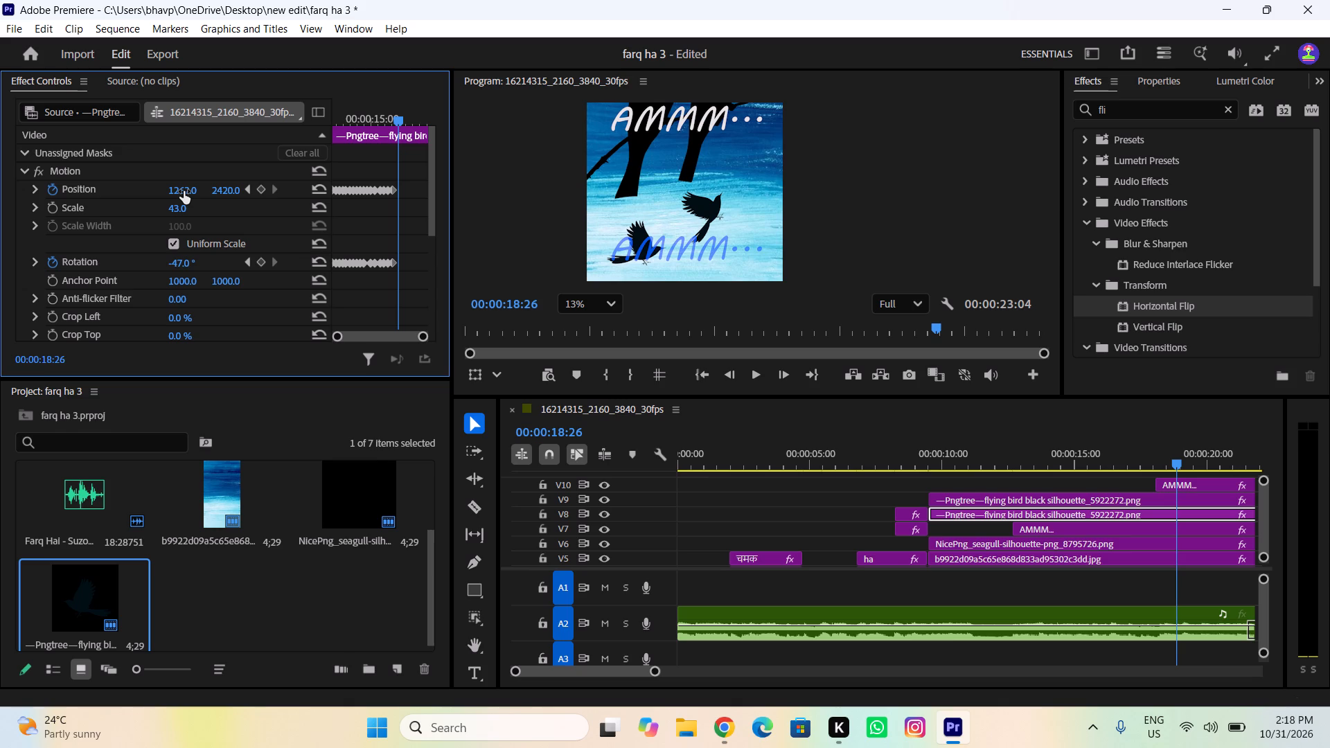
key(Right)
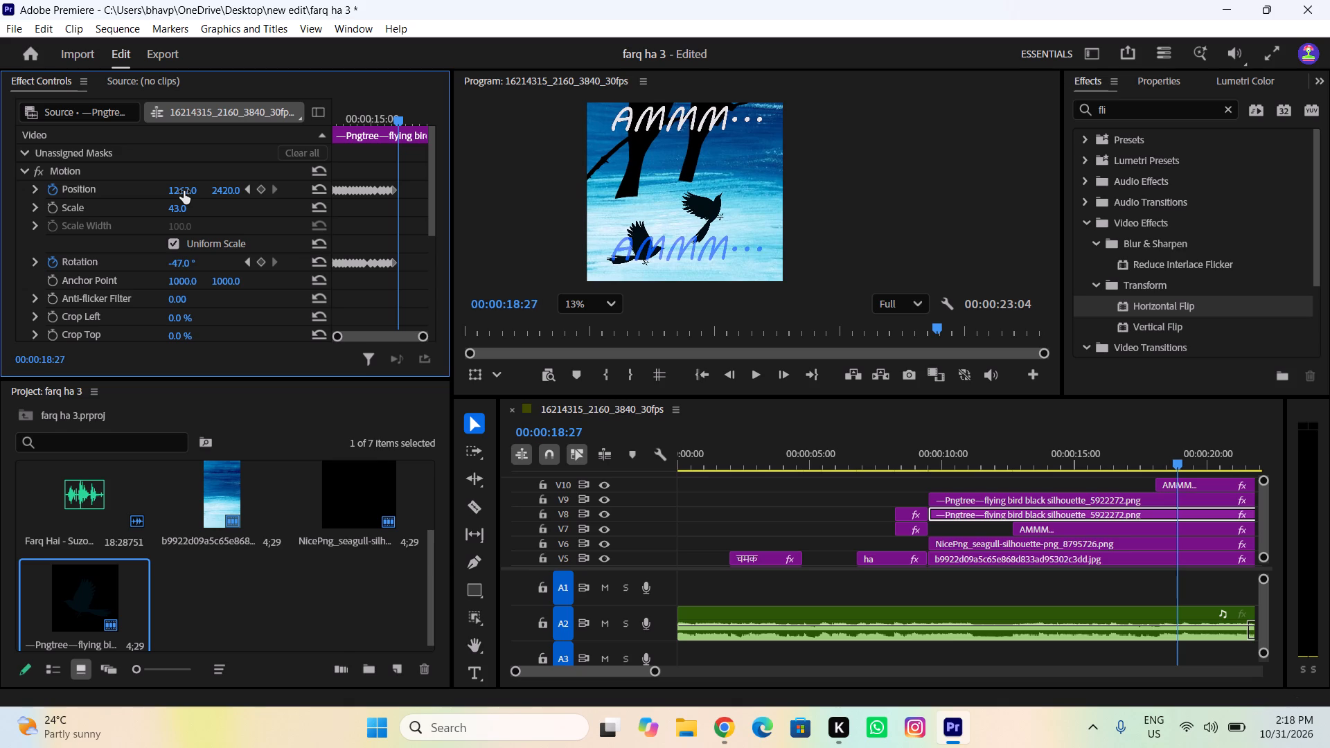
drag(186, 187, 304, 219)
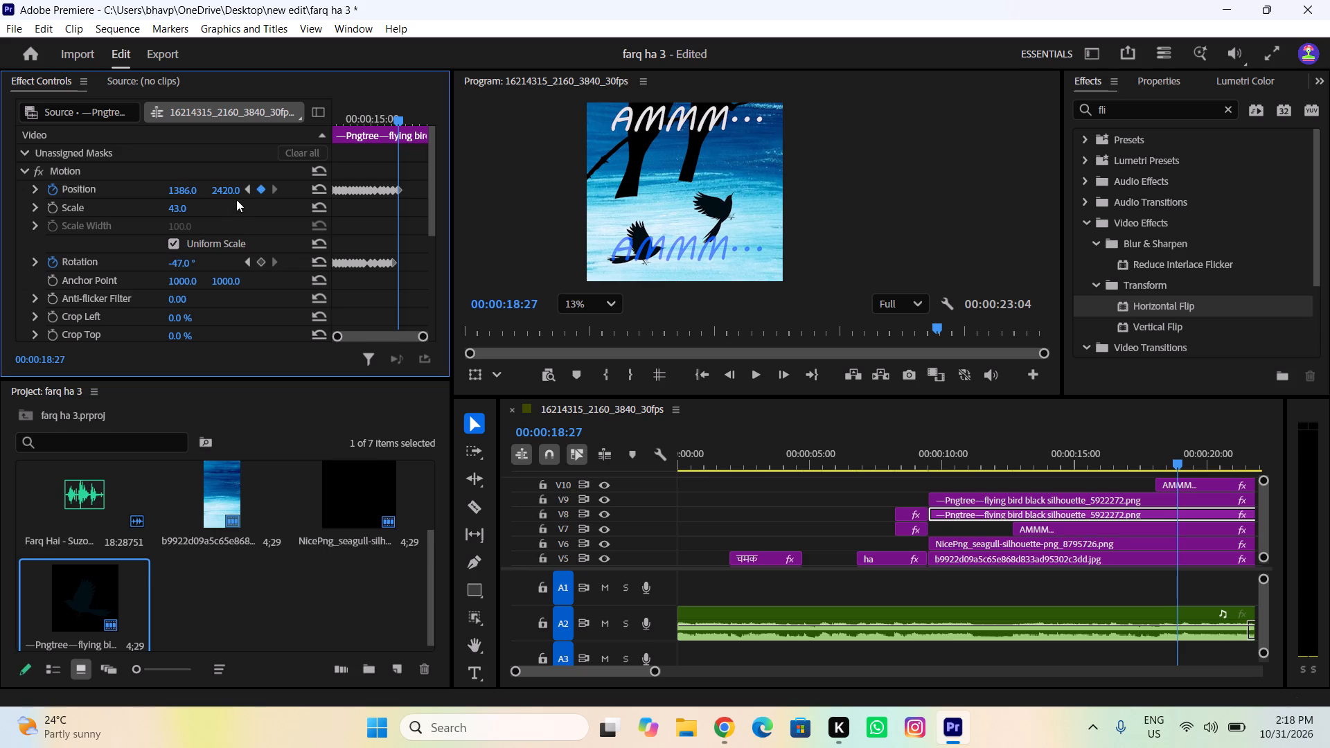
drag(231, 193, 160, 208)
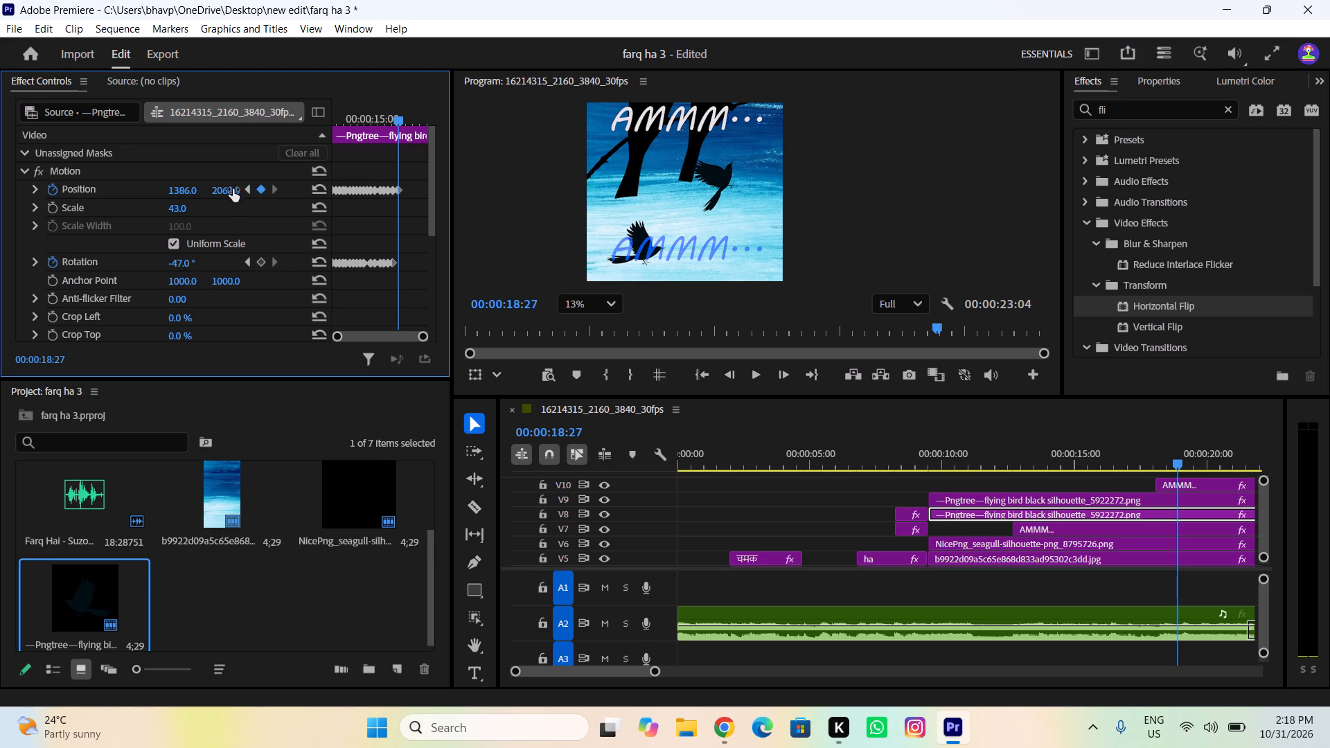
drag(183, 265, 215, 276)
At 00:00:19:22, keyframe the V8 flying bird's position at 1518, 2041 and its rotation at -31°.
key(Right)
key(Right)
key(Right)
key(Right)
key(Right)
key(Right)
key(Right)
key(Right)
key(Right)
key(Right)
key(Right)
key(Right)
key(Right)
key(Right)
key(Right)
key(Right)
key(Right)
key(Right)
key(Right)
key(Right)
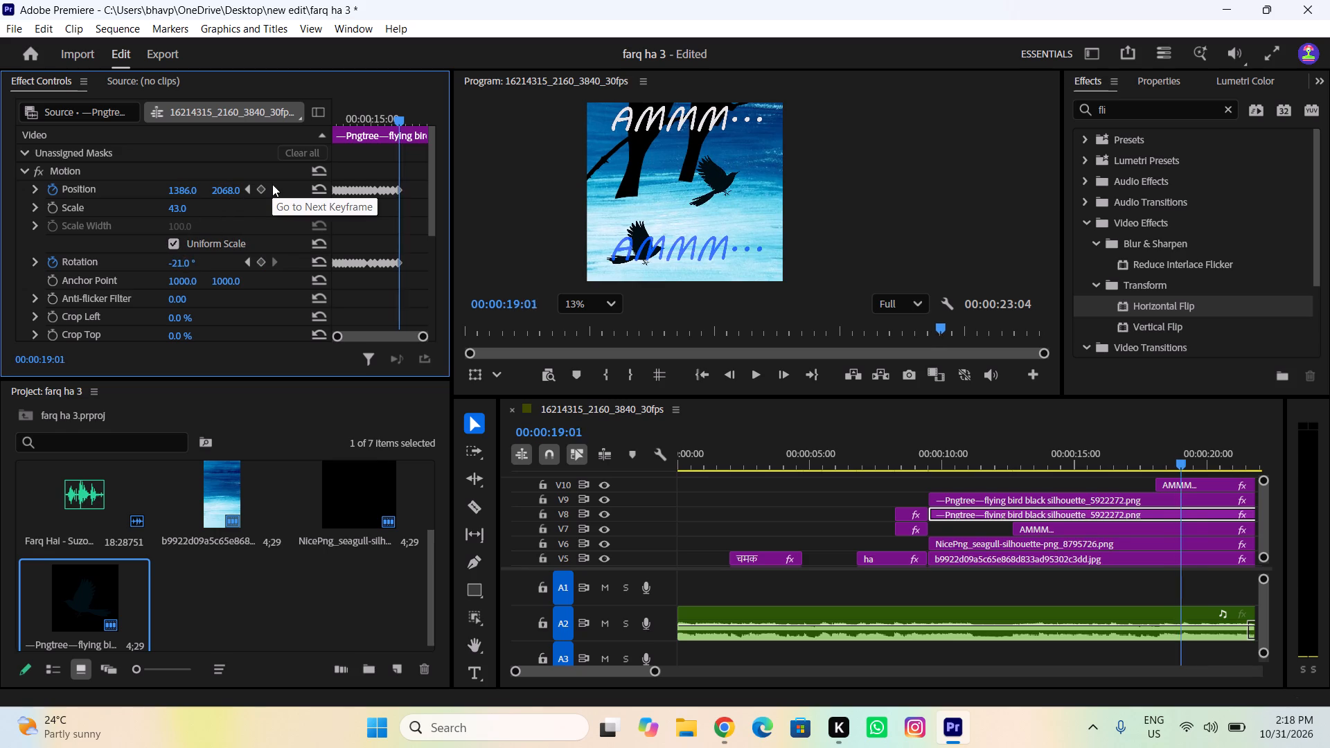
drag(178, 193, 196, 195)
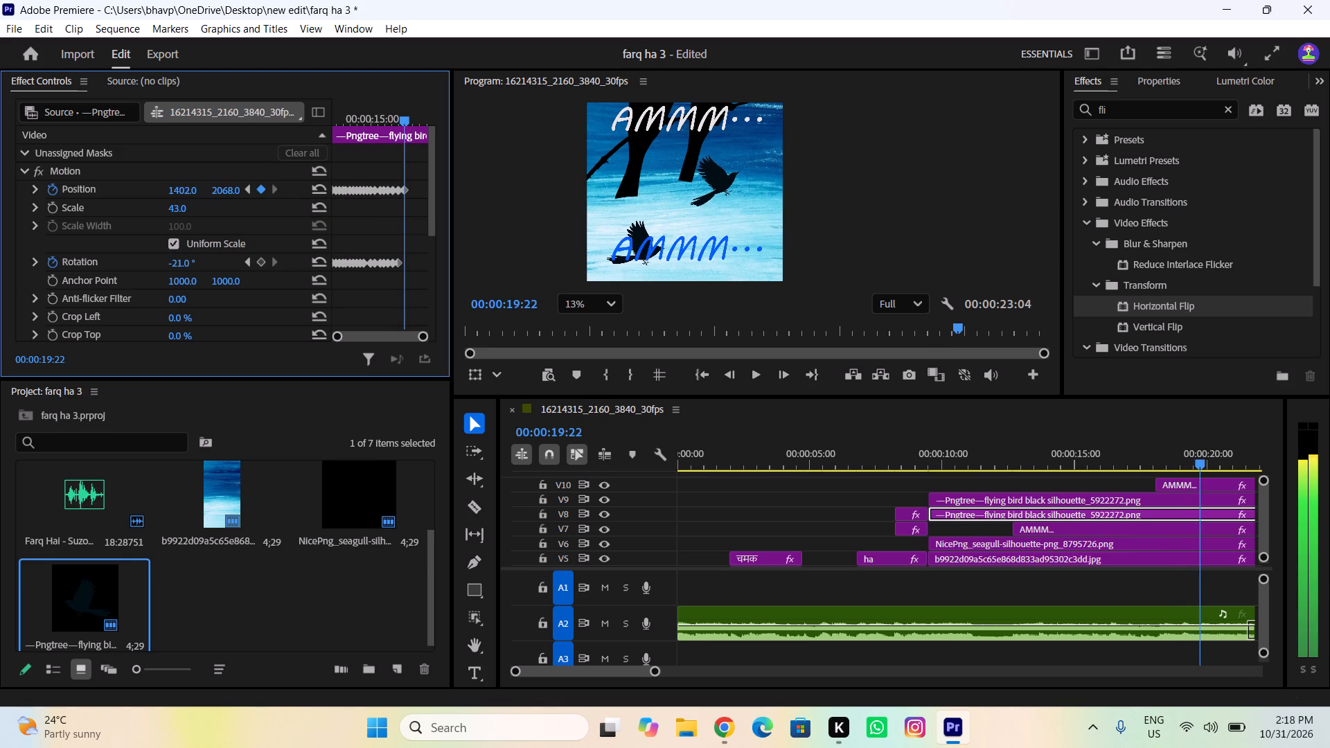
drag(196, 195, 292, 208)
drag(220, 191, 197, 196)
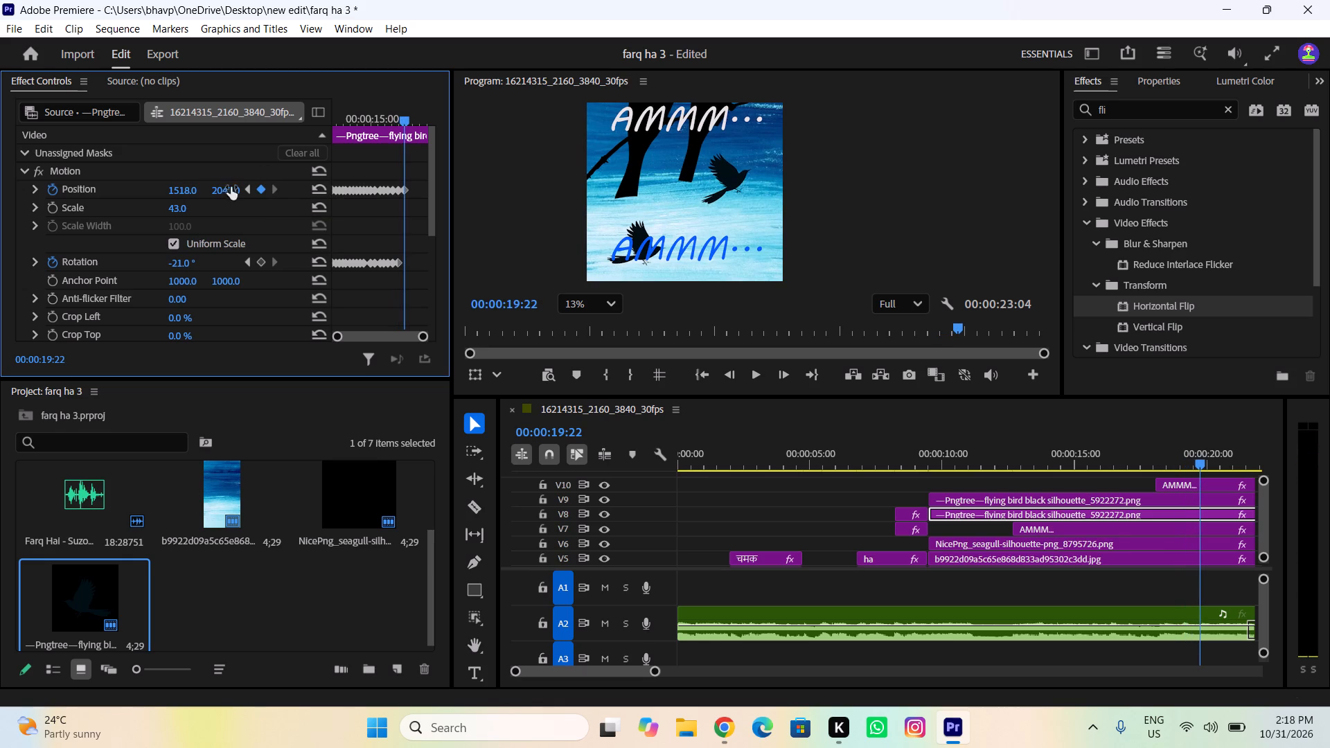
drag(182, 265, 170, 270)
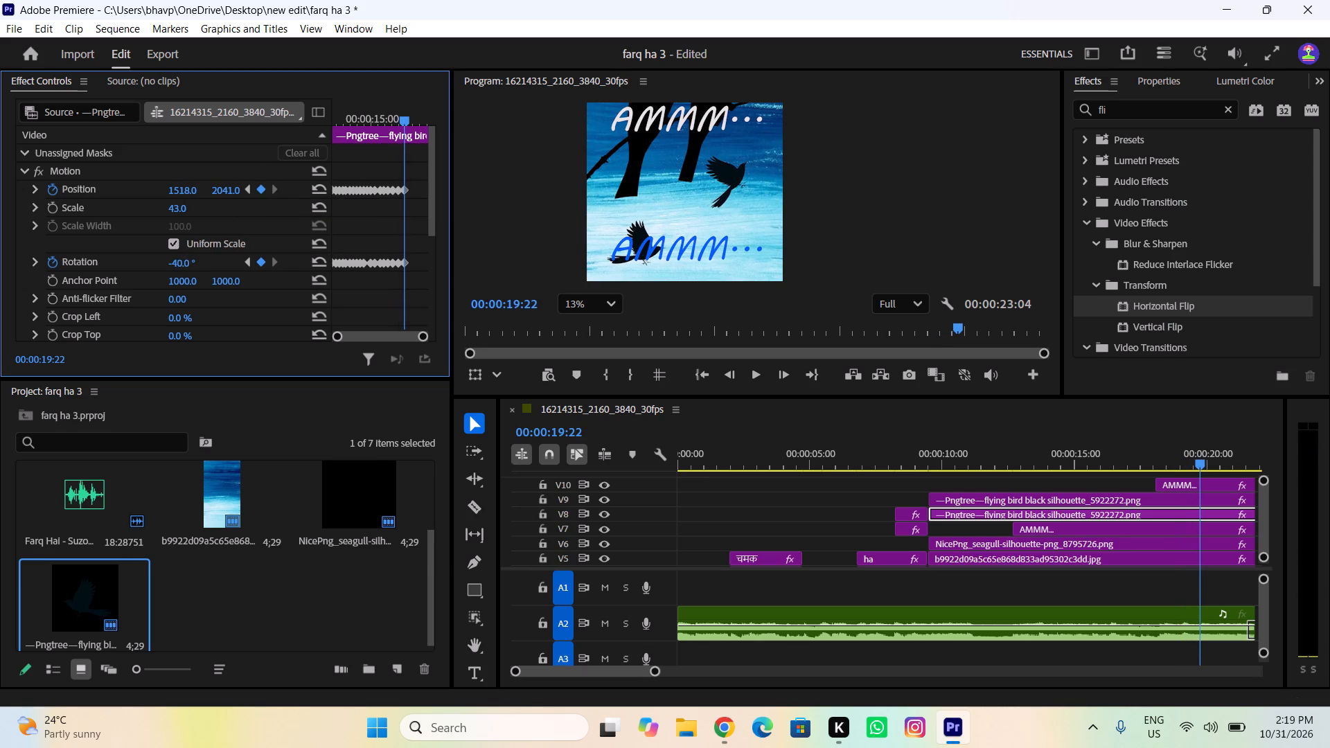
drag(170, 270, 179, 272)
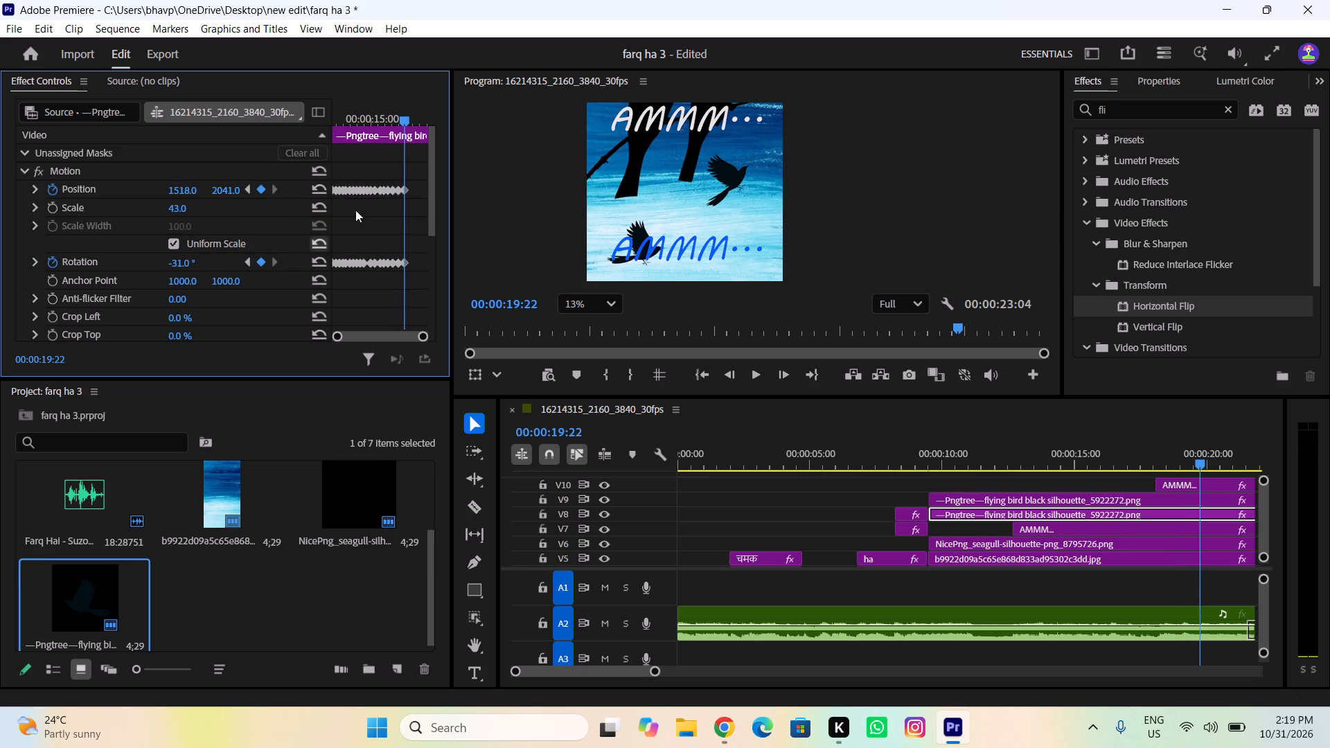
At 00:00:20:17, keyframe the V8 flying bird farther up with a horizontal position of 1645, and rotate it clockwise.
key(Right)
key(Right)
key(Right)
key(Right)
key(Right)
key(Right)
key(Right)
key(Right)
key(Right)
key(Right)
key(Right)
key(Right)
key(Right)
key(Right)
key(Right)
key(Right)
key(Right)
key(Right)
key(Right)
key(Right)
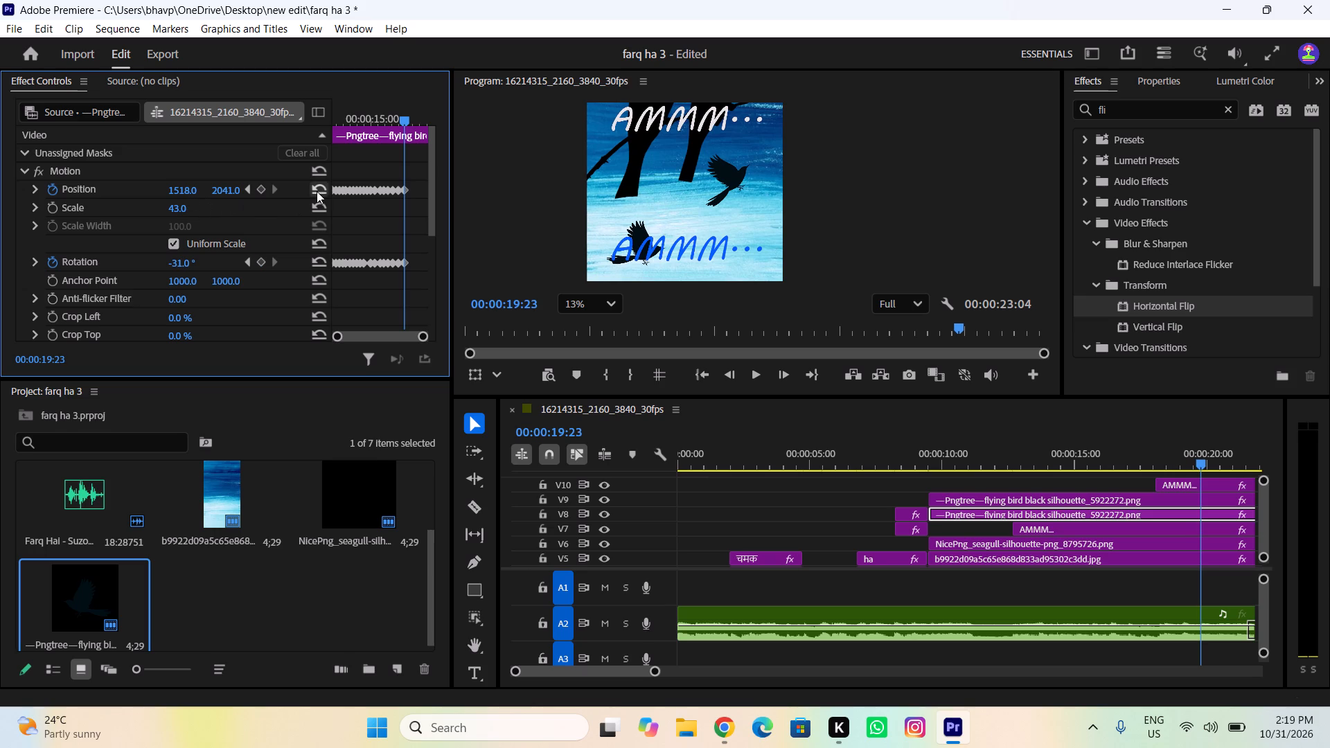
drag(186, 191, 303, 216)
drag(224, 190, 163, 206)
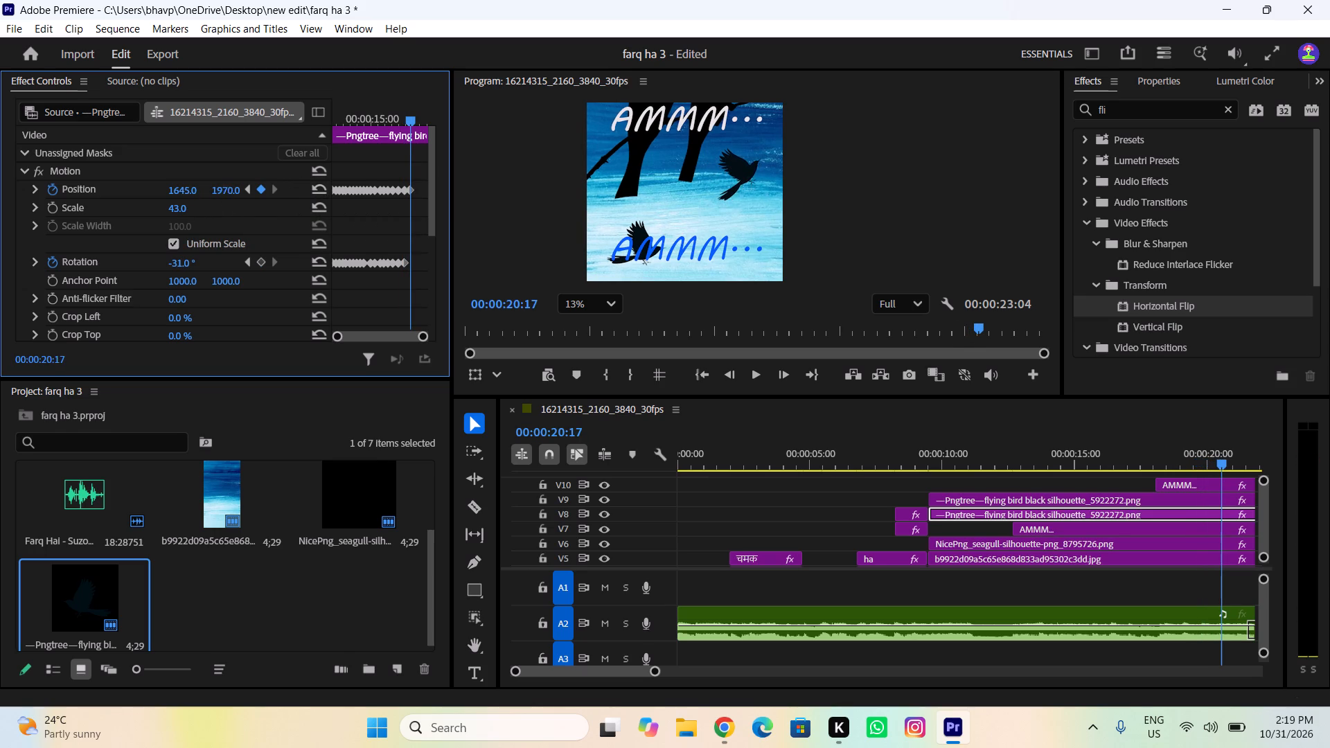
drag(163, 206, 154, 208)
drag(190, 259, 211, 268)
At 00:00:21:04, keyframe the V8 flying bird's position at 1723, 1877 and its rotation at -29°.
key(Right)
key(Right)
key(Right)
key(Right)
key(Right)
key(Right)
key(Right)
key(Right)
key(Right)
key(Right)
key(Right)
key(Right)
key(Right)
key(Right)
key(Right)
key(Right)
key(Right)
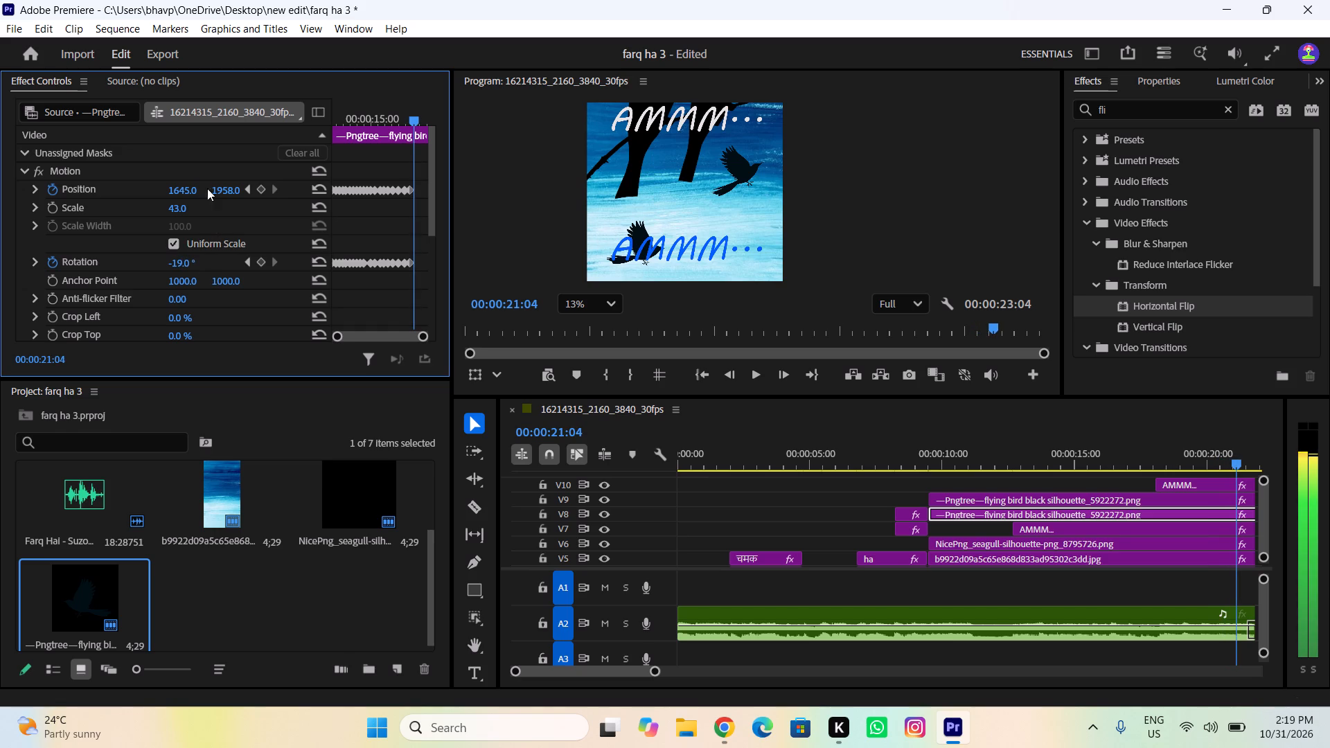
drag(182, 190, 254, 215)
click(188, 187)
click(265, 211)
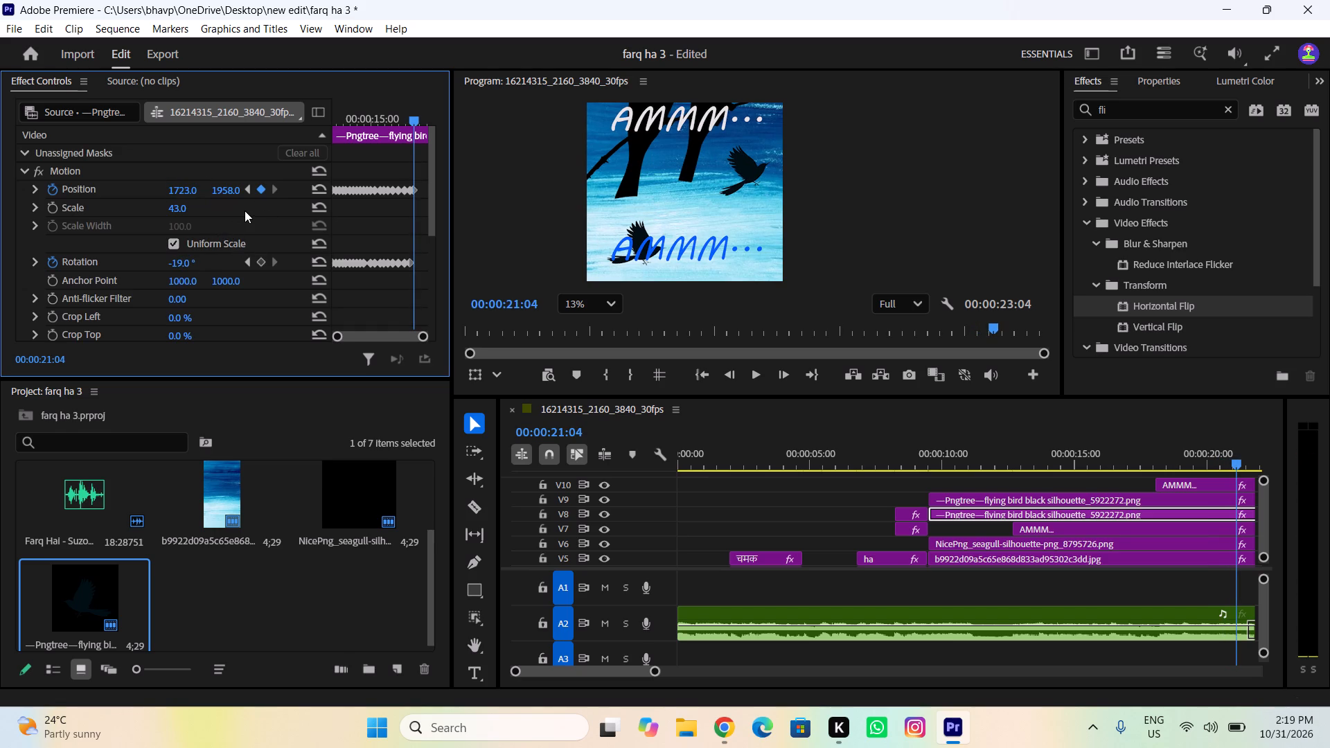
drag(233, 191, 164, 213)
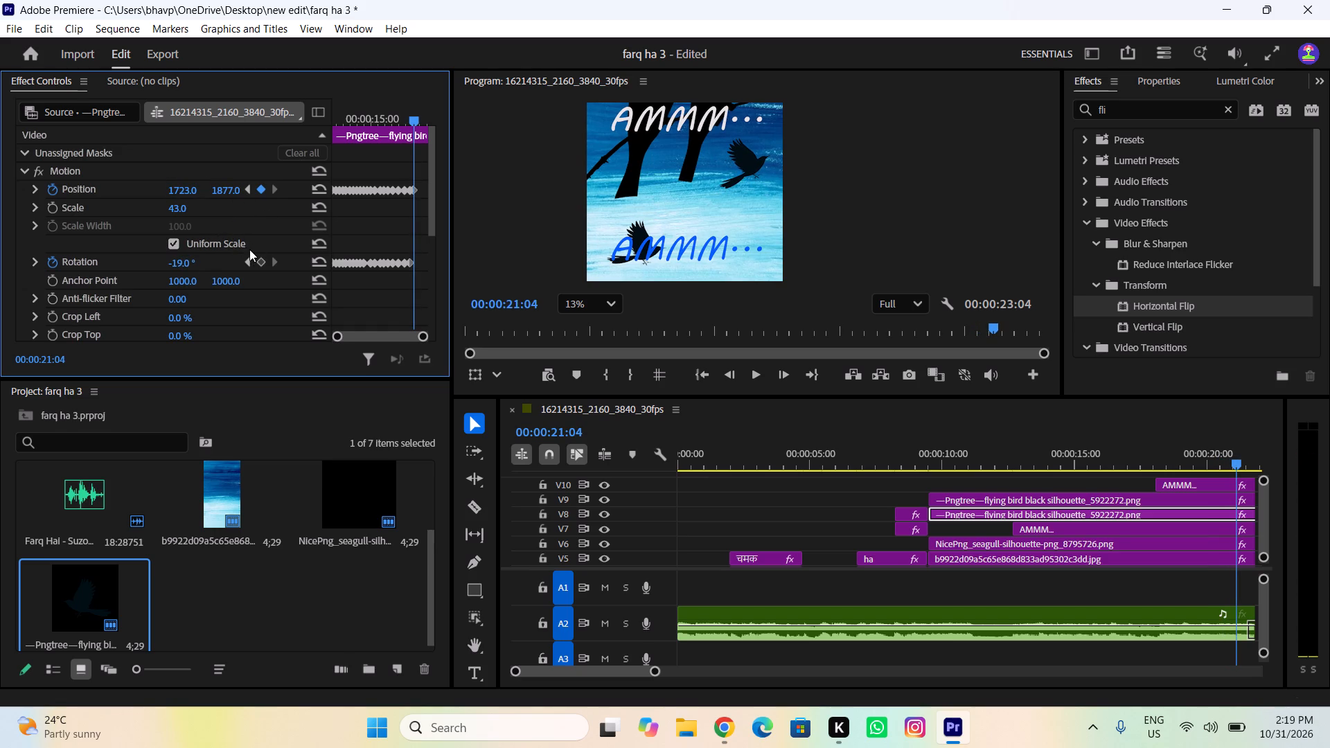
drag(181, 266, 172, 266)
At 00:00:21:27, keyframe the V8 flying bird's position at 1837, 1766 and its rotation at -25°.
key(Right)
key(Right)
key(Right)
key(Right)
key(Right)
key(Right)
key(Right)
key(Right)
key(Right)
key(Right)
key(Right)
key(Right)
key(Right)
key(Right)
key(Right)
key(Right)
key(Right)
key(Right)
key(Right)
key(Right)
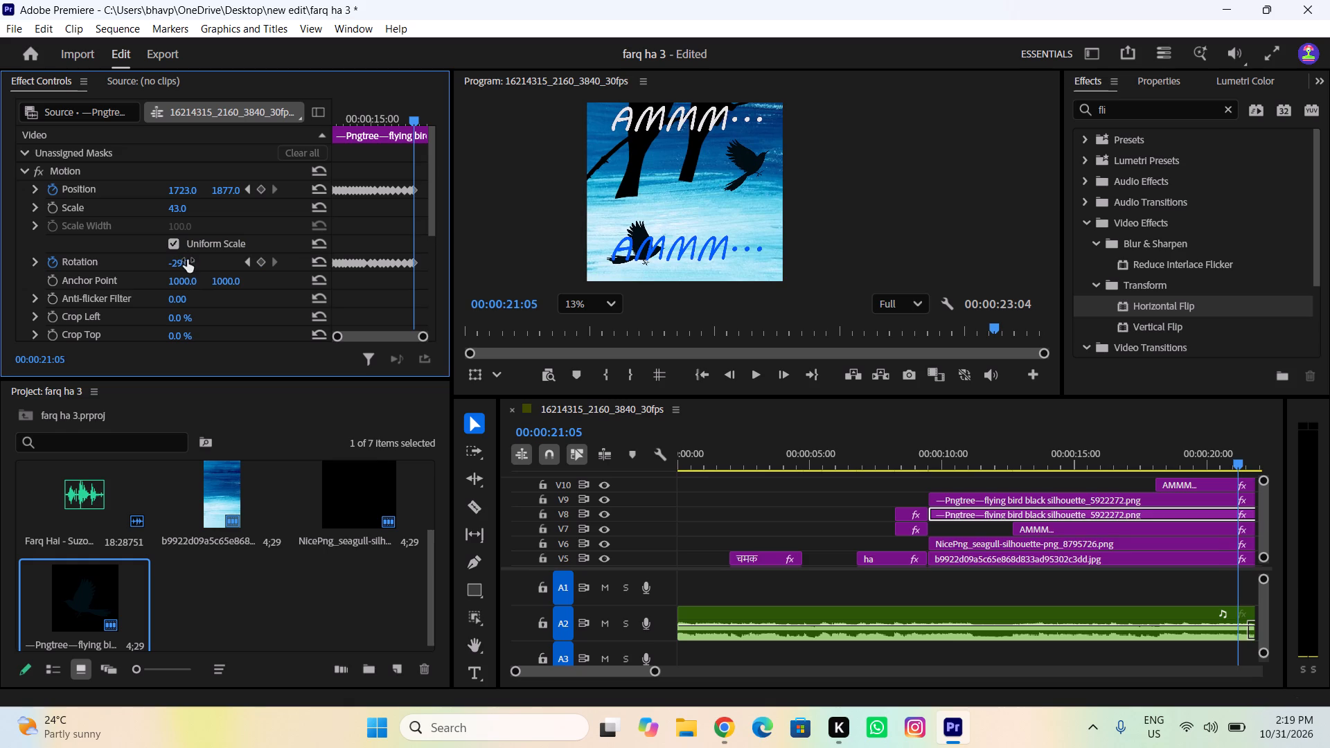
drag(186, 190, 236, 200)
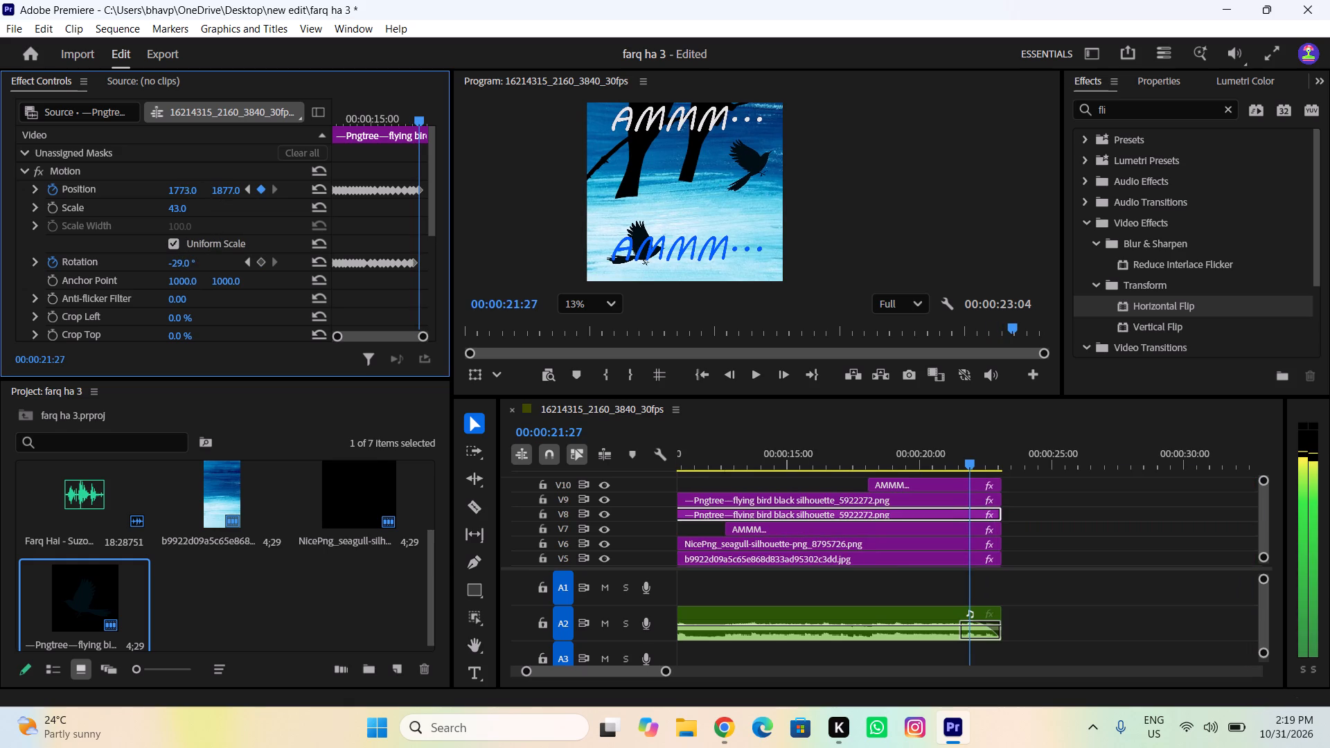
drag(236, 200, 290, 215)
drag(222, 194, 199, 195)
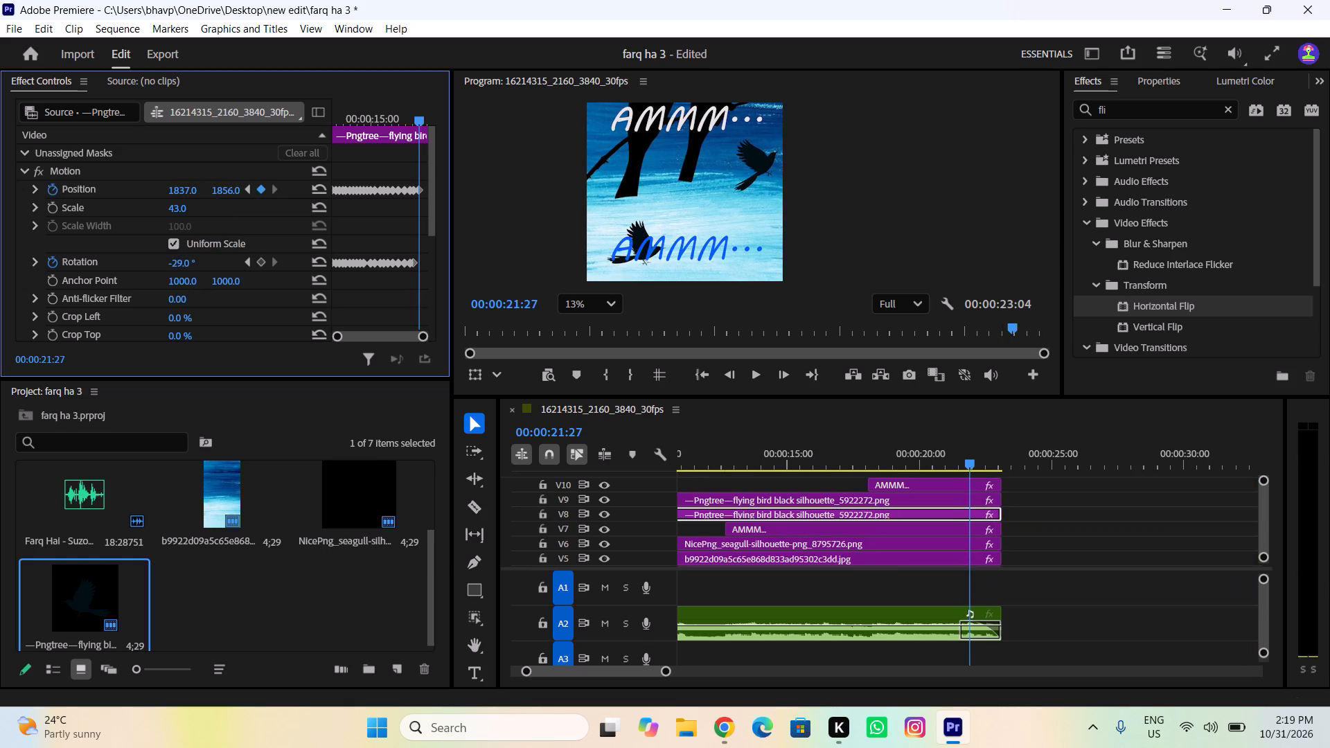
drag(199, 195, 126, 208)
drag(188, 265, 202, 271)
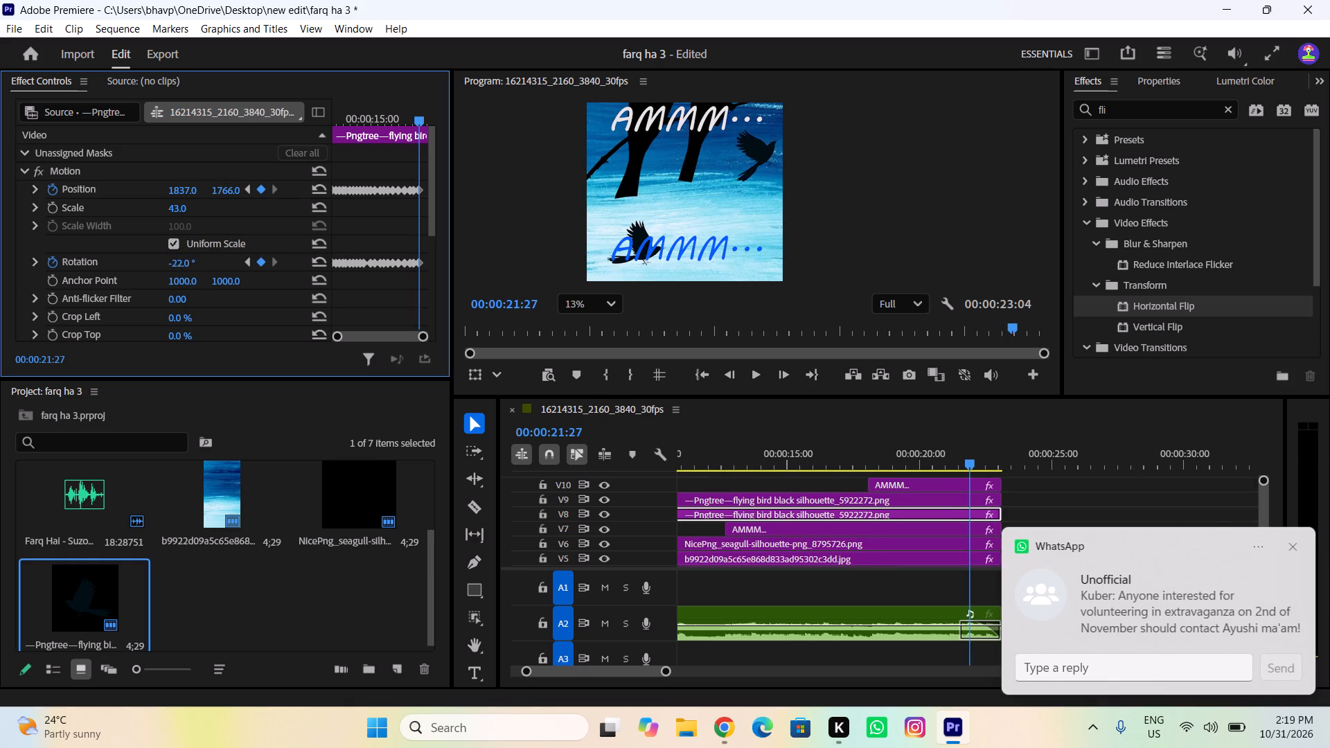
drag(202, 271, 195, 280)
At 00:00:22:21, keyframe the V8 flying bird's position at 2127, 1646 and its rotation at -50°.
key(Right)
key(Right)
key(Right)
key(Right)
key(Right)
key(Right)
key(Right)
key(Right)
key(Right)
key(Right)
key(Right)
key(Right)
key(Right)
key(Right)
key(Right)
key(Right)
key(Right)
key(Right)
key(Right)
key(Right)
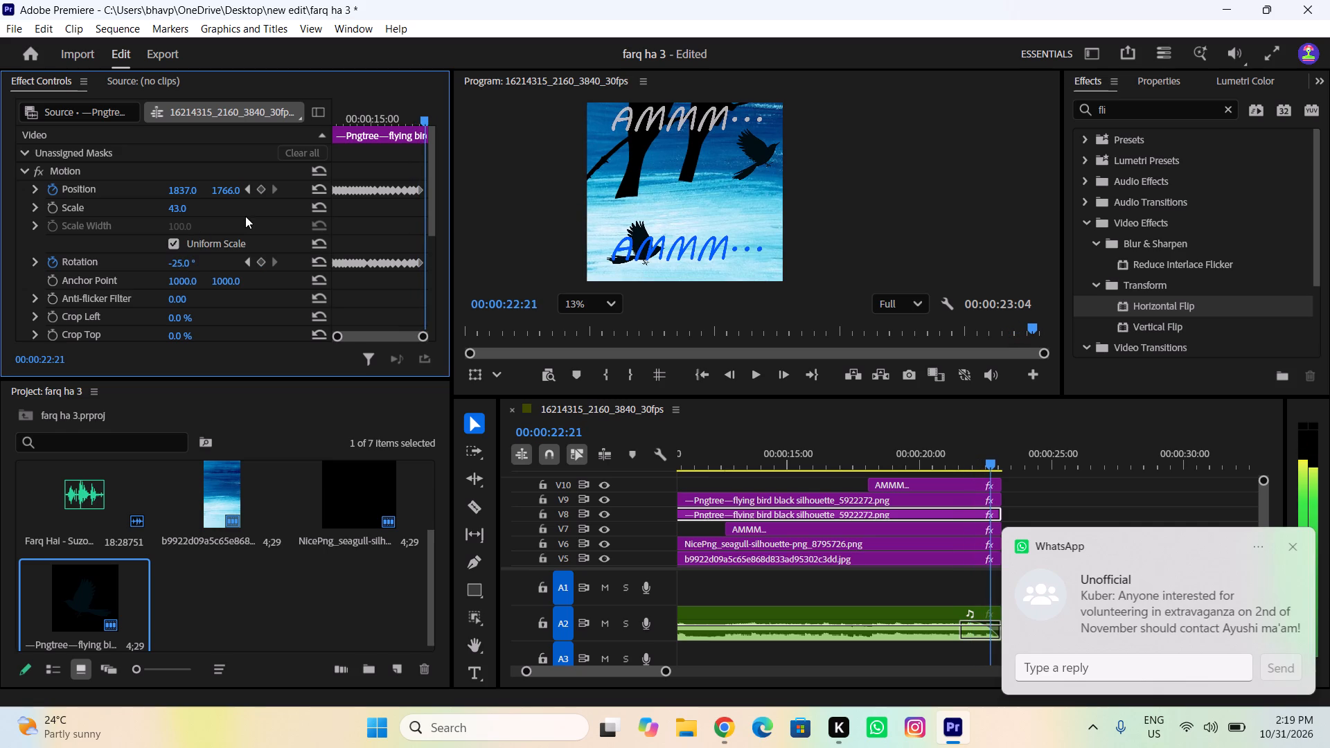
drag(190, 190, 391, 236)
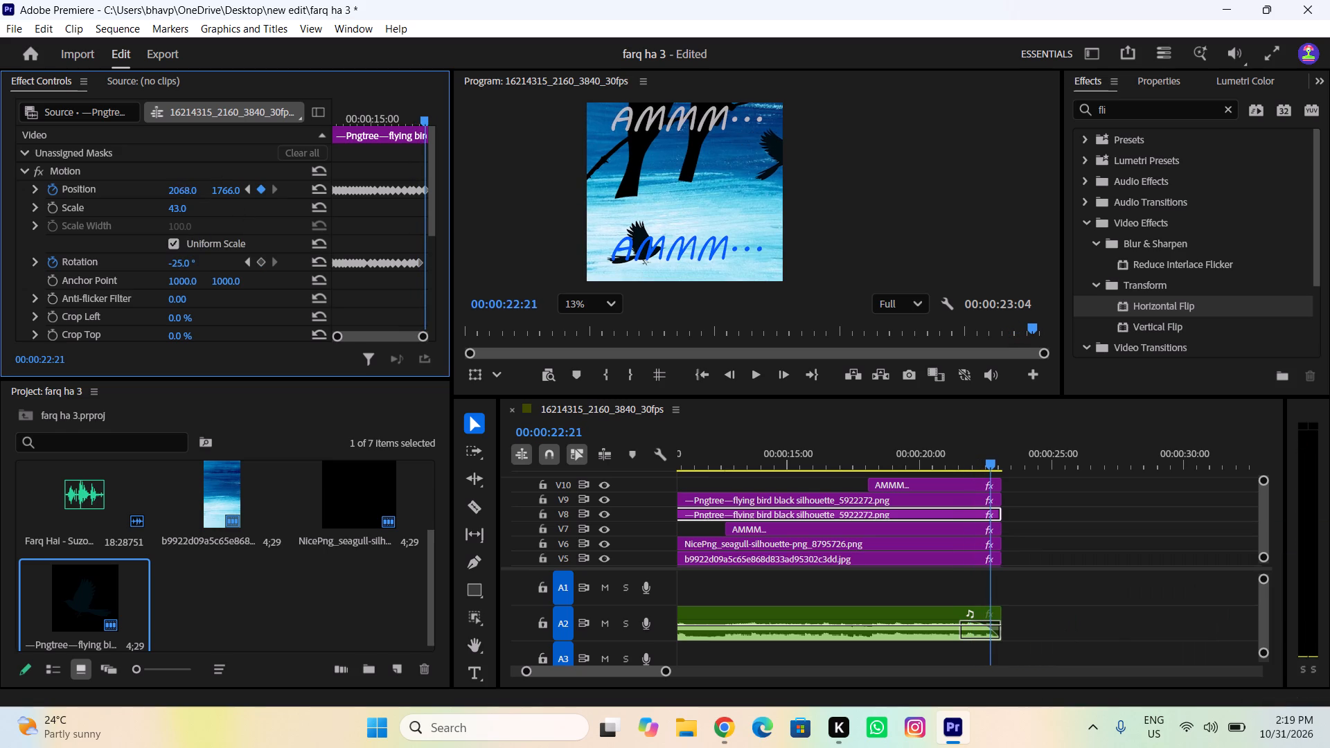
drag(391, 236, 447, 254)
click(188, 187)
drag(224, 188, 206, 193)
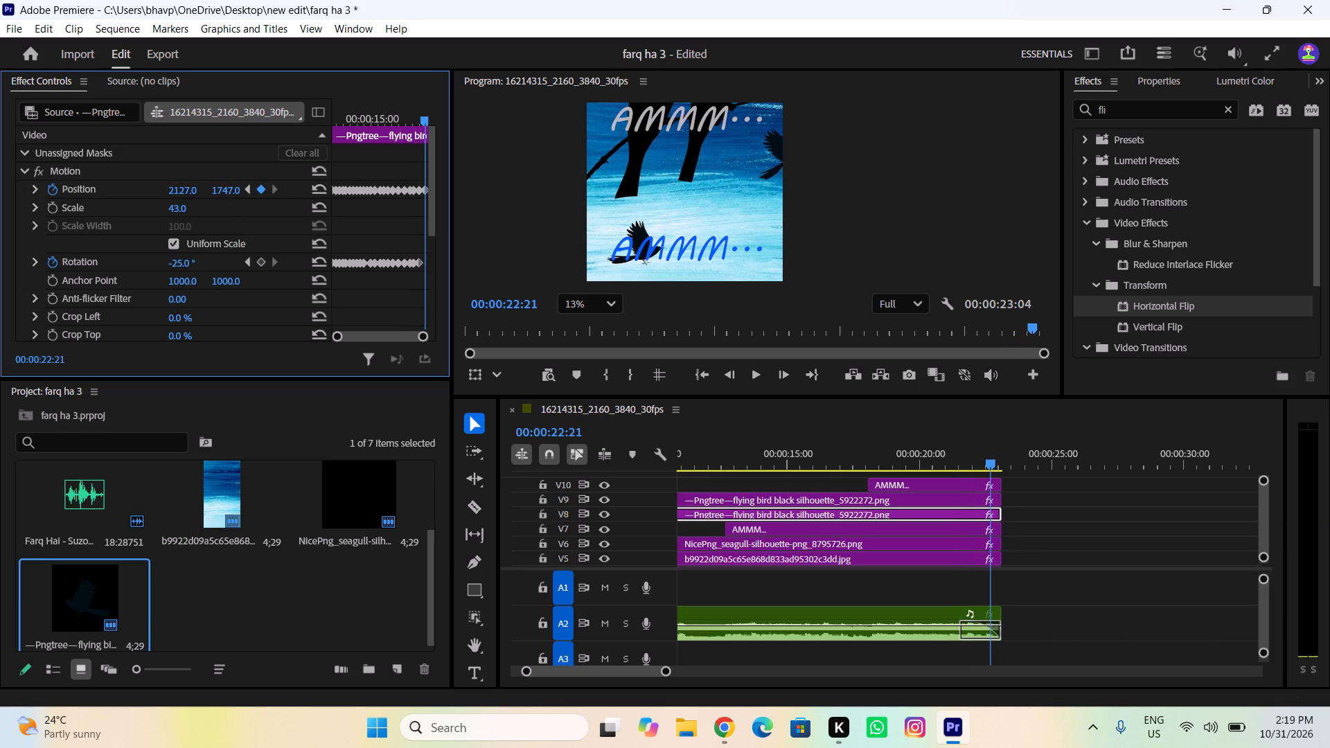
drag(206, 193, 122, 218)
drag(186, 260, 165, 268)
At 00:00:23:02, keyframe the V8 flying bird farther up and out of the frame, with a horizontal position of 2322.
key(Right)
key(Right)
key(Right)
key(Right)
key(Right)
key(Right)
key(Right)
key(Right)
key(Right)
key(Right)
key(Right)
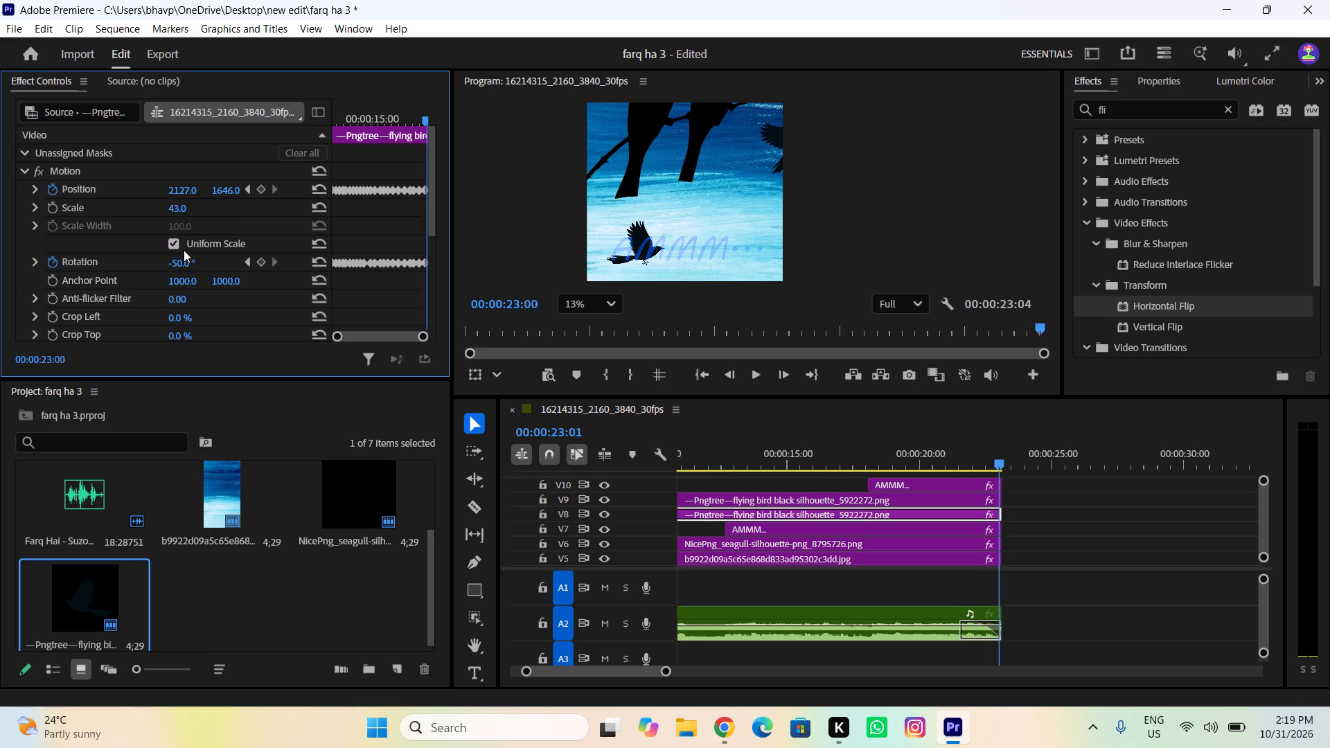
drag(188, 188, 329, 204)
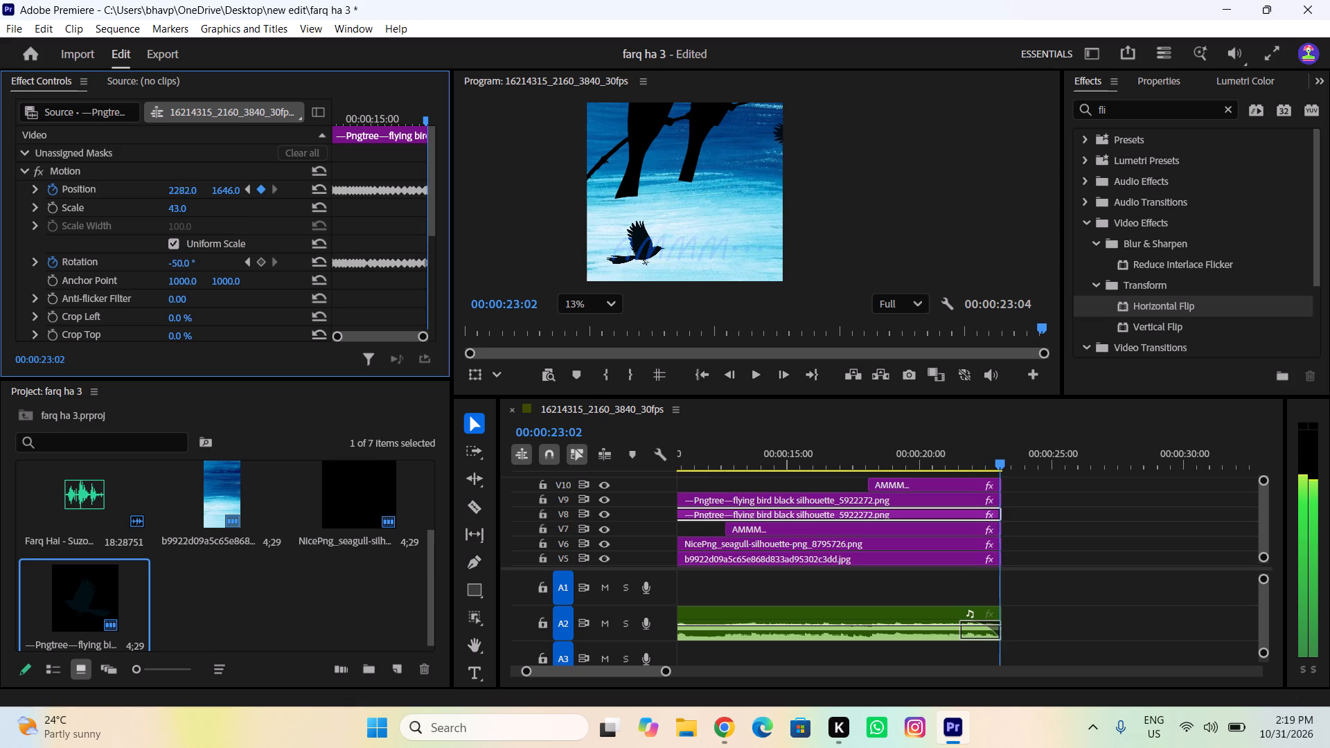
drag(329, 204, 360, 205)
drag(226, 194, 157, 216)
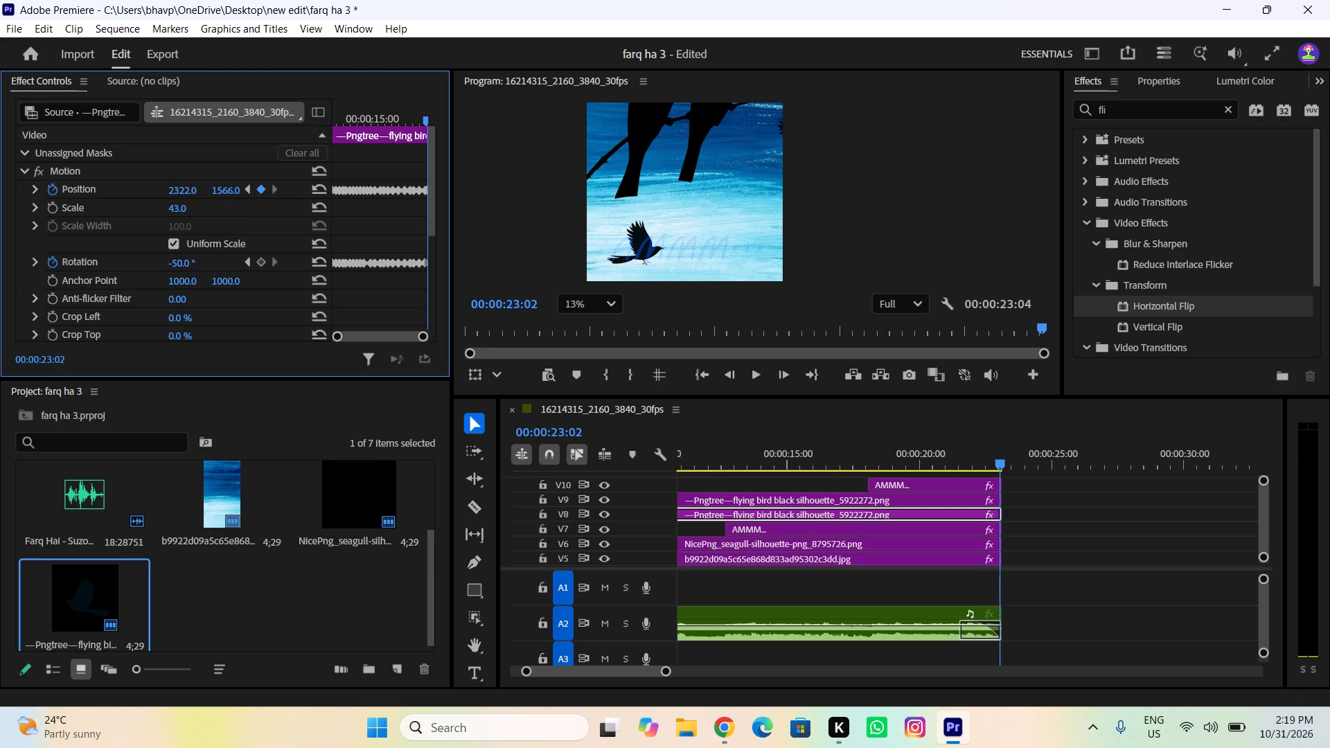
drag(157, 216, 148, 220)
click(231, 187)
Set the V8 flying bird's scale to 31.
drag(179, 207, 168, 211)
Play the sequence full screen from 00:00:08:01 to its end to review the birds' flight.
drag(930, 437, 719, 497)
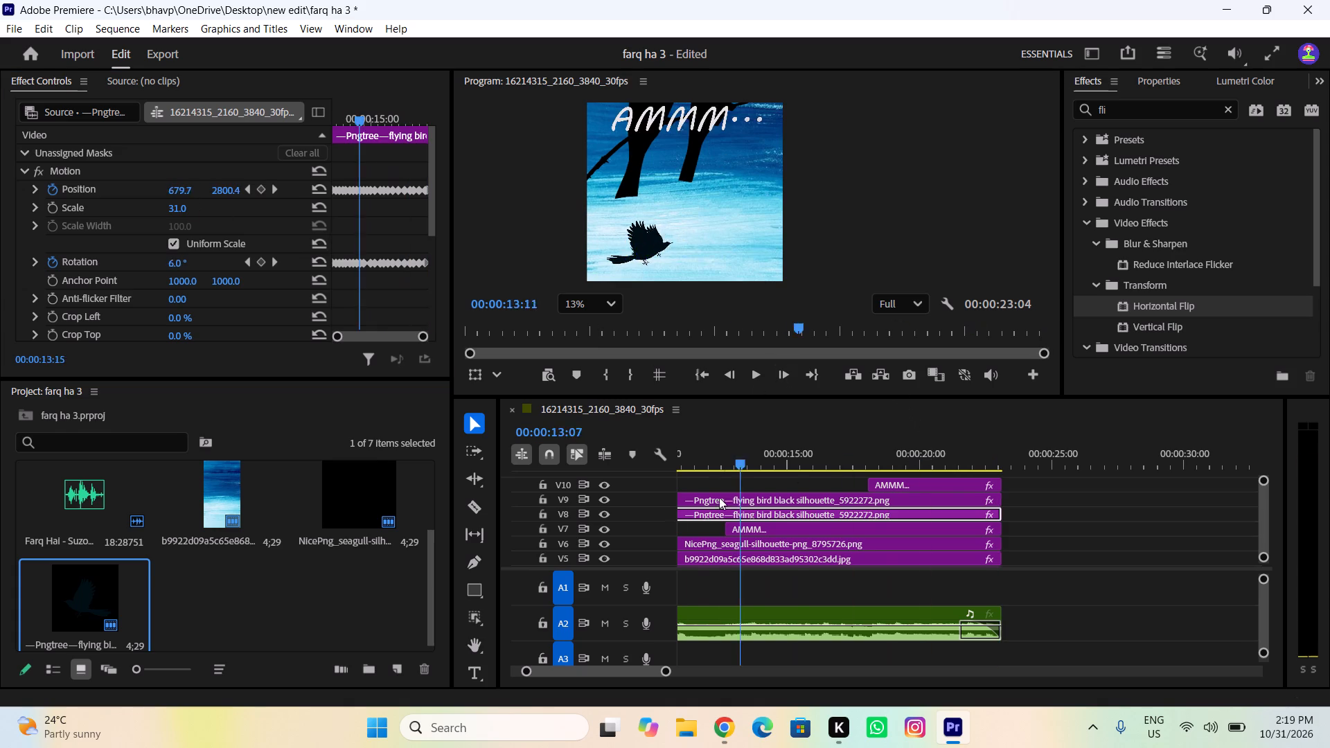
drag(719, 497, 892, 521)
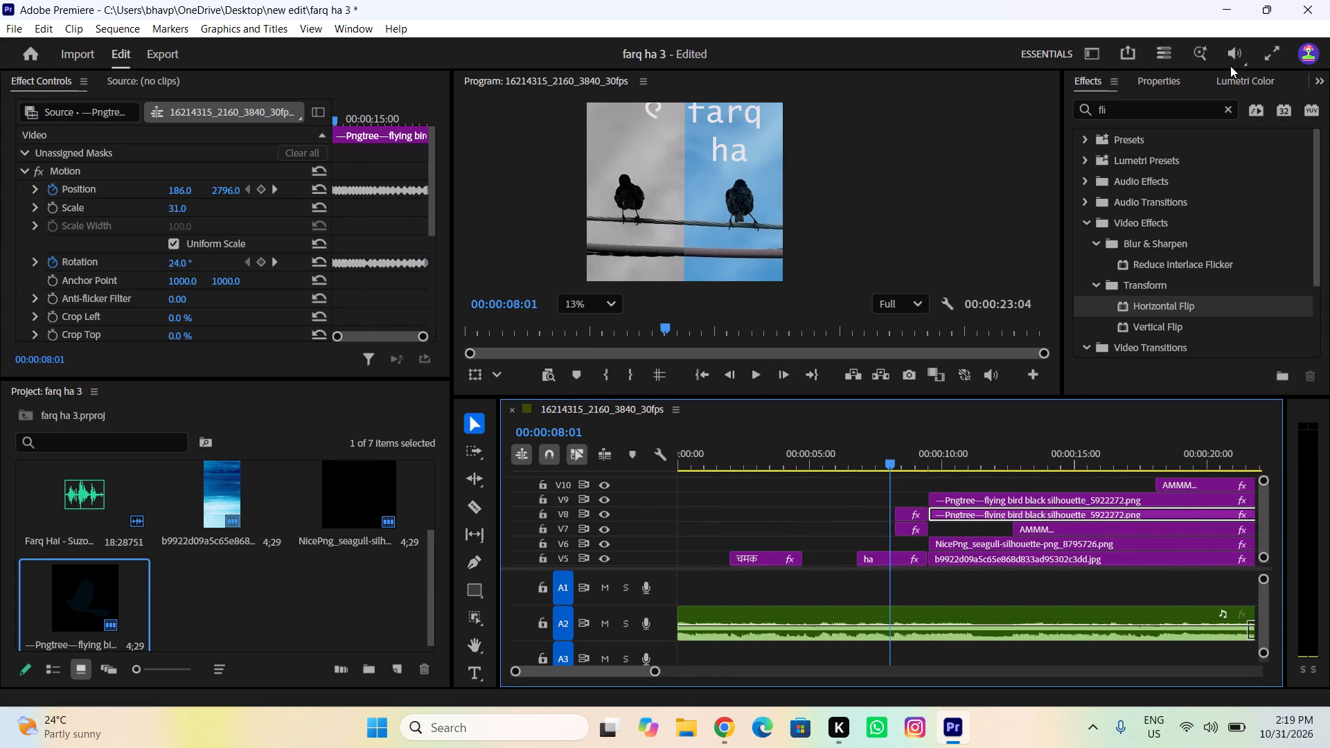
click(1268, 61)
key(space)
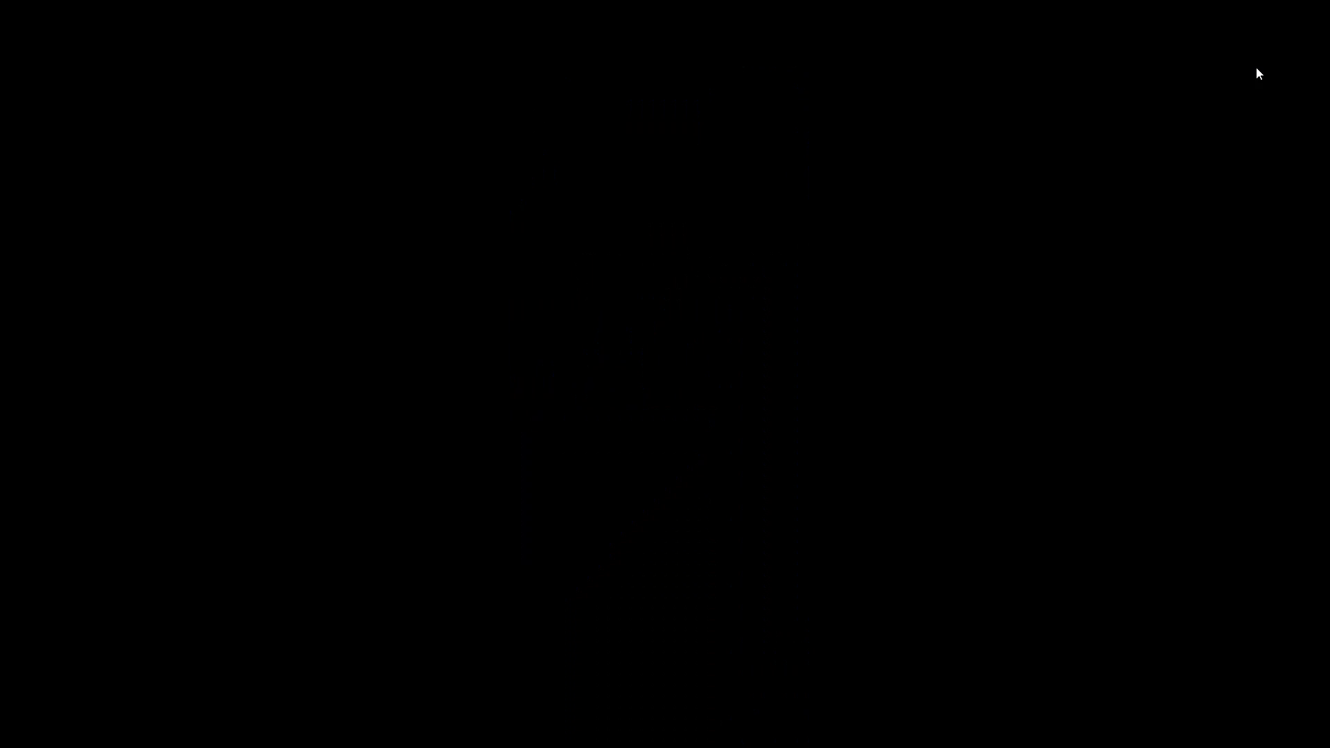
key(Escape)
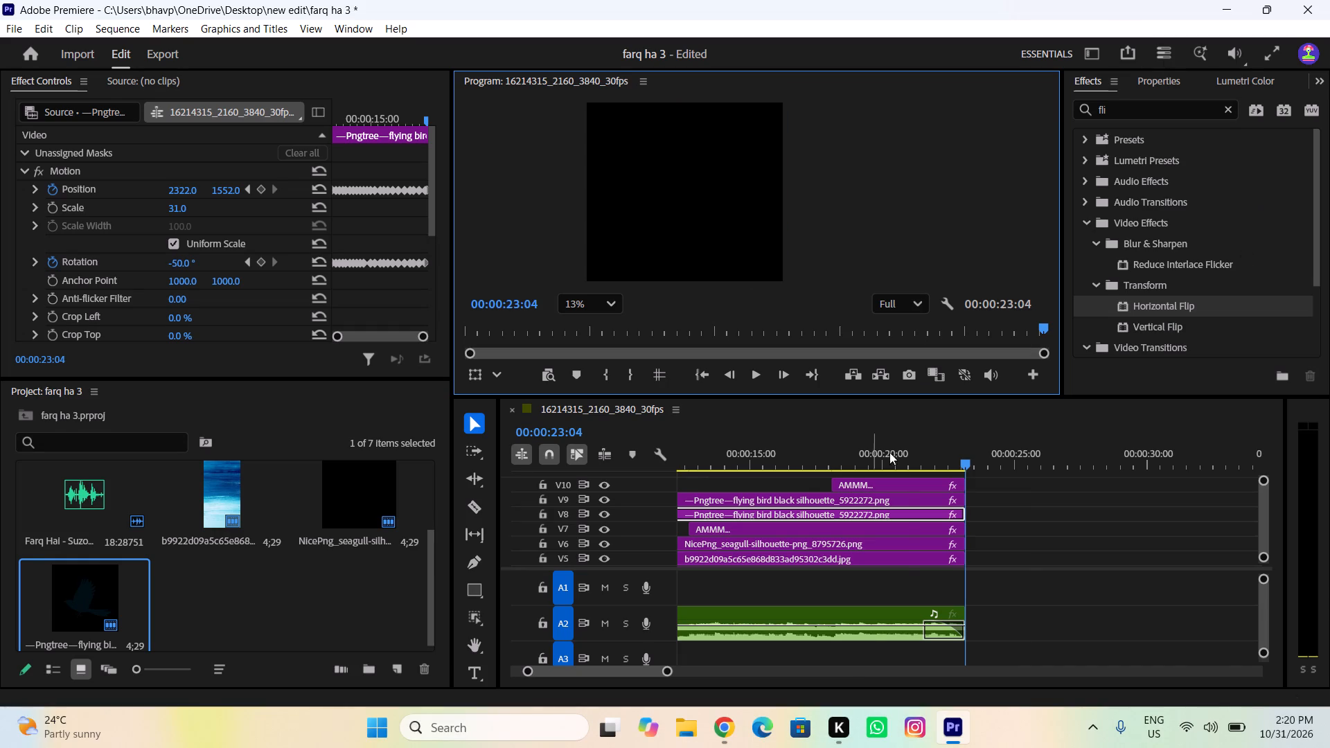
Select the V9 flying bird clip and set the Program monitor zoom to Fit.
drag(910, 465, 806, 490)
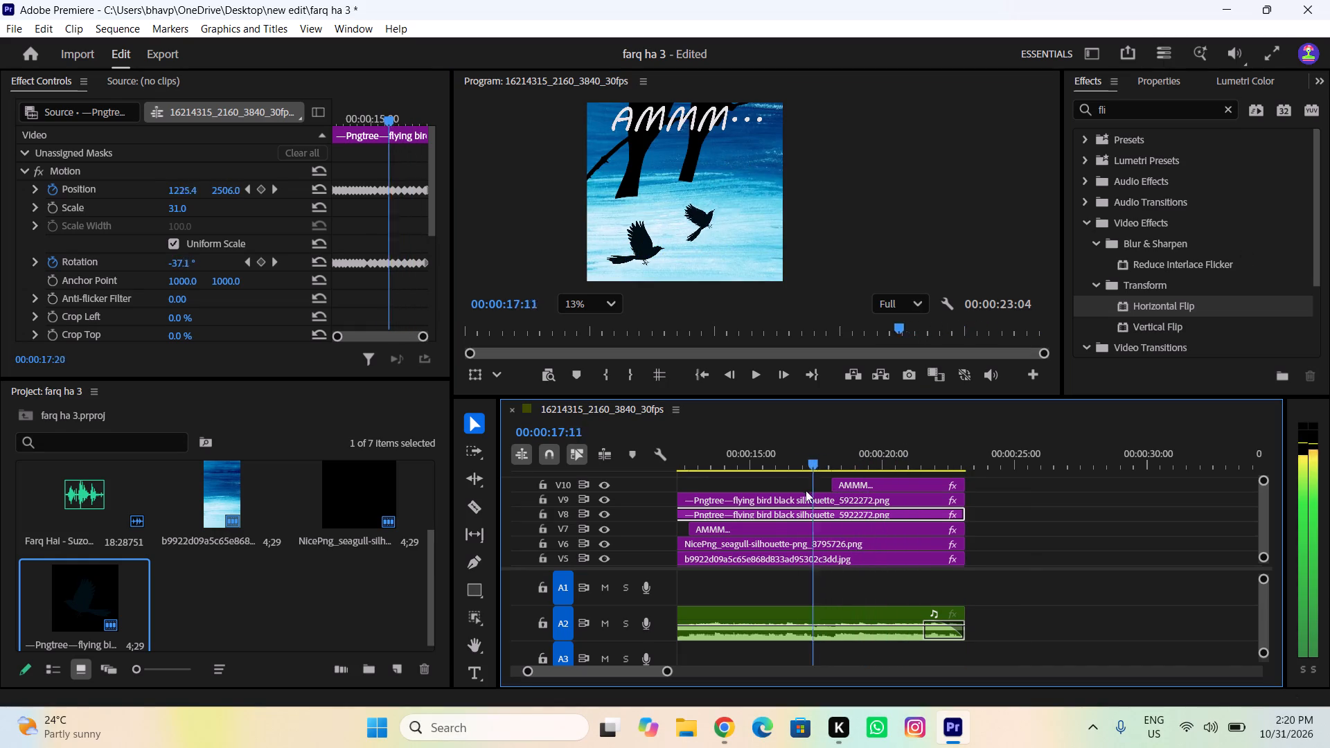
drag(806, 490, 697, 510)
click(738, 501)
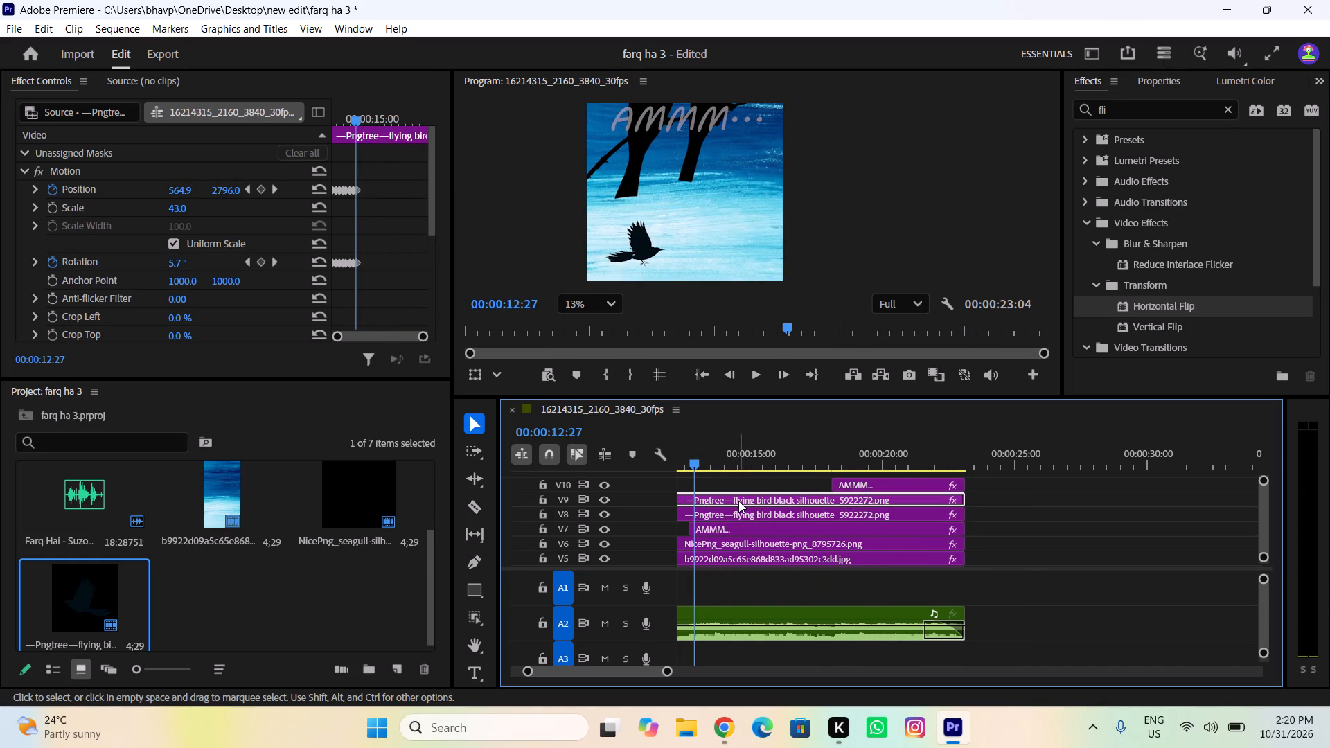
scroll(666, 240, down, 6)
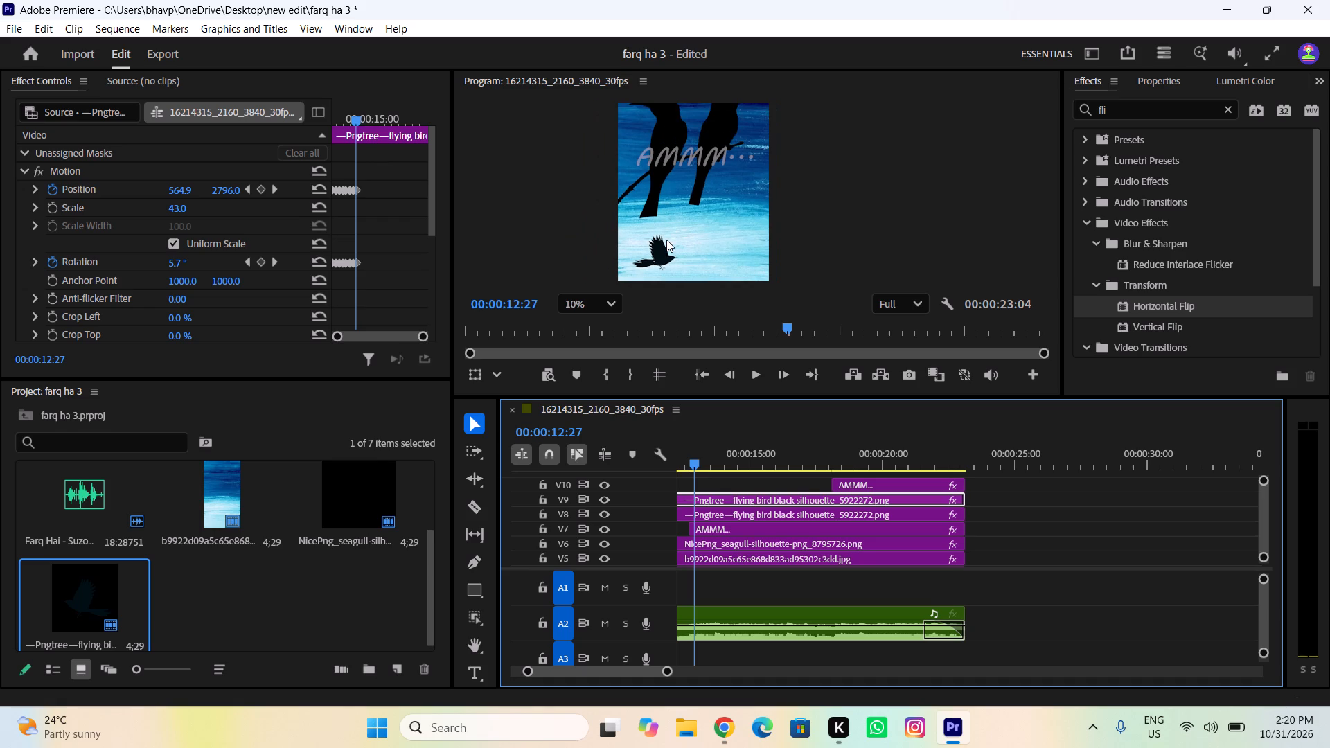
click(592, 322)
double_click(588, 305)
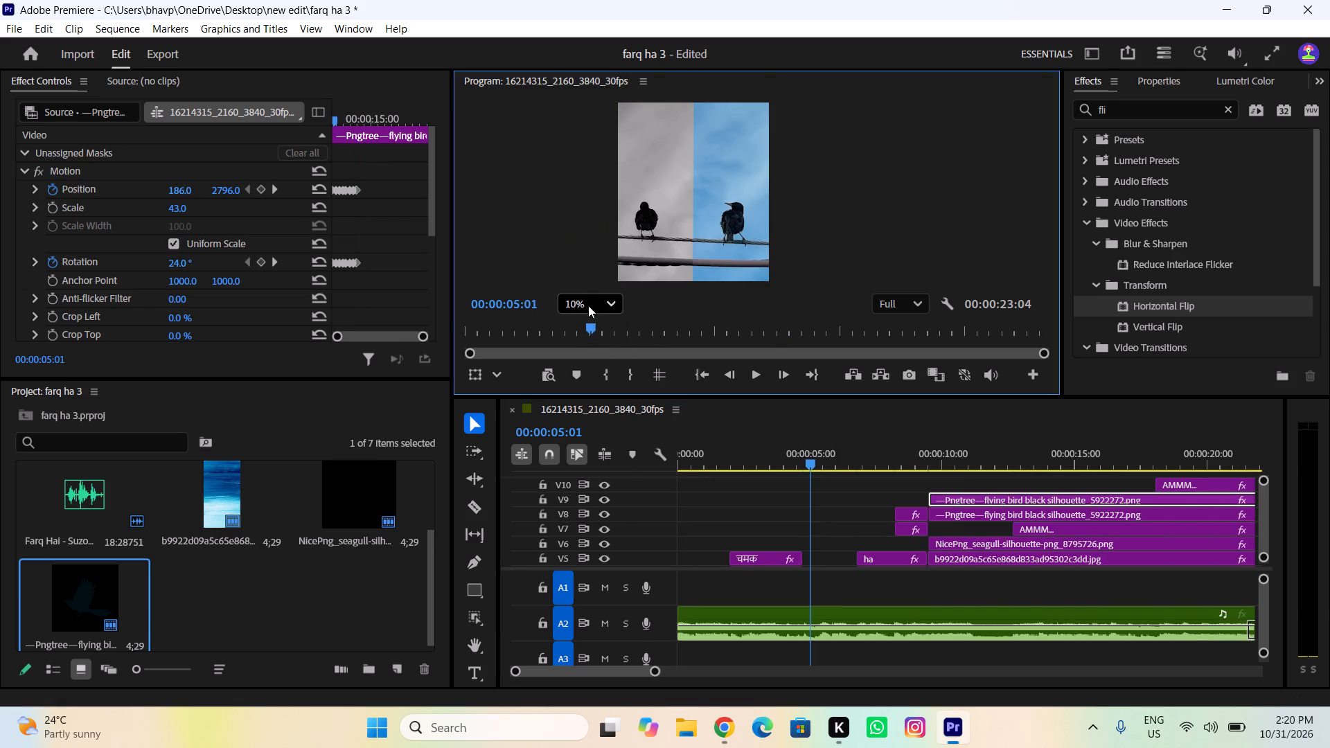
click(591, 301)
click(589, 329)
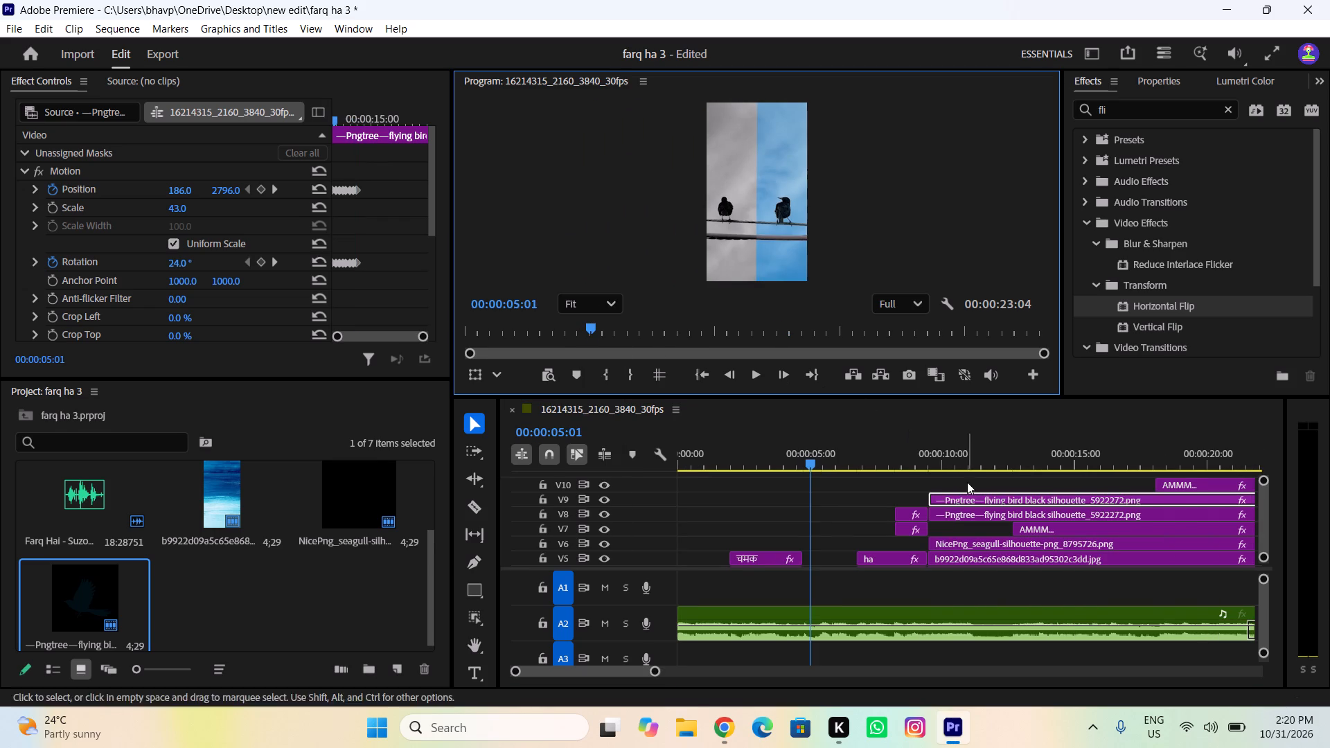
At 00:00:13:16, past the V9 flying bird's last keyframe, keyframe its position at 640, 2870 and its rotation at 28°.
drag(967, 463, 1041, 524)
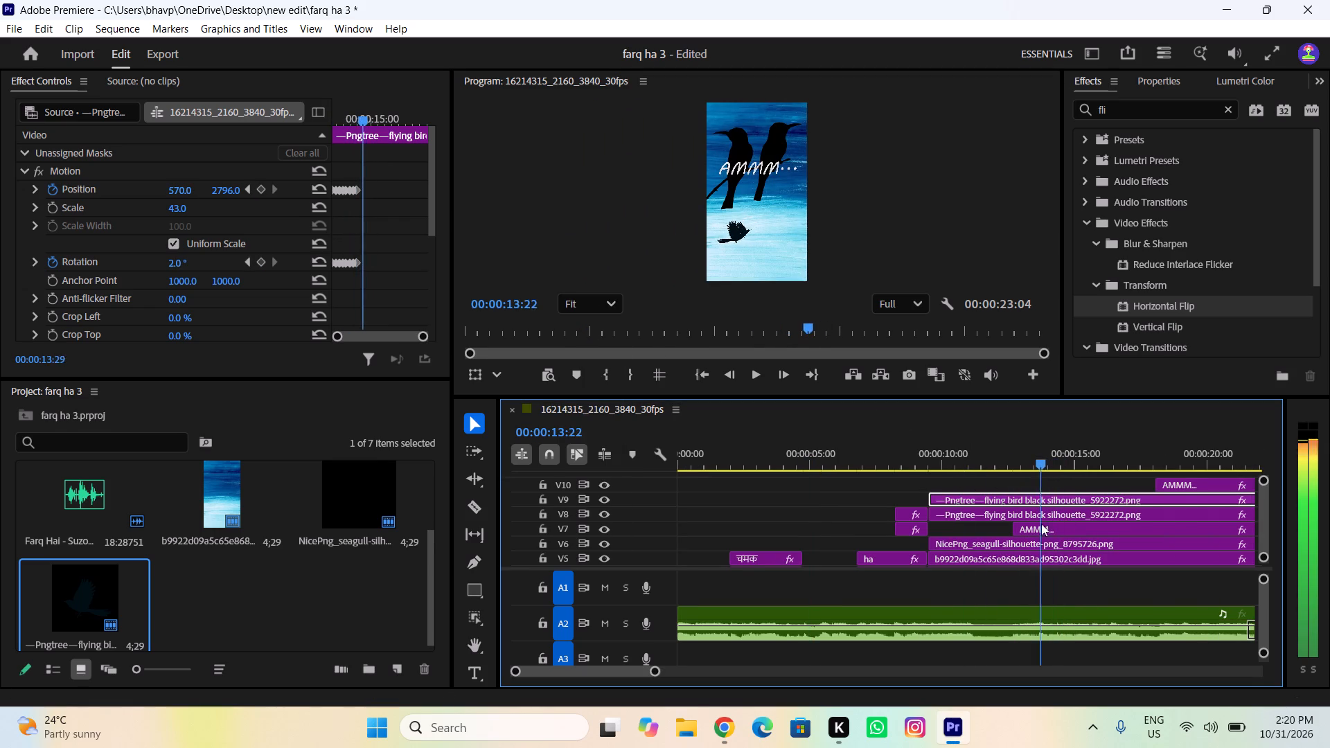
drag(1041, 524, 1016, 534)
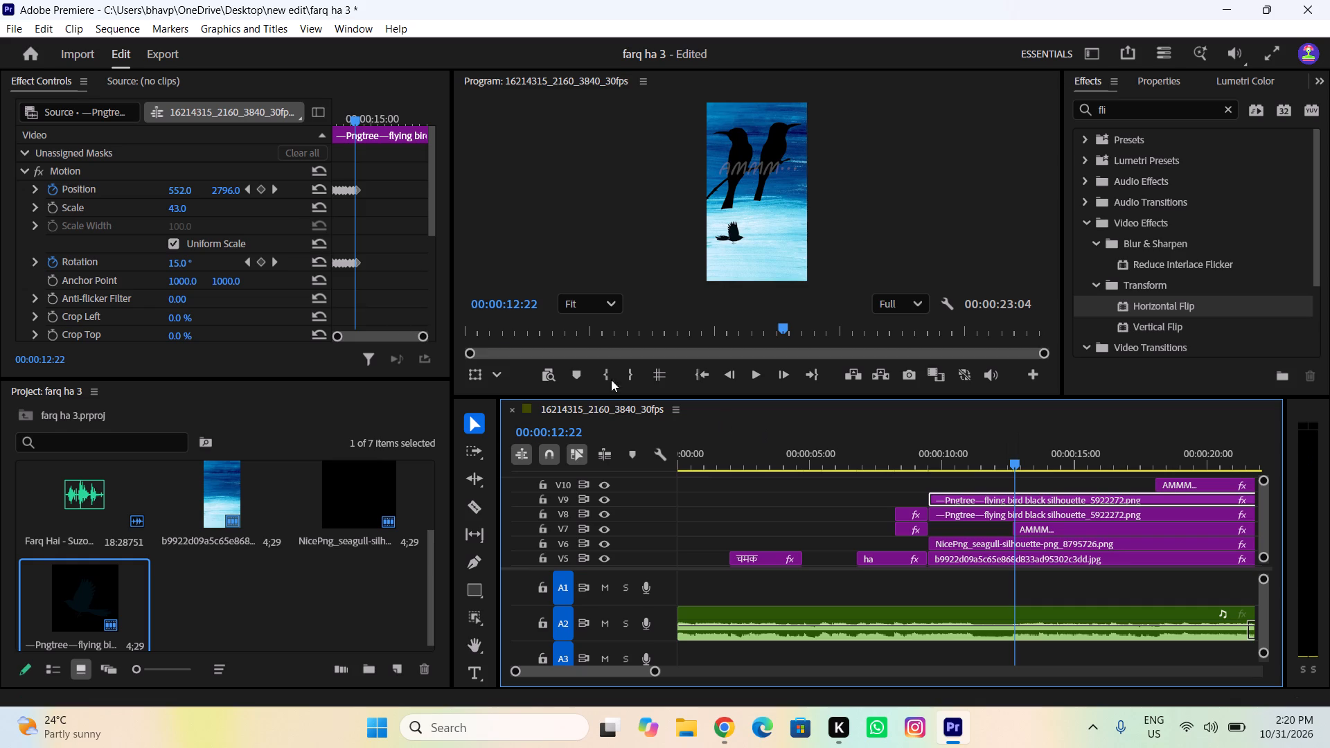
click(274, 260)
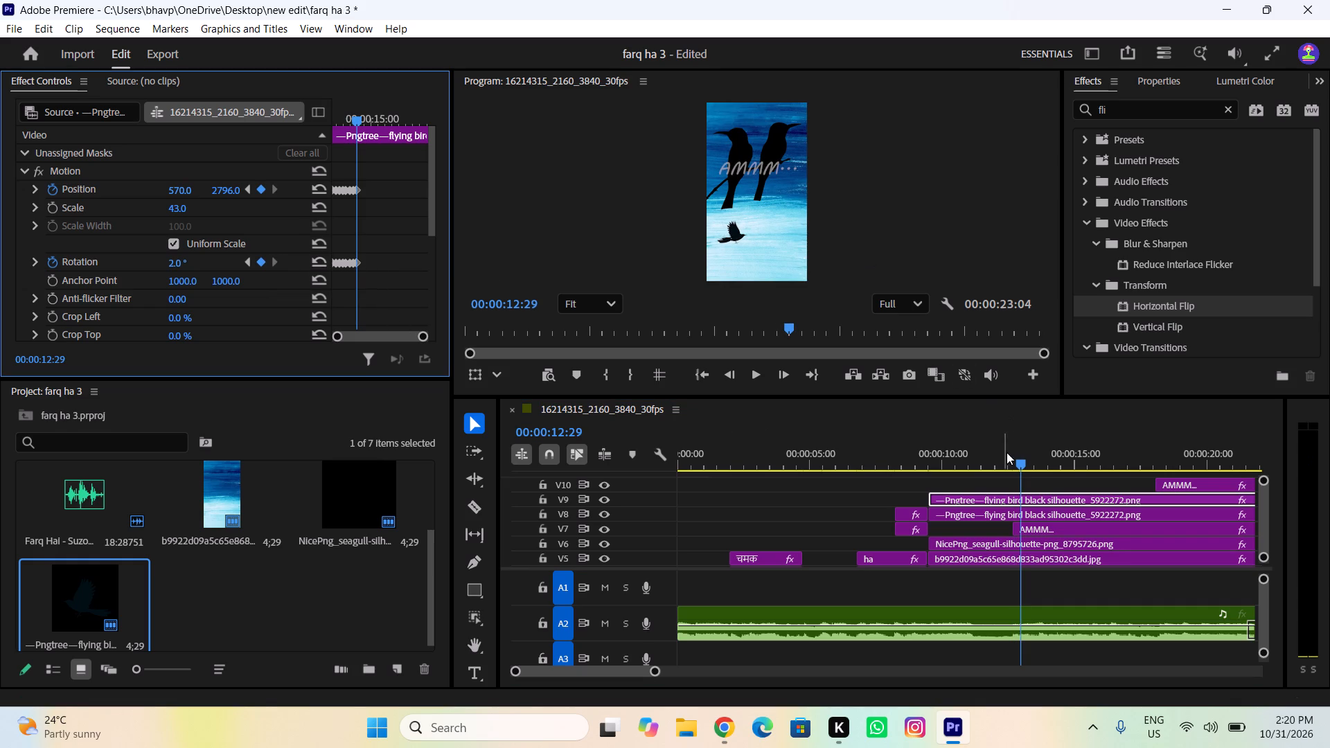
click(1041, 515)
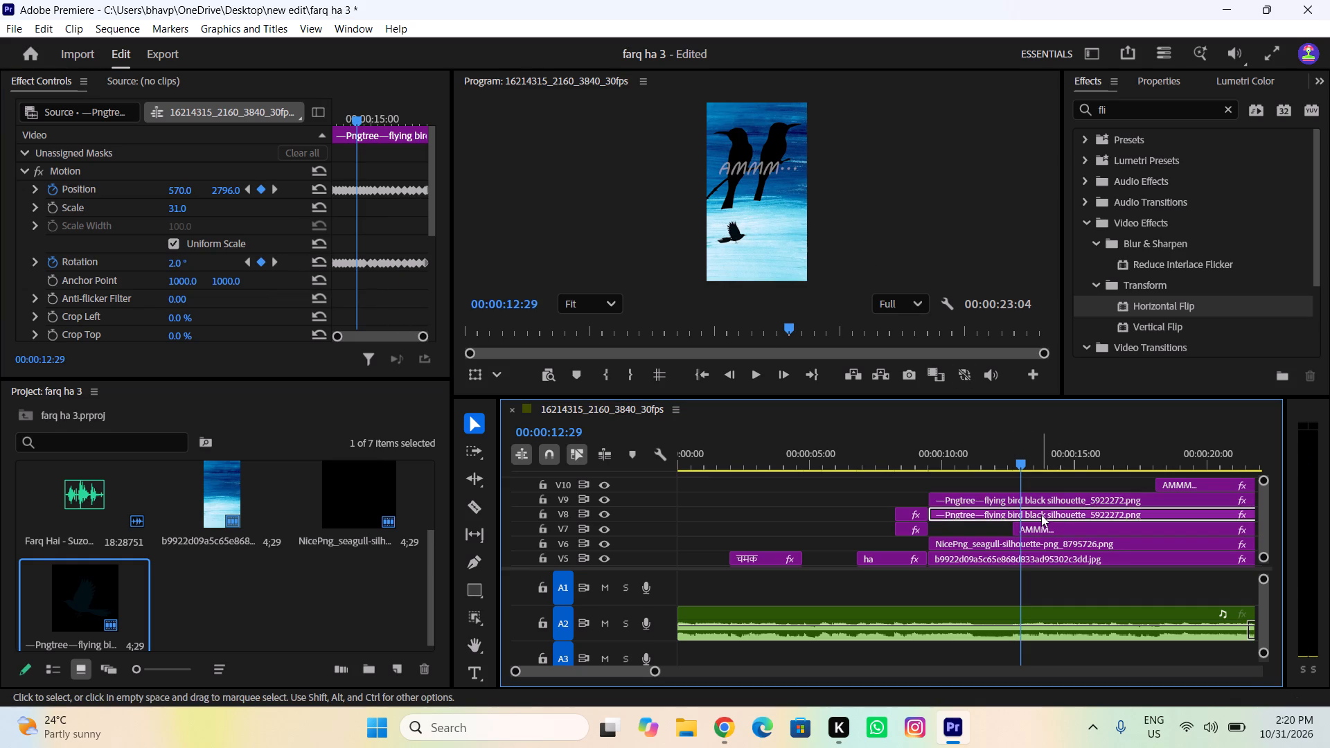
click(1038, 497)
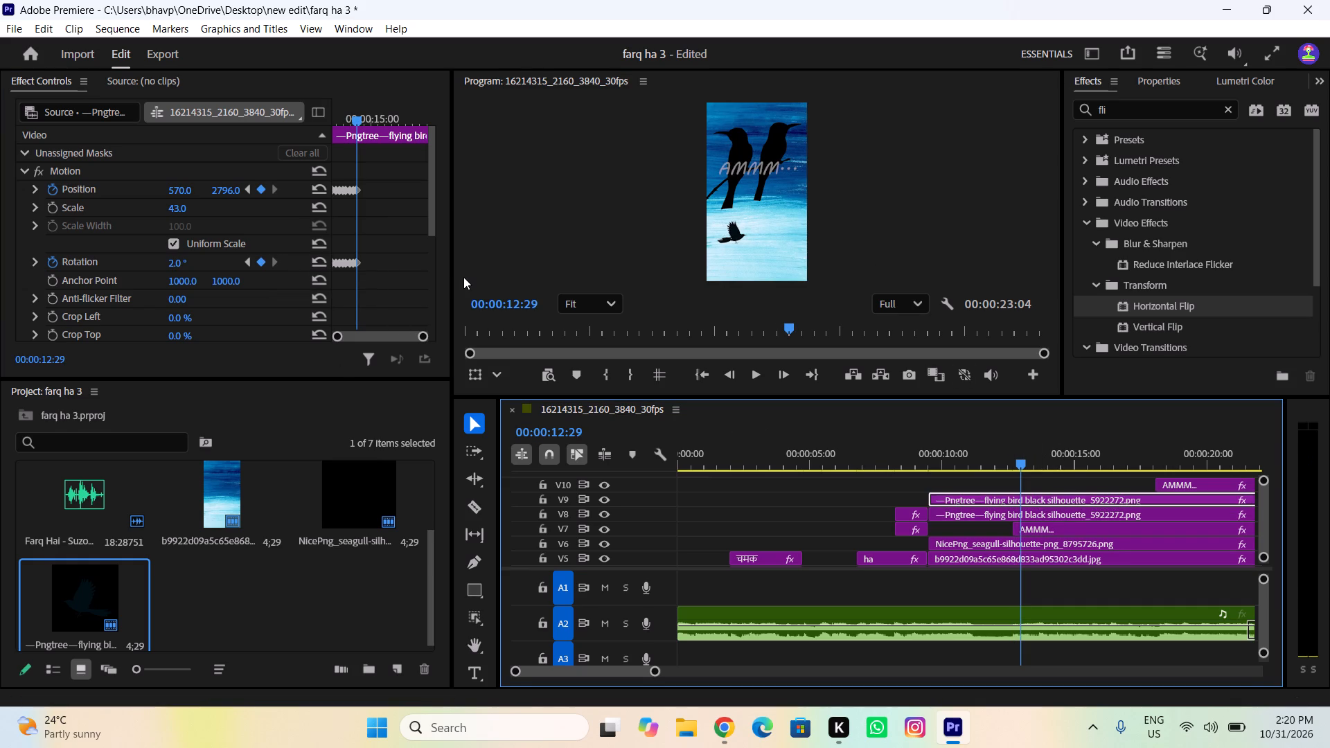
key(Right)
key(Right)
key(Right)
key(Right)
key(Right)
key(Right)
key(Right)
key(Right)
key(Right)
key(Right)
key(Right)
key(Right)
key(Right)
key(Right)
key(Right)
key(Right)
key(Right)
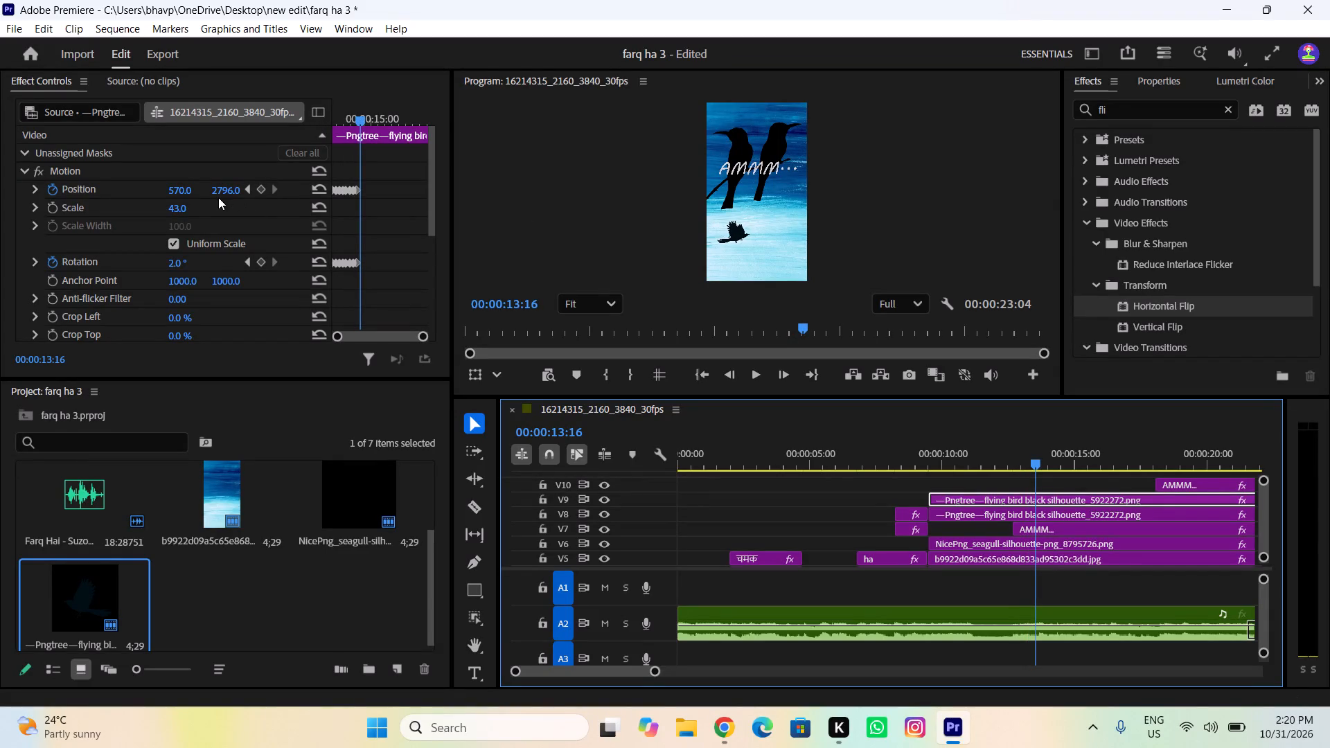
drag(177, 192, 239, 204)
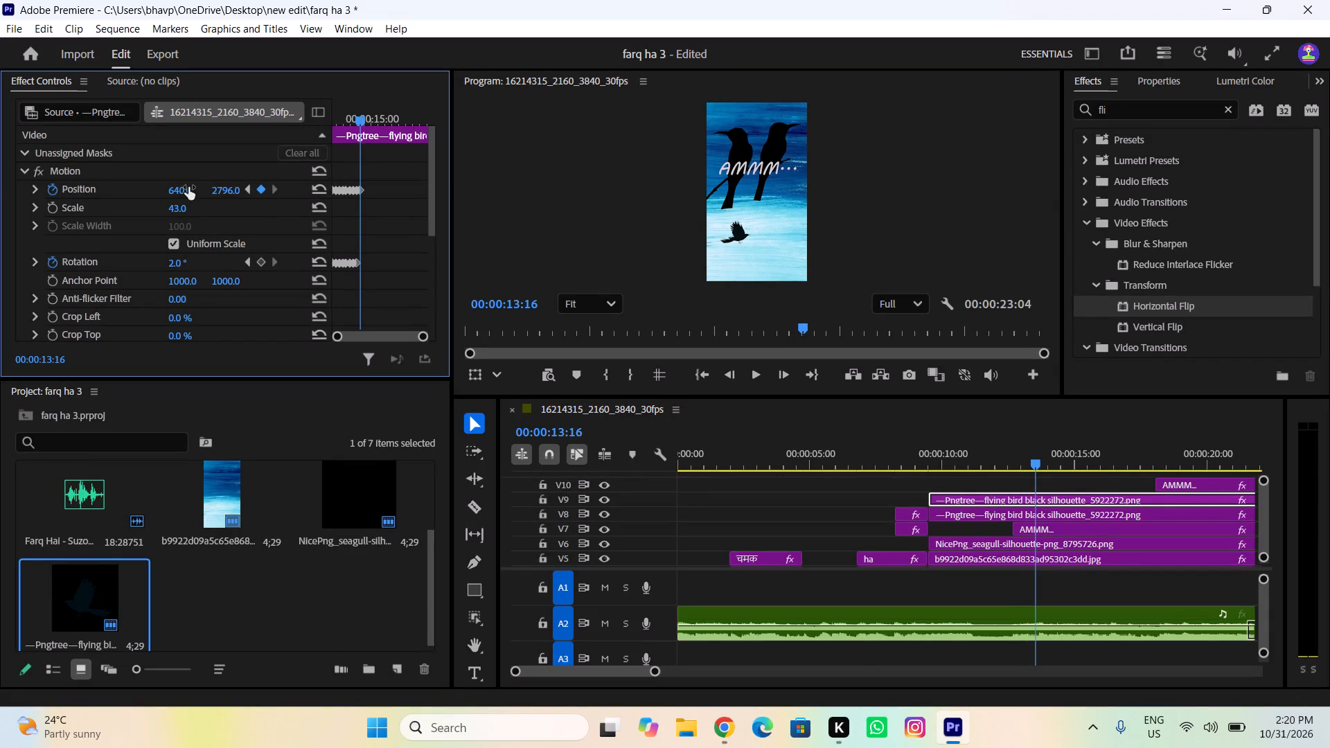
drag(215, 188, 281, 197)
drag(181, 262, 211, 278)
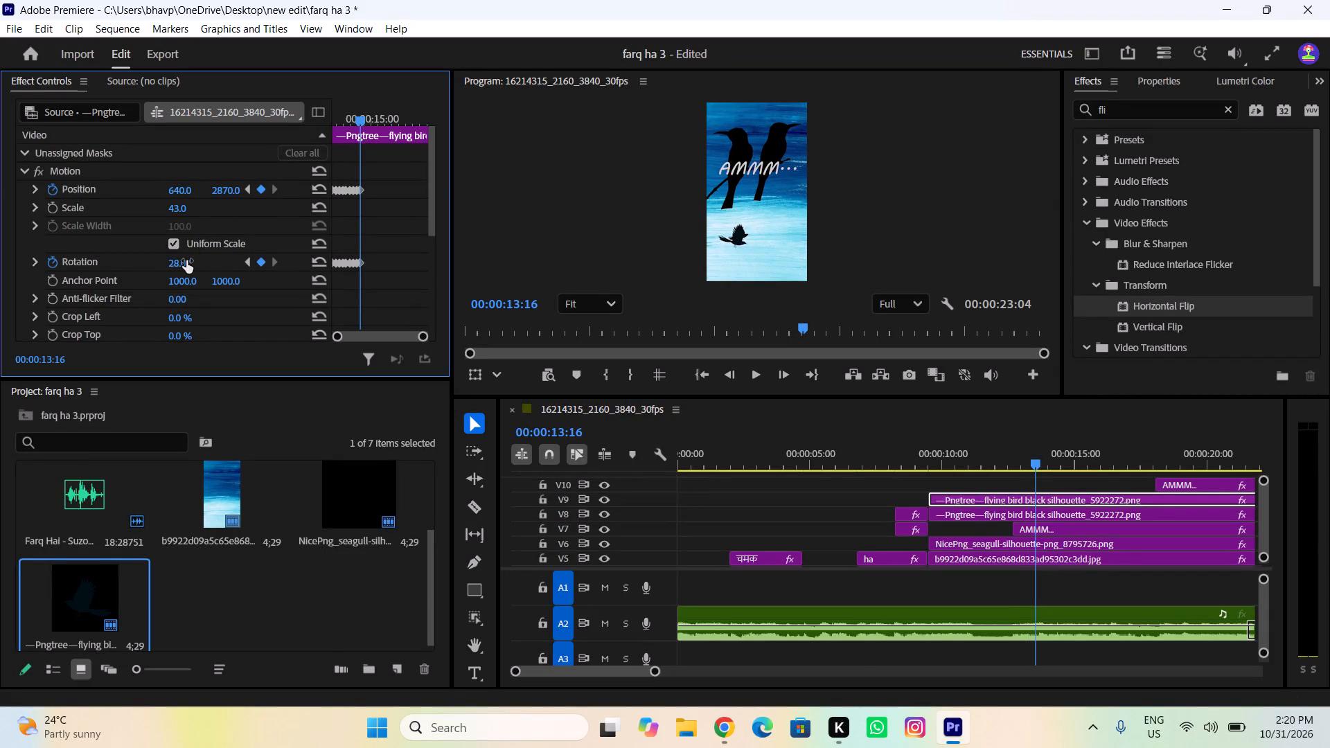
At 00:00:13:28, keyframe the V9 flying bird's position at 774, 2939 and its rotation at 47°.
key(Right)
key(Right)
key(Right)
key(Right)
key(Right)
key(Right)
key(Right)
key(Right)
key(Right)
key(Right)
key(Right)
key(Right)
drag(170, 193, 299, 227)
drag(209, 190, 216, 191)
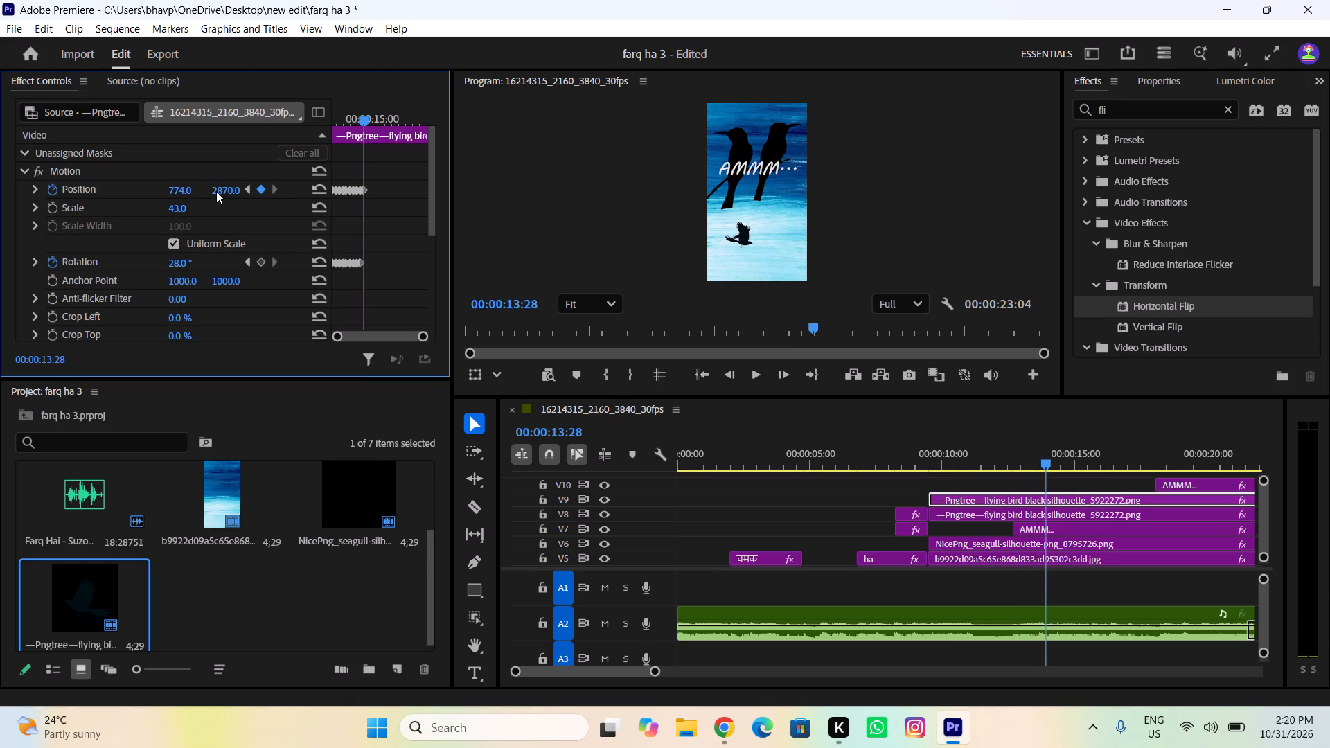
drag(216, 191, 222, 192)
drag(222, 192, 284, 201)
drag(184, 259, 218, 265)
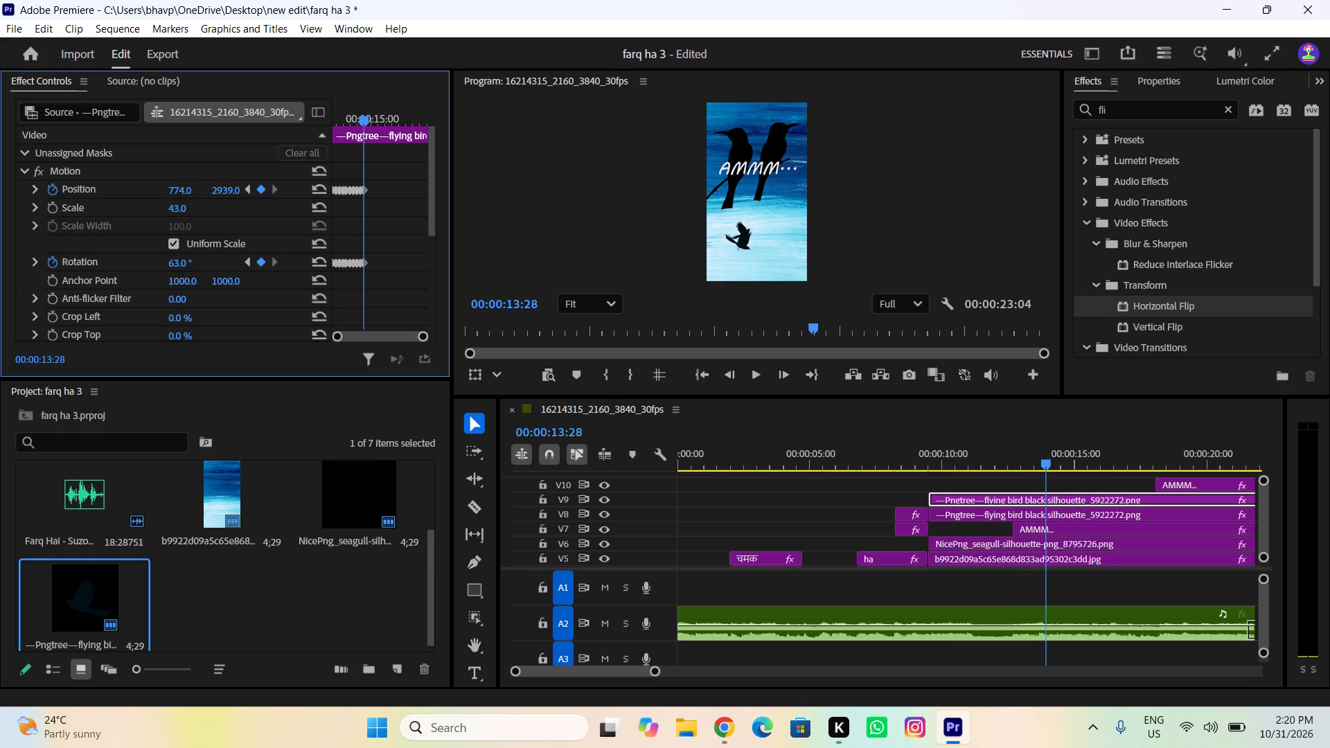
drag(218, 265, 203, 270)
click(188, 260)
key(Right)
key(Right)
key(Right)
key(Right)
key(Right)
key(Right)
key(Right)
key(Right)
key(Right)
key(Right)
key(Right)
click(216, 261)
At 00:00:14:09, keyframe the V9 flying bird's position at 872, 2987 and its rotation at 49°.
key(Right)
key(Right)
key(Right)
key(Right)
key(Right)
key(Right)
key(Right)
key(Right)
key(Right)
key(Right)
key(Right)
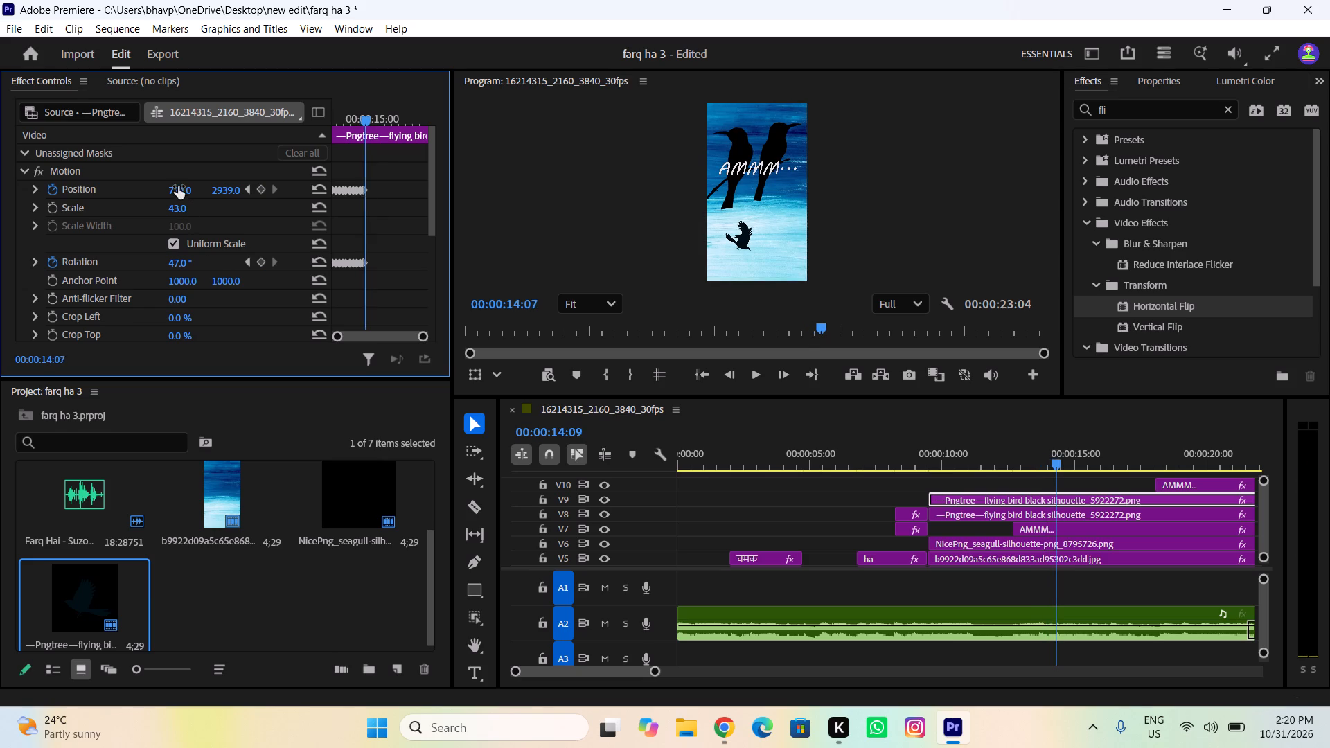
drag(179, 187, 282, 215)
drag(220, 190, 222, 192)
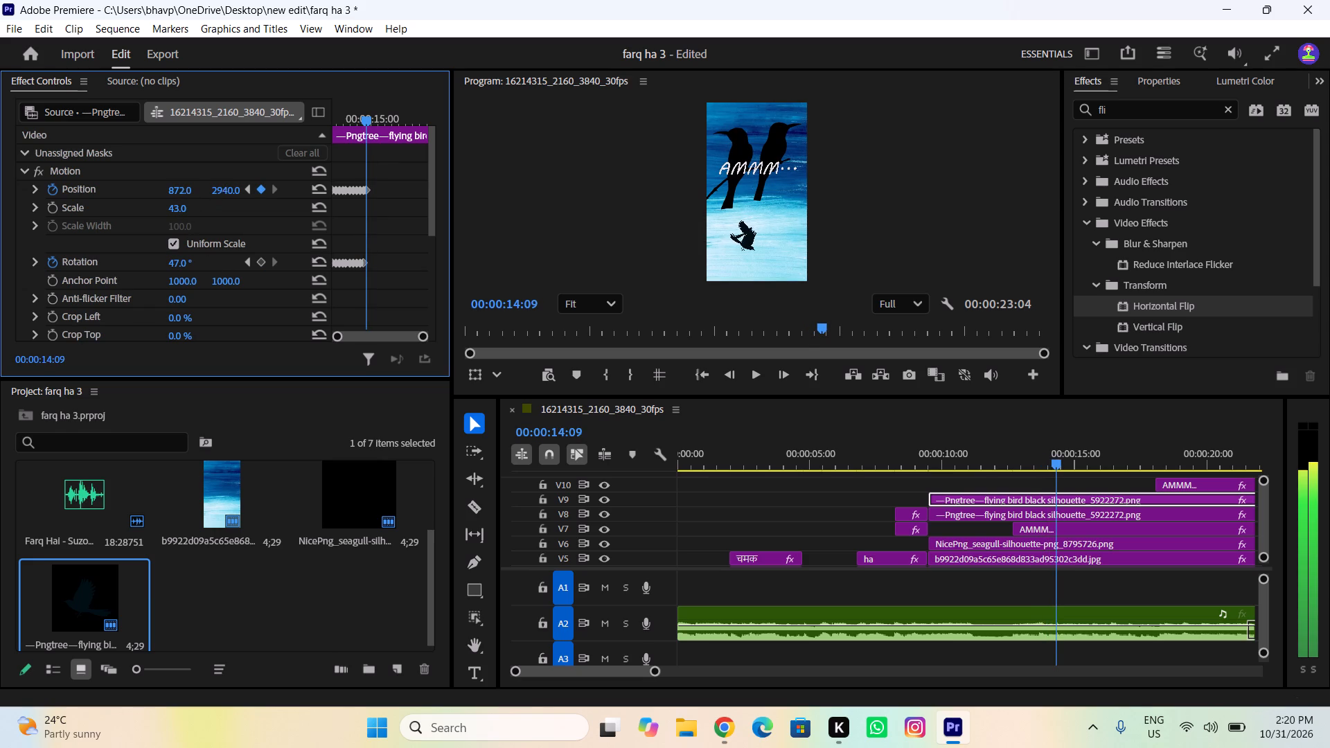
drag(222, 192, 267, 206)
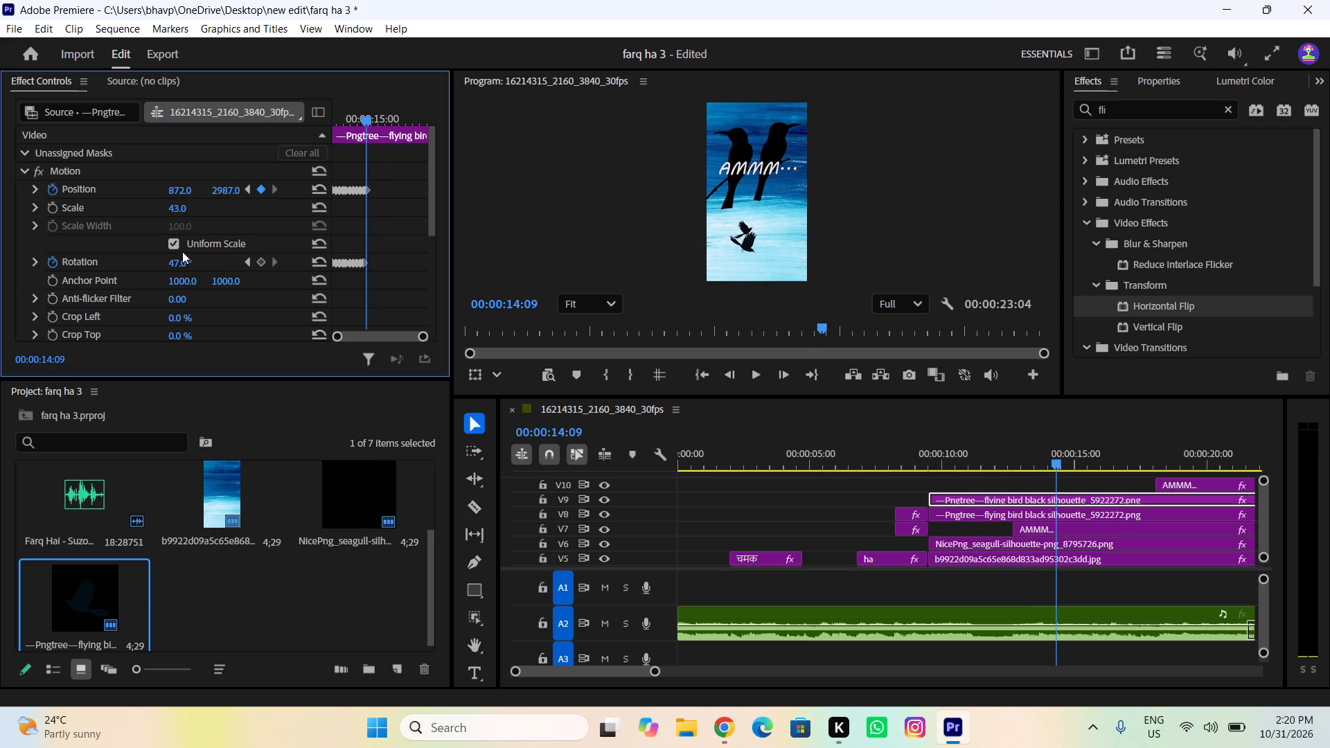
drag(181, 262, 186, 276)
drag(186, 276, 184, 277)
At 00:00:14:26, keyframe the V9 flying bird's position at 1002, 3102 and its rotation at 42°.
key(Right)
key(Right)
key(Right)
key(Right)
key(Right)
key(Right)
key(Right)
key(Right)
key(Right)
key(Right)
key(Right)
key(Right)
key(Right)
key(Right)
key(Right)
key(Right)
key(Right)
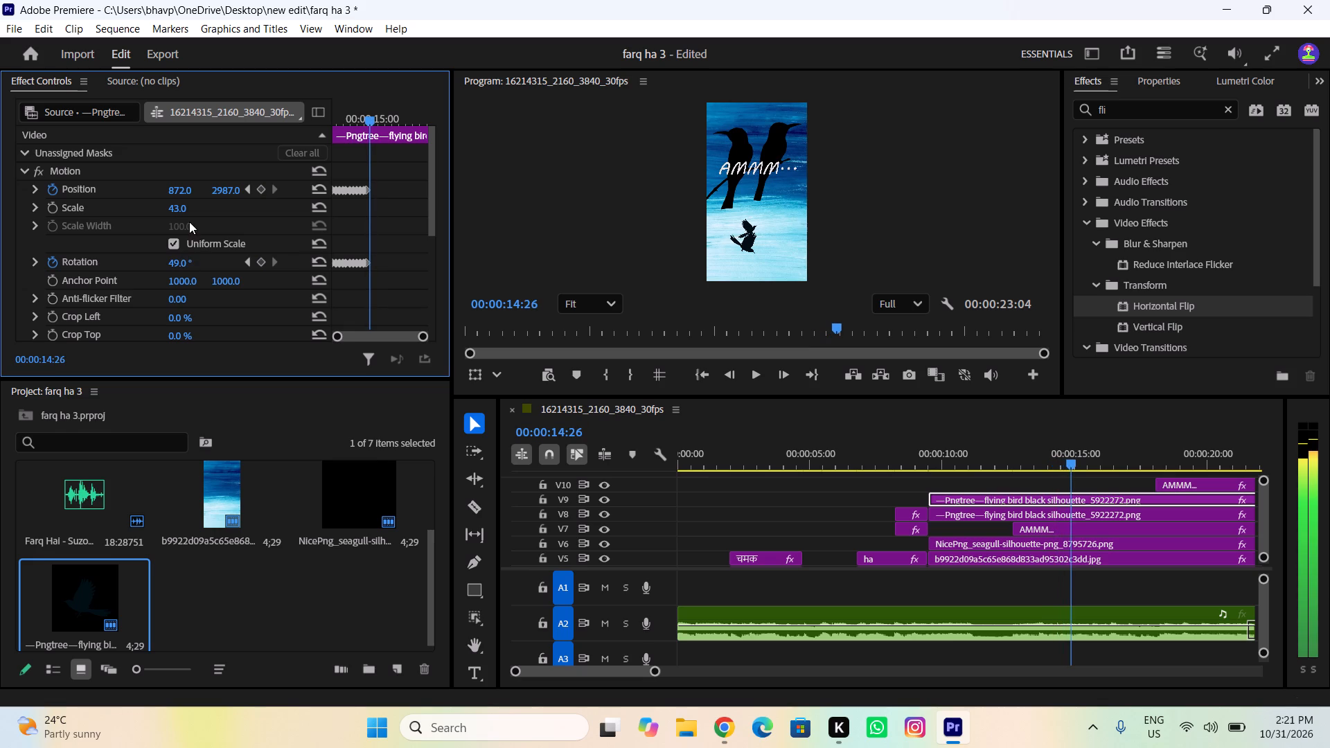
drag(175, 211, 199, 220)
key(ctrl+z)
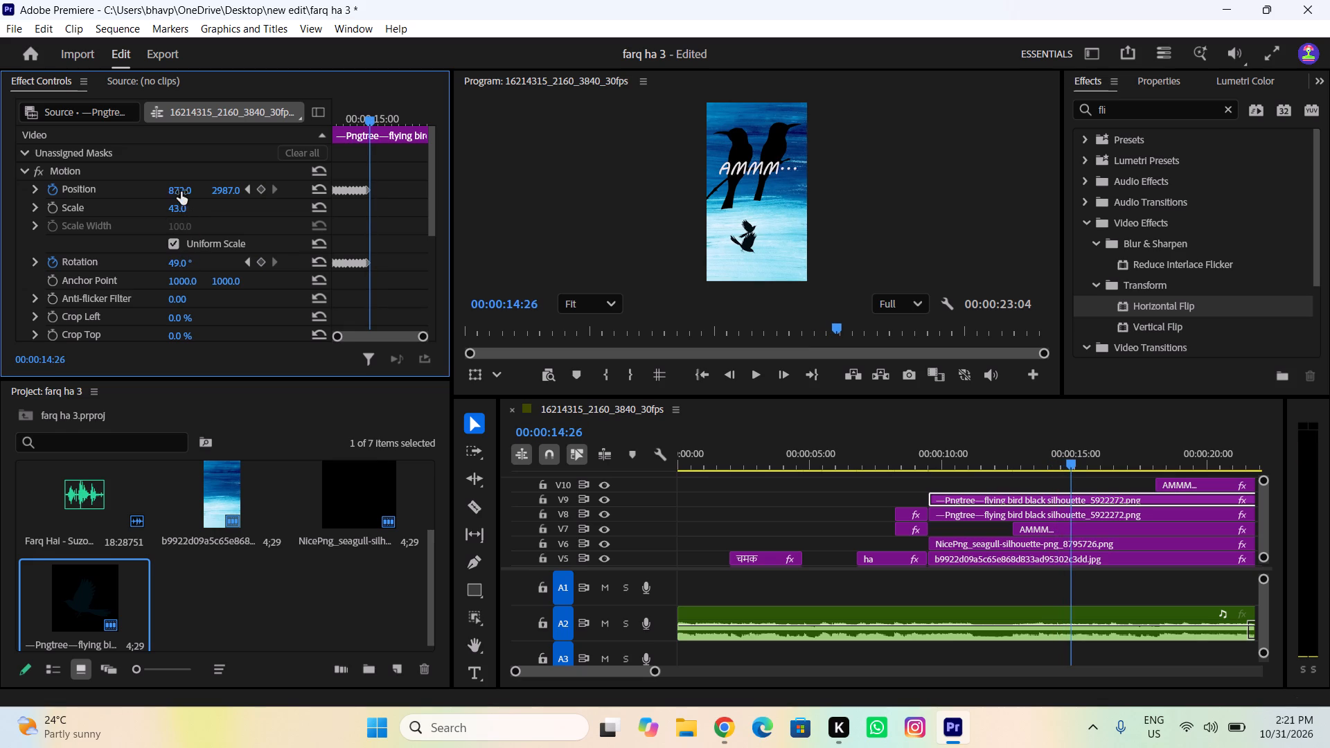
drag(181, 192, 294, 217)
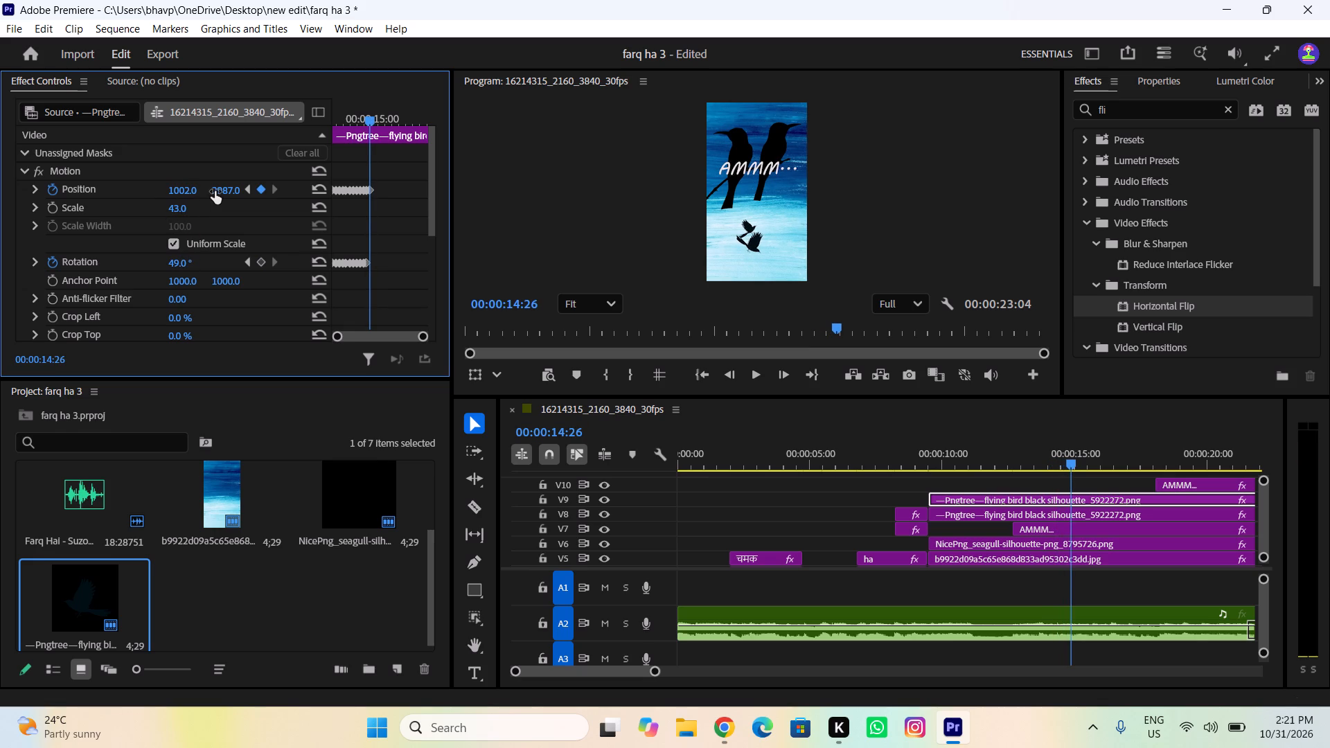
drag(220, 191, 331, 215)
click(178, 262)
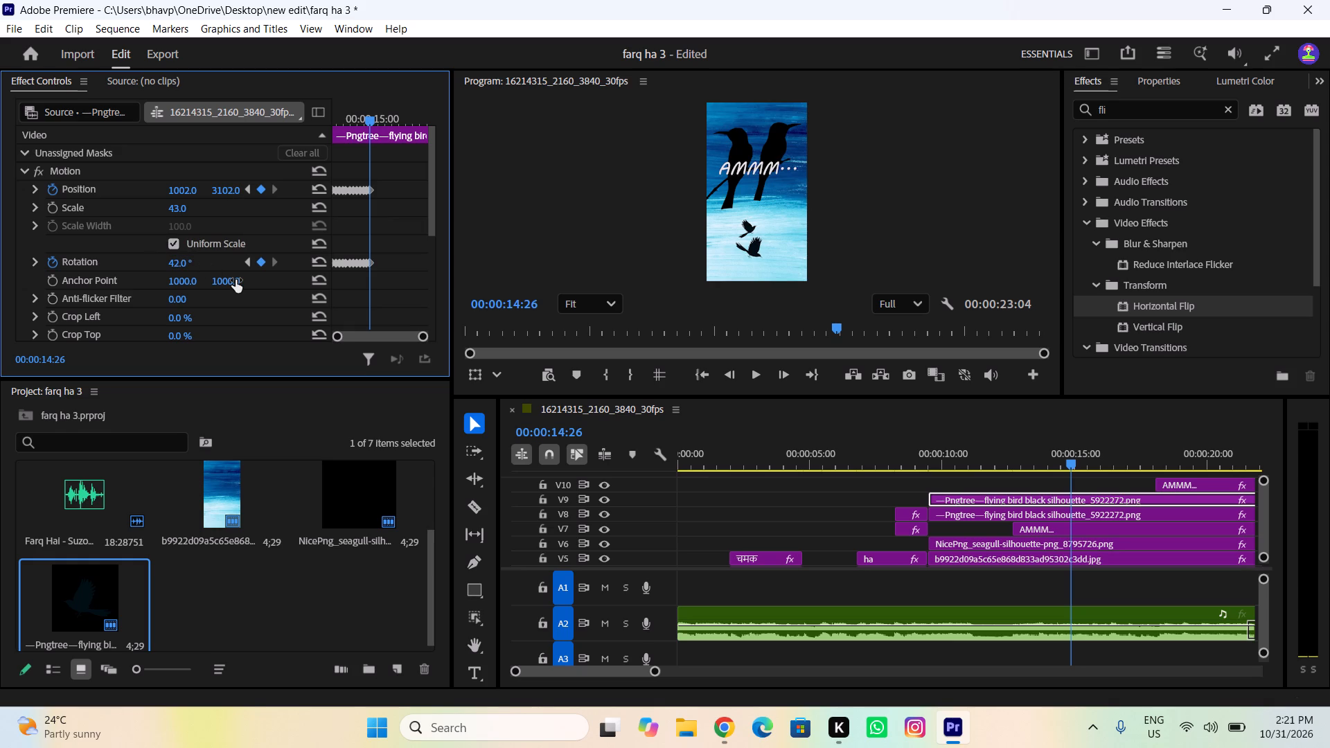
At 00:00:16:02, keyframe the V9 flying bird's position at 1075, 3238 and its rotation at 48°.
key(Right)
key(Right)
key(Right)
key(Right)
key(Right)
key(Right)
key(Right)
key(Right)
key(Right)
key(Right)
key(Right)
key(Right)
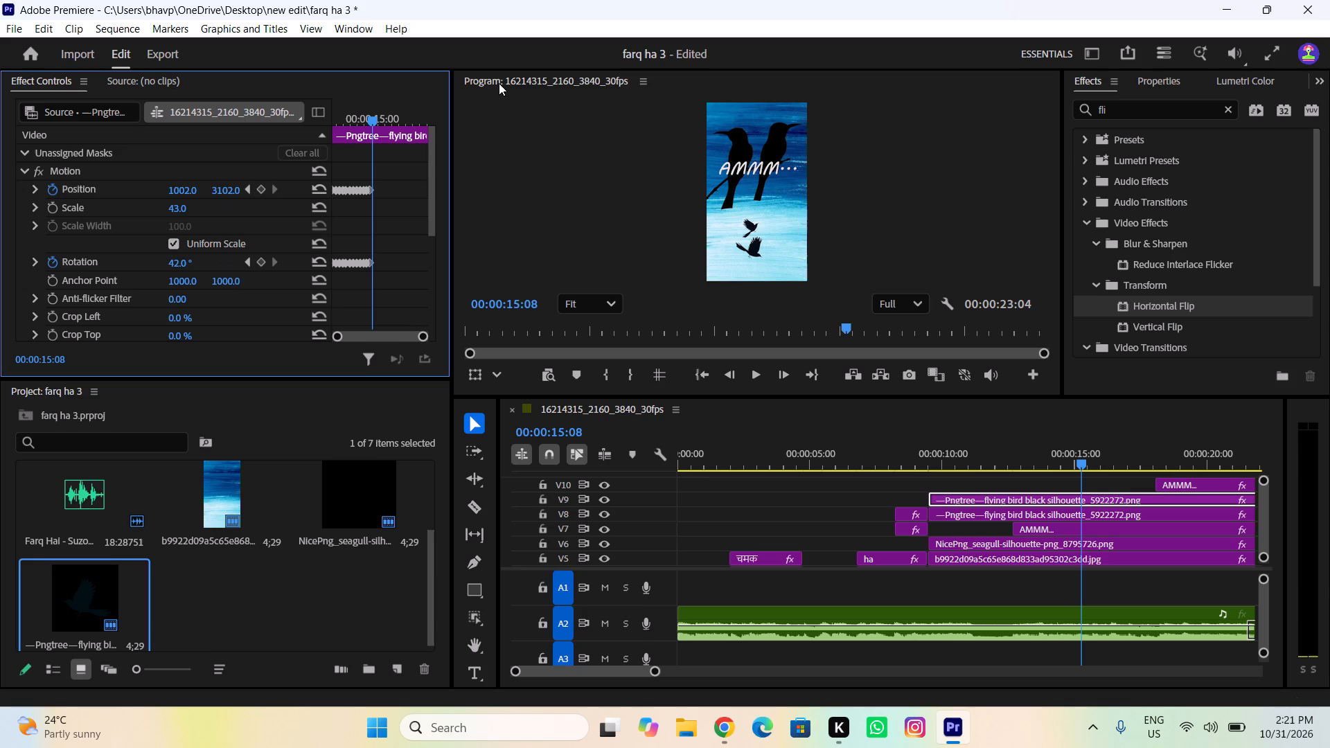
key(Right)
key(Right)
key(Right)
key(Right)
key(Right)
key(Right)
key(Right)
key(Right)
key(Right)
key(Right)
key(Right)
key(Right)
key(Right)
key(Right)
key(Right)
key(Right)
key(Right)
key(Right)
key(Right)
key(Right)
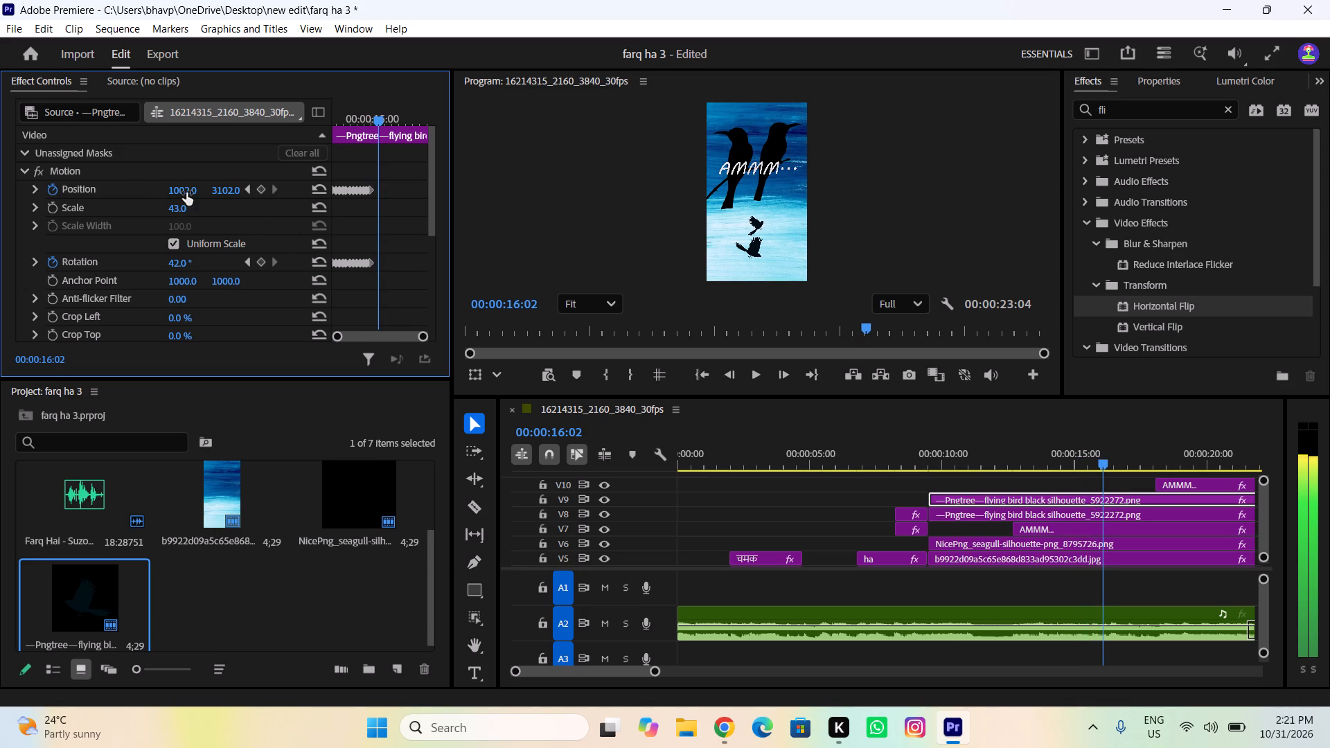
drag(184, 193, 251, 206)
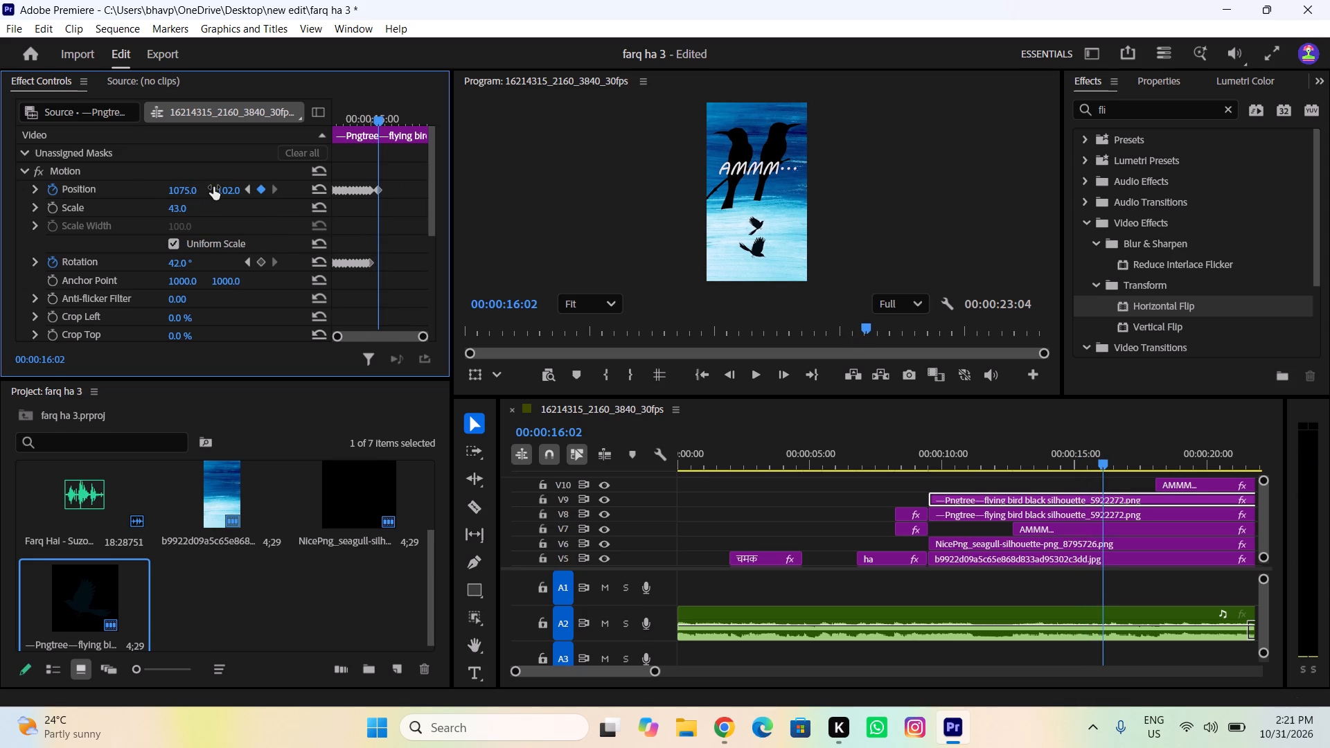
drag(218, 187, 346, 218)
drag(183, 260, 192, 272)
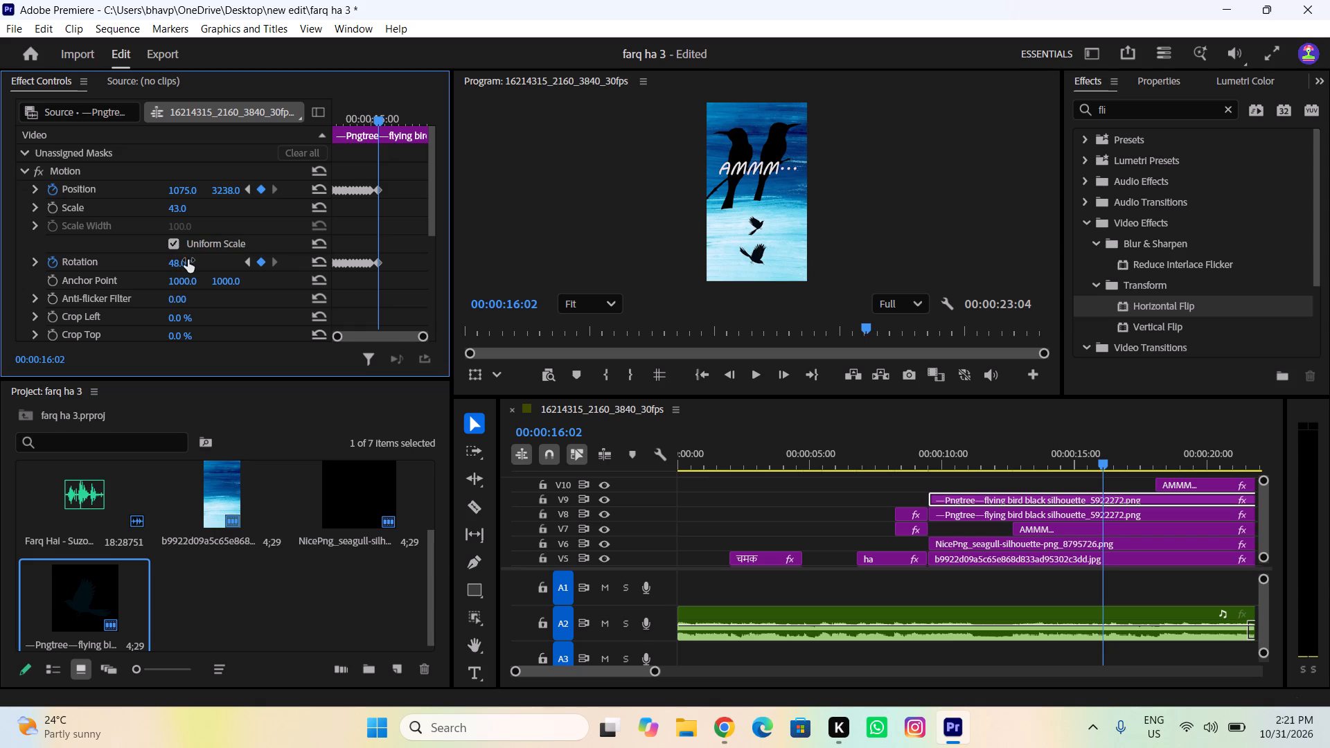
At 00:00:16:17, keyframe the V9 flying bird's position at 1151, 3277 and its rotation at 40°.
key(Right)
key(Right)
key(Right)
key(Right)
key(Right)
key(Right)
key(Right)
key(Right)
key(Right)
key(Right)
key(Right)
key(Right)
key(Right)
key(Right)
key(Right)
drag(186, 193, 204, 197)
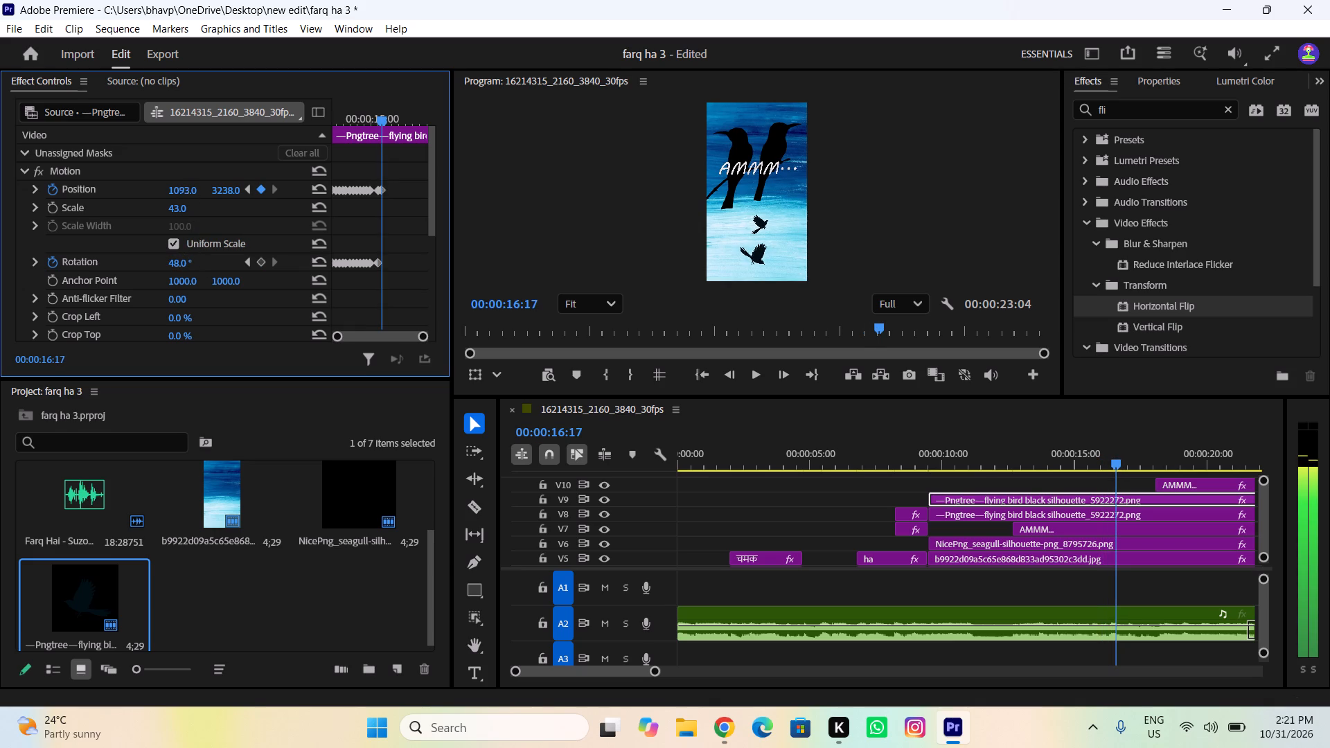
drag(204, 197, 260, 215)
drag(227, 190, 239, 194)
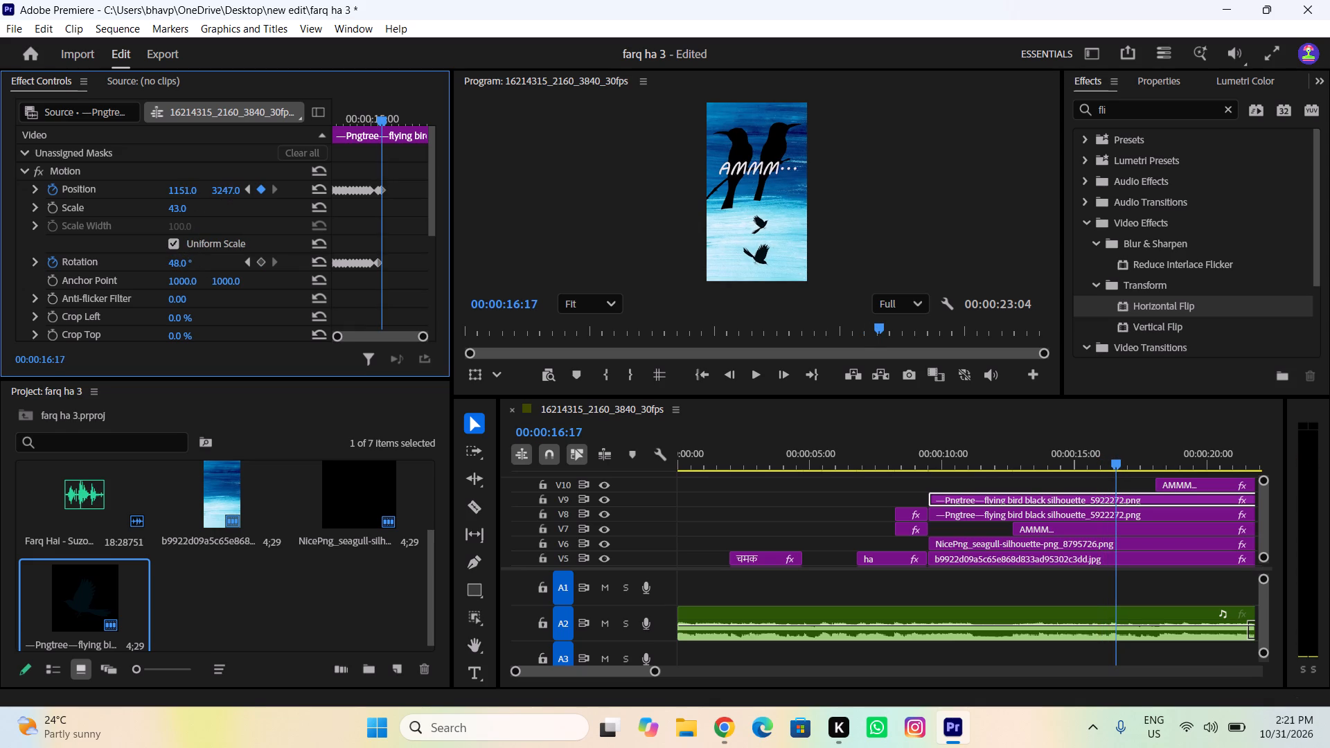
drag(239, 194, 277, 204)
drag(181, 260, 175, 262)
At 00:00:17:07, keyframe the V9 flying bird's position at 1227, 3331 and its rotation at 47°.
key(Right)
key(Right)
key(Right)
key(Right)
key(Right)
key(Right)
key(Right)
key(Right)
key(Right)
key(Right)
key(Right)
key(Right)
key(Right)
key(Right)
key(Right)
key(Right)
key(Right)
key(Right)
key(Right)
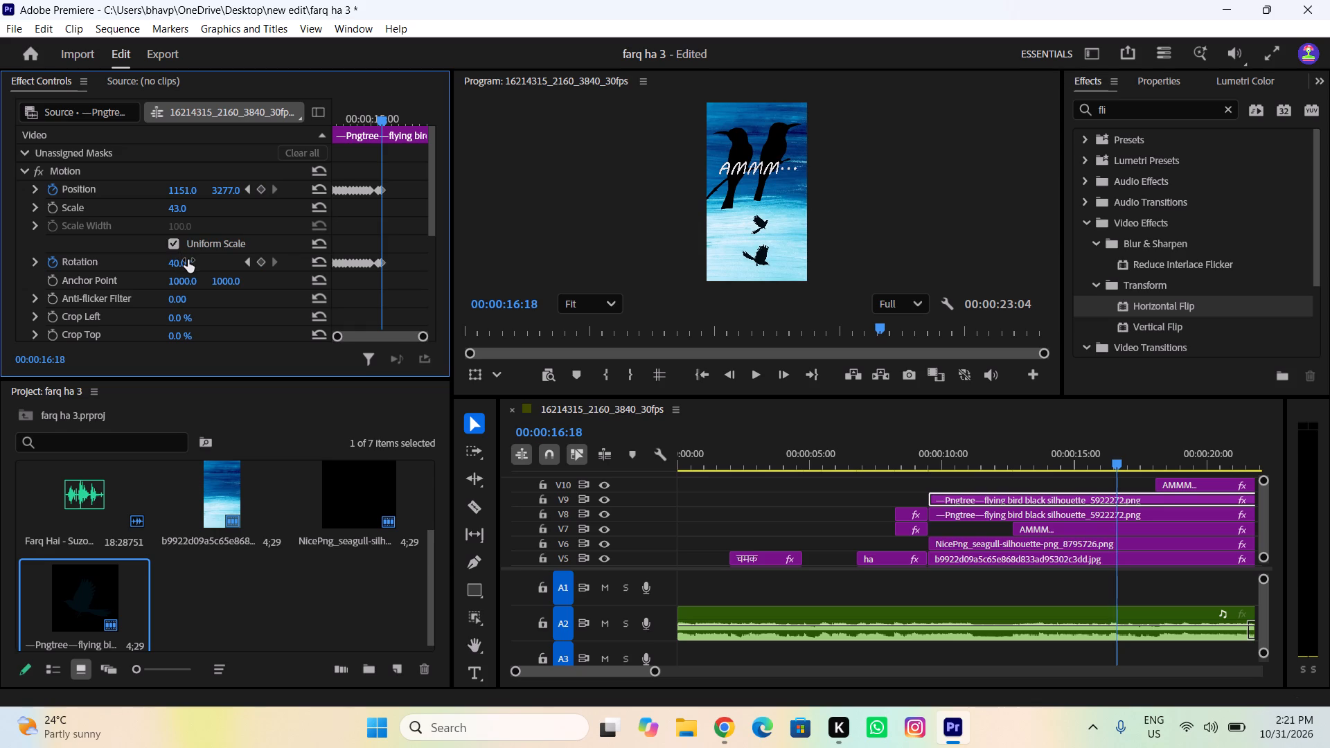
key(Right)
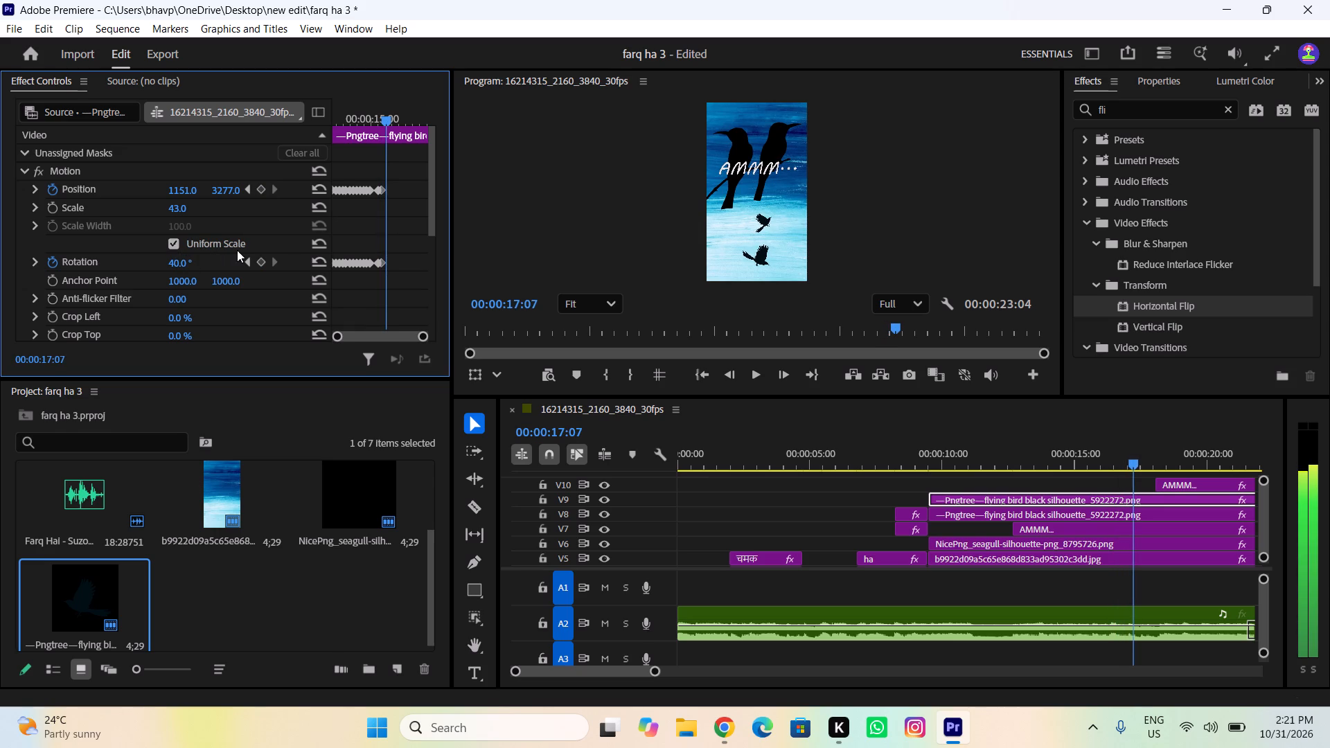
drag(176, 190, 245, 211)
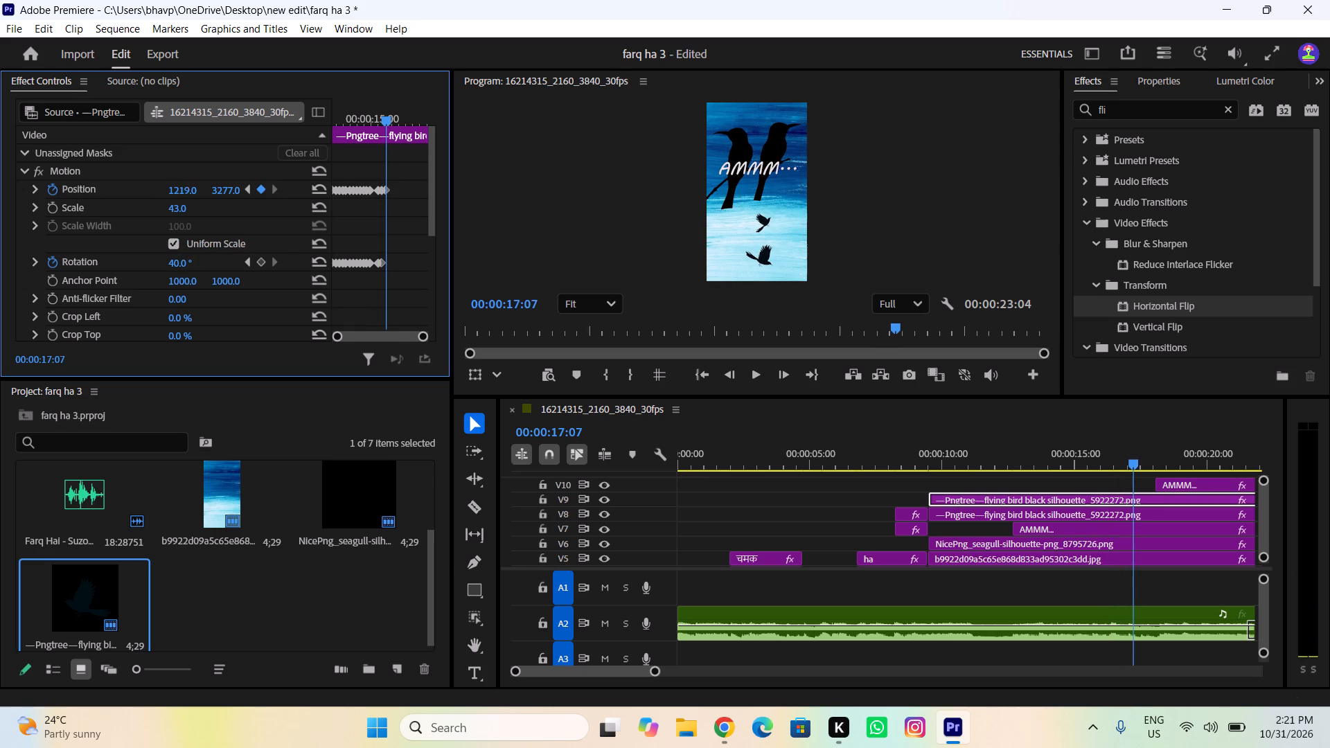
drag(245, 211, 248, 212)
drag(213, 192, 267, 201)
drag(186, 258, 199, 262)
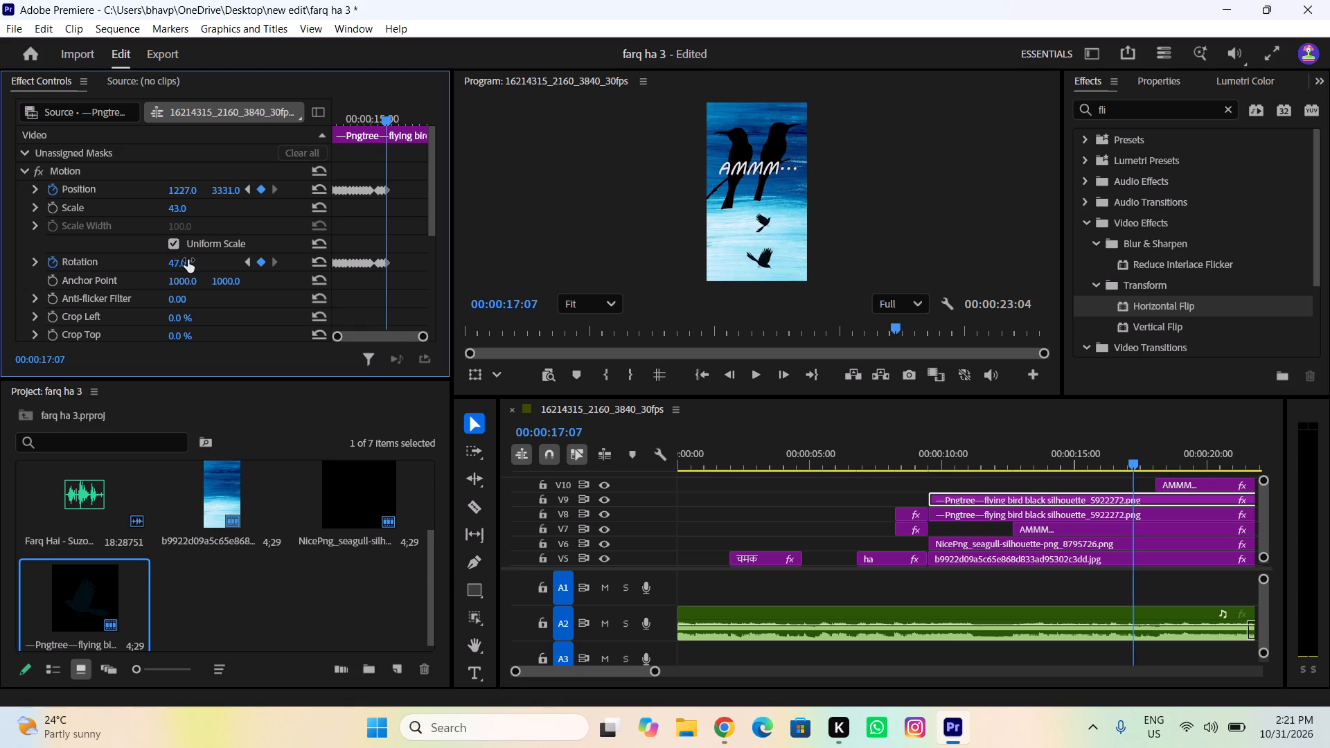
At 00:00:17:29, keyframe the V9 flying bird's position at 1293, 3369 and its rotation at 38°.
key(Right)
key(Right)
key(Right)
key(Right)
key(Right)
key(Right)
key(Right)
key(Right)
key(Right)
key(Right)
key(Right)
key(Right)
key(Right)
key(Right)
key(Right)
key(Right)
key(Right)
key(Right)
key(Right)
key(Right)
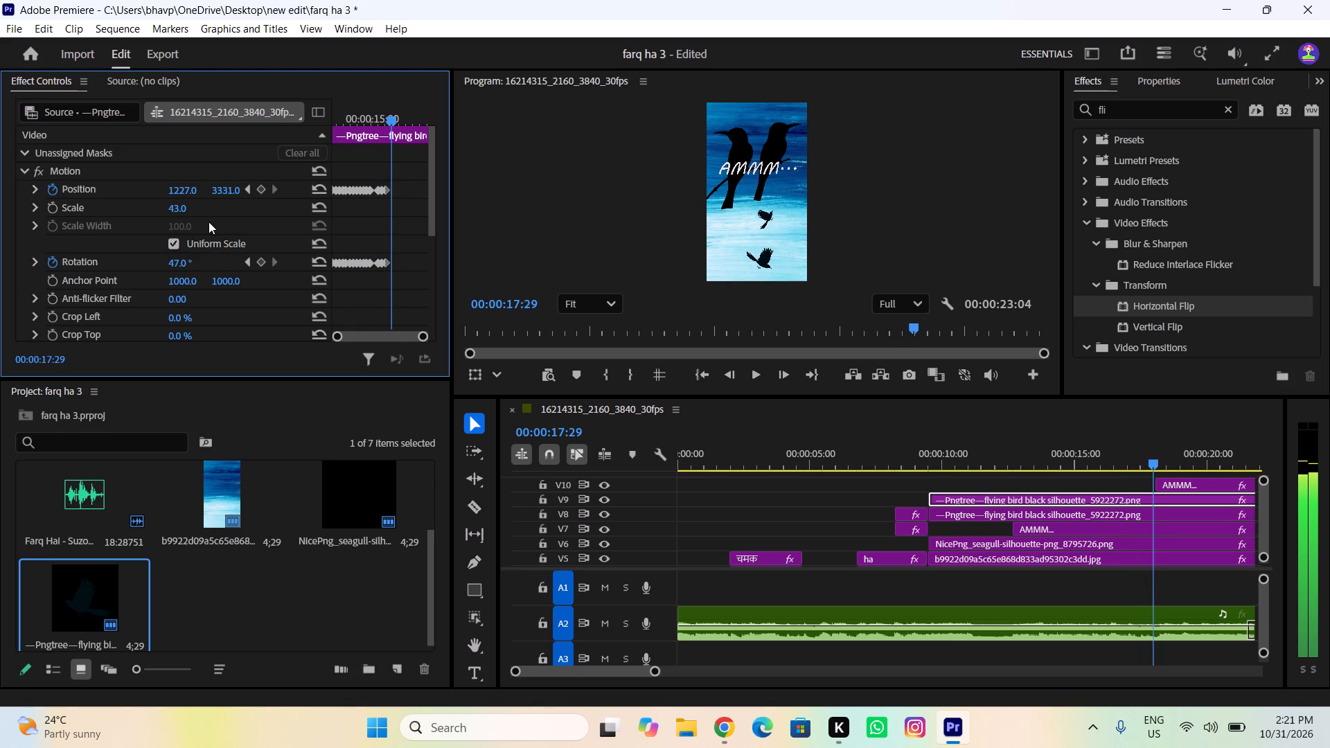
drag(187, 193, 247, 208)
drag(215, 190, 257, 204)
drag(181, 258, 179, 260)
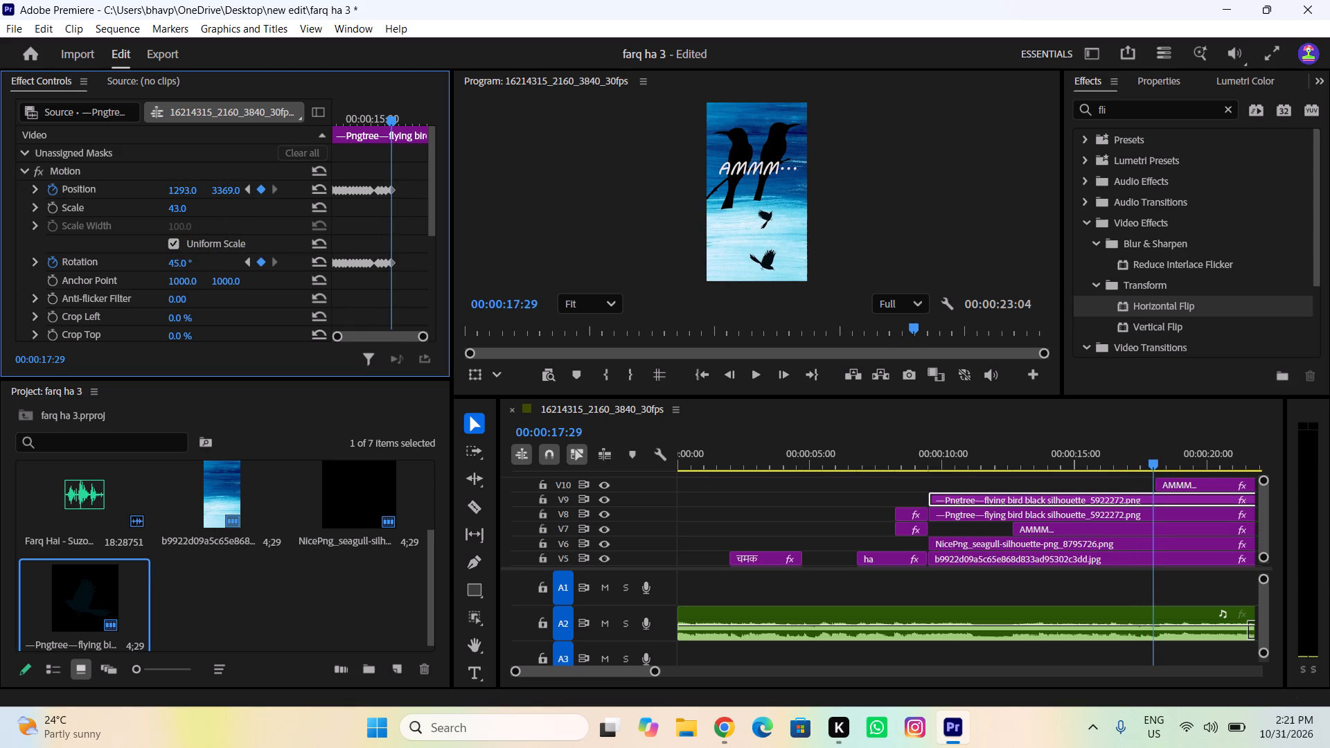
drag(179, 260, 173, 261)
At 00:00:18:16, keyframe the V9 flying bird's position at 1403, 3416 and its rotation at 28°.
key(Right)
key(Right)
key(Right)
key(Right)
key(Right)
key(Right)
key(Right)
key(Right)
key(Right)
key(Right)
key(Right)
key(Right)
key(Right)
key(Right)
key(Right)
key(Right)
key(Right)
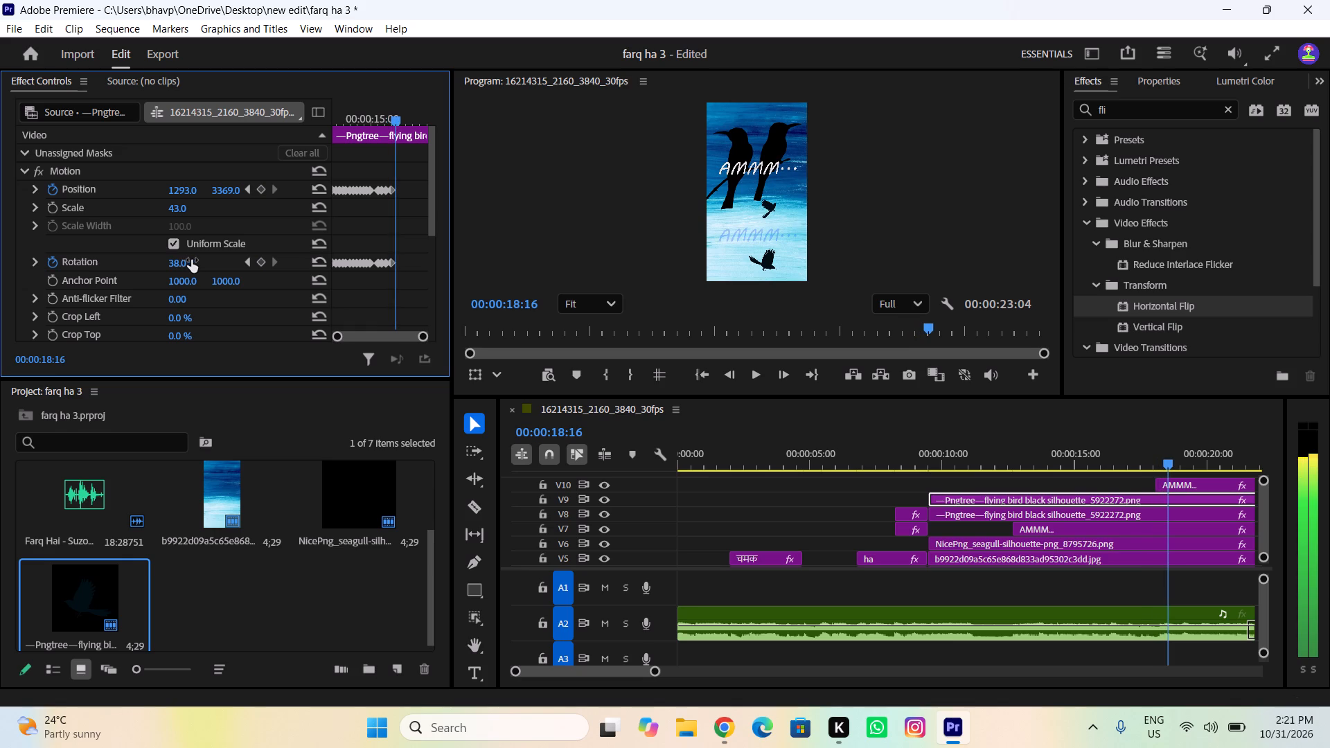
drag(182, 193, 257, 212)
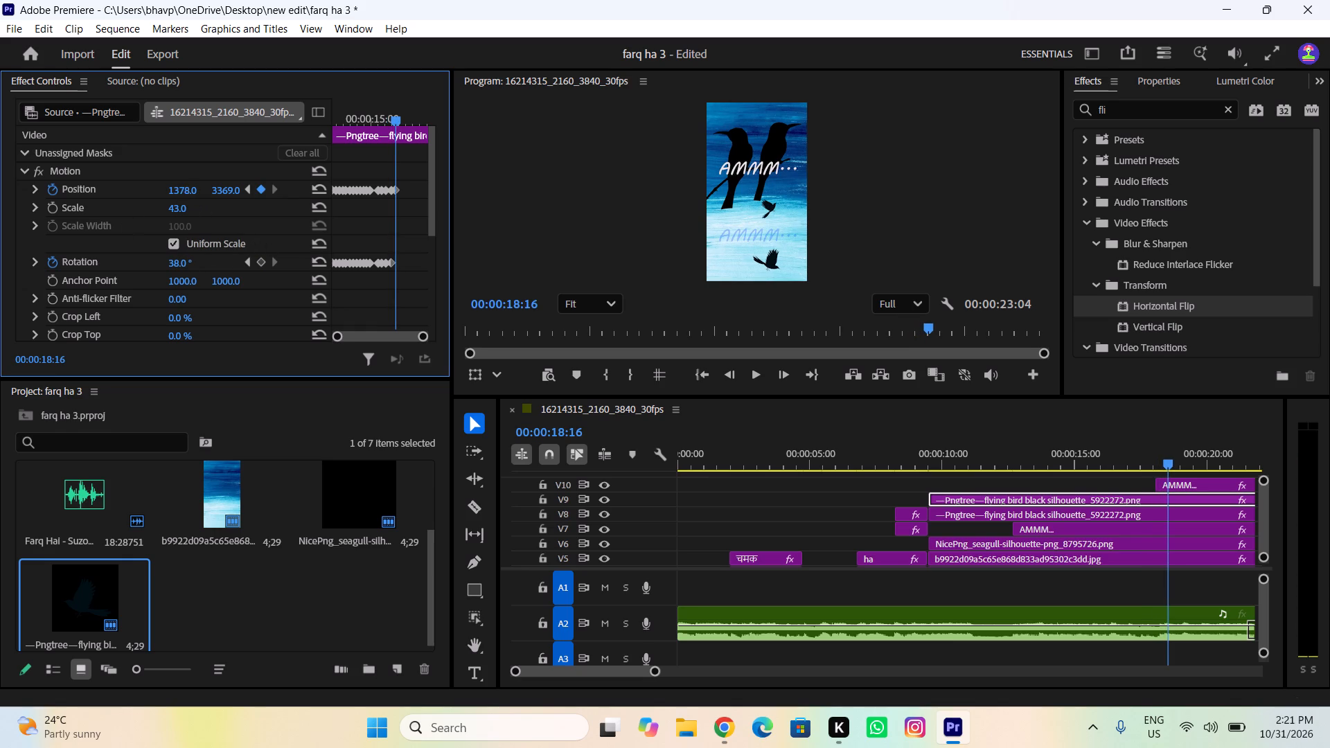
drag(257, 212, 282, 220)
drag(219, 190, 239, 195)
drag(239, 195, 272, 204)
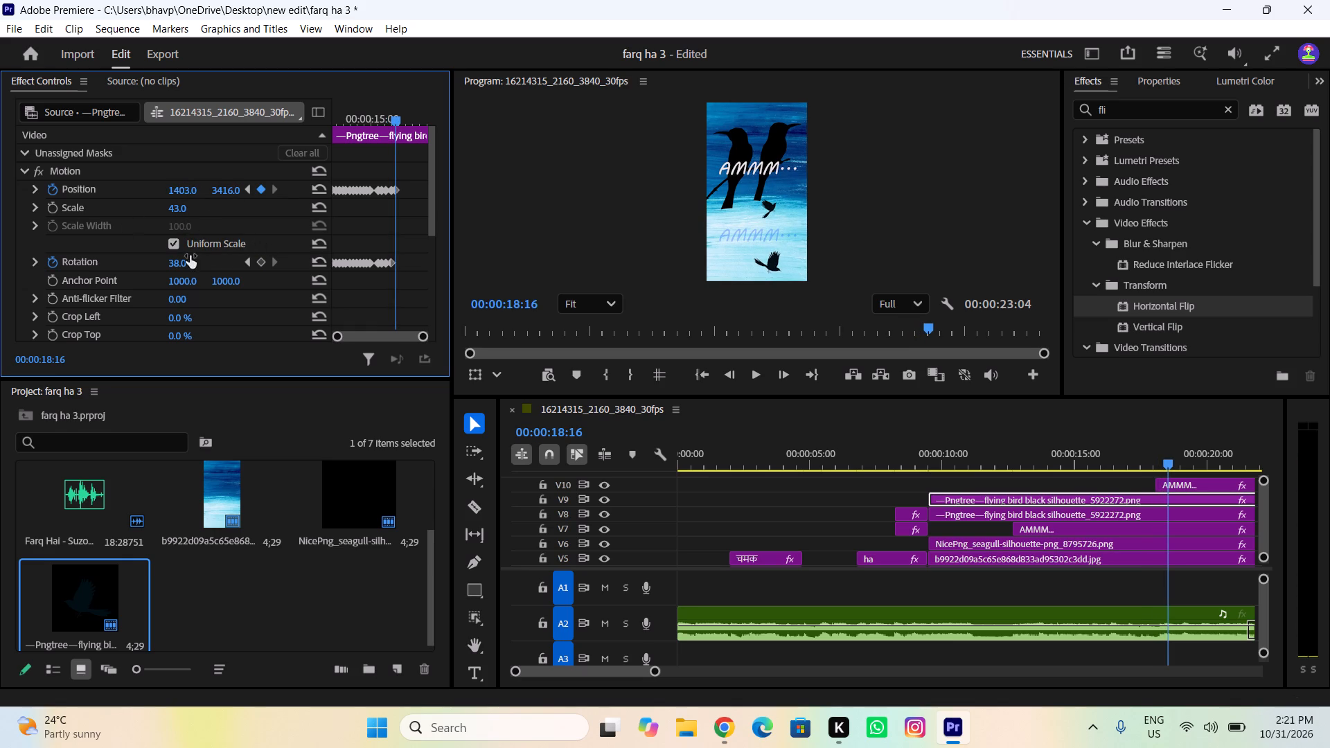
click(186, 263)
At 00:00:19:02, keyframe the V9 flying bird's position at 1642, 3510 and its rotation at 51°.
key(Right)
key(Right)
key(Right)
key(Right)
key(Right)
key(Right)
key(Right)
key(Right)
key(Right)
key(Right)
key(Right)
key(Right)
key(Right)
key(Right)
key(Right)
key(Right)
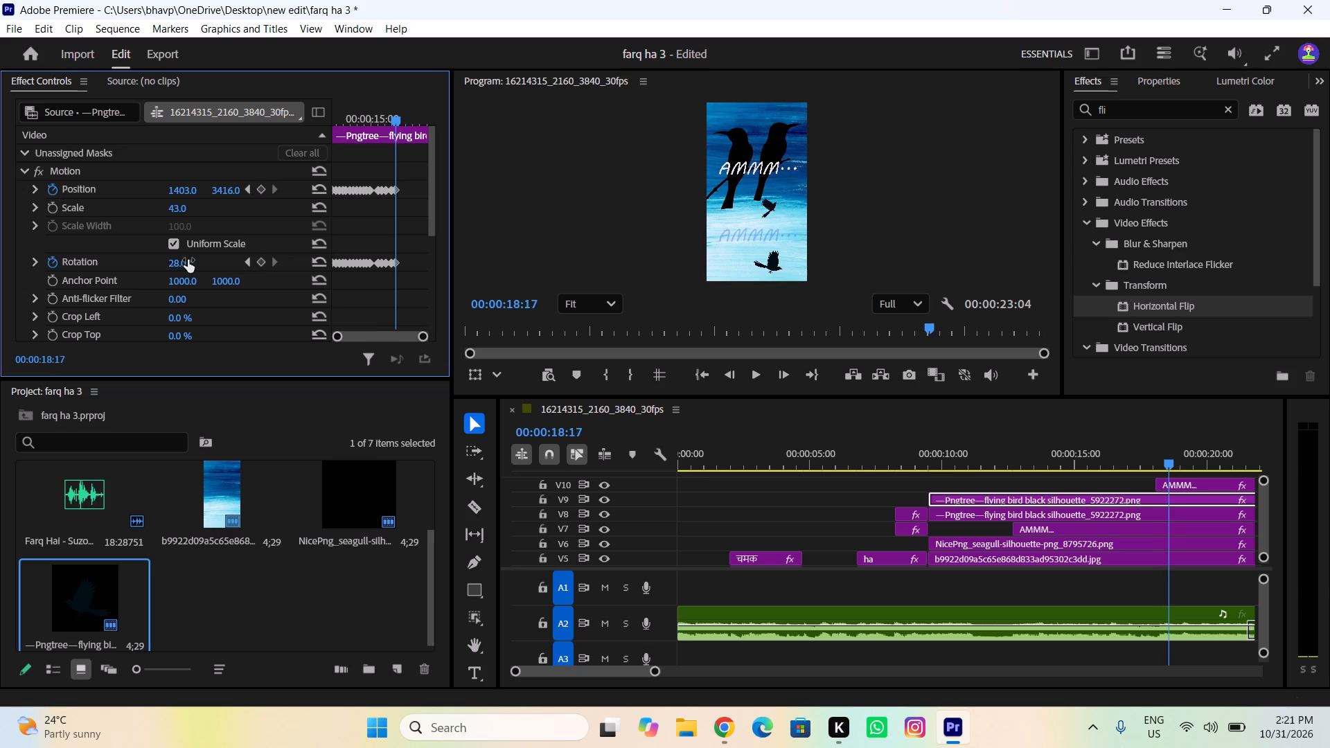
drag(179, 190, 215, 203)
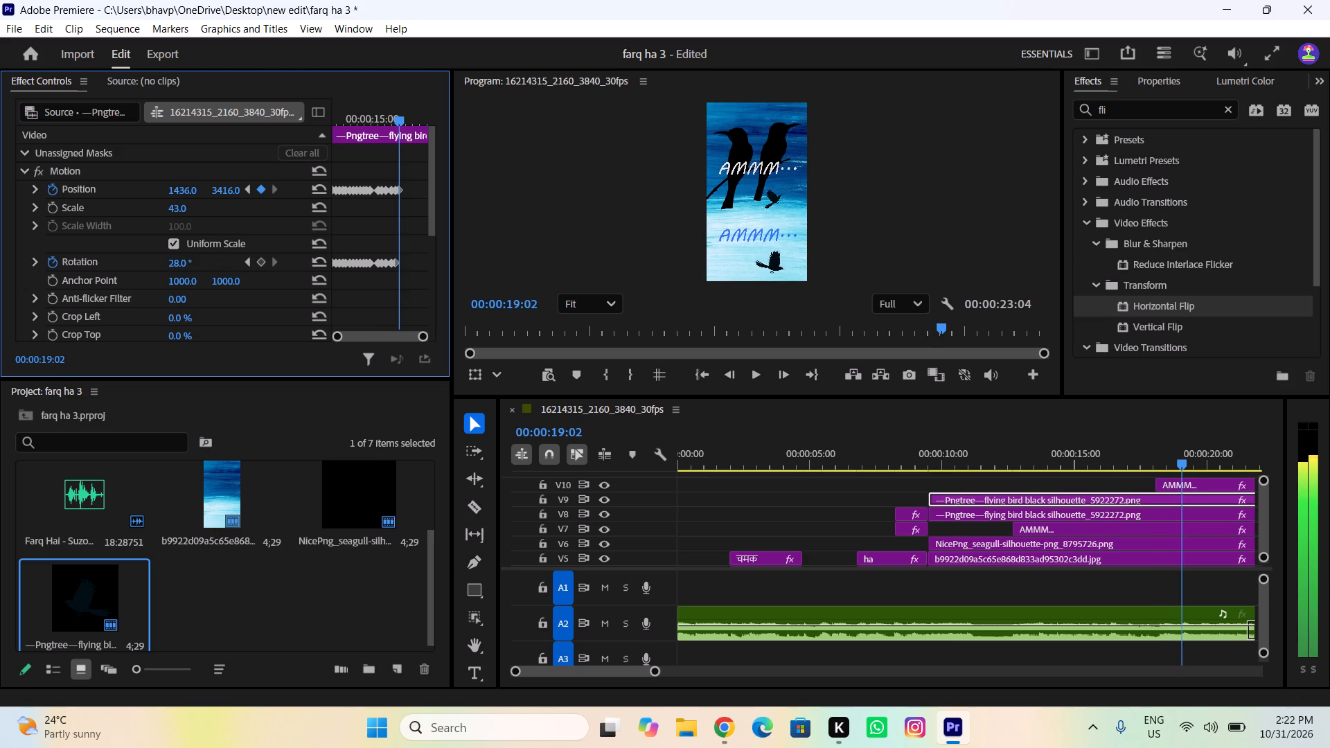
drag(215, 203, 319, 226)
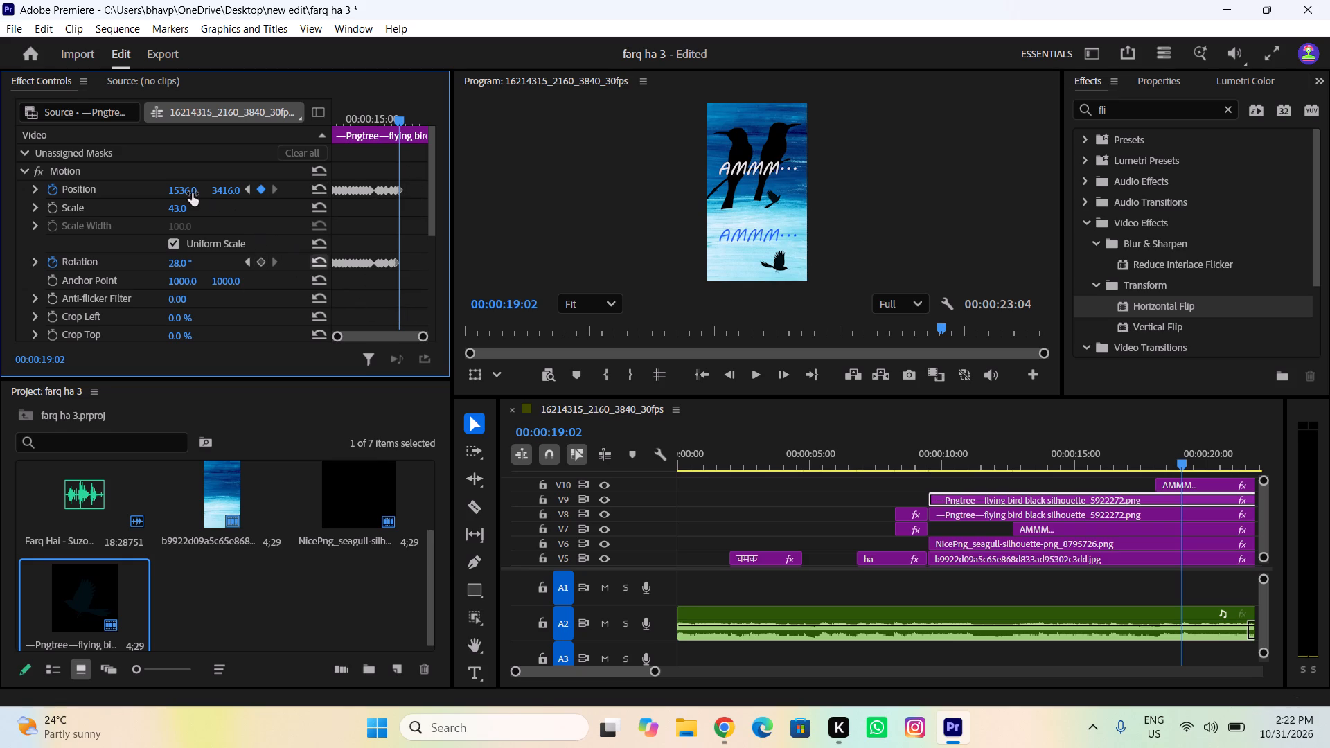
drag(188, 193, 284, 210)
drag(222, 191, 206, 194)
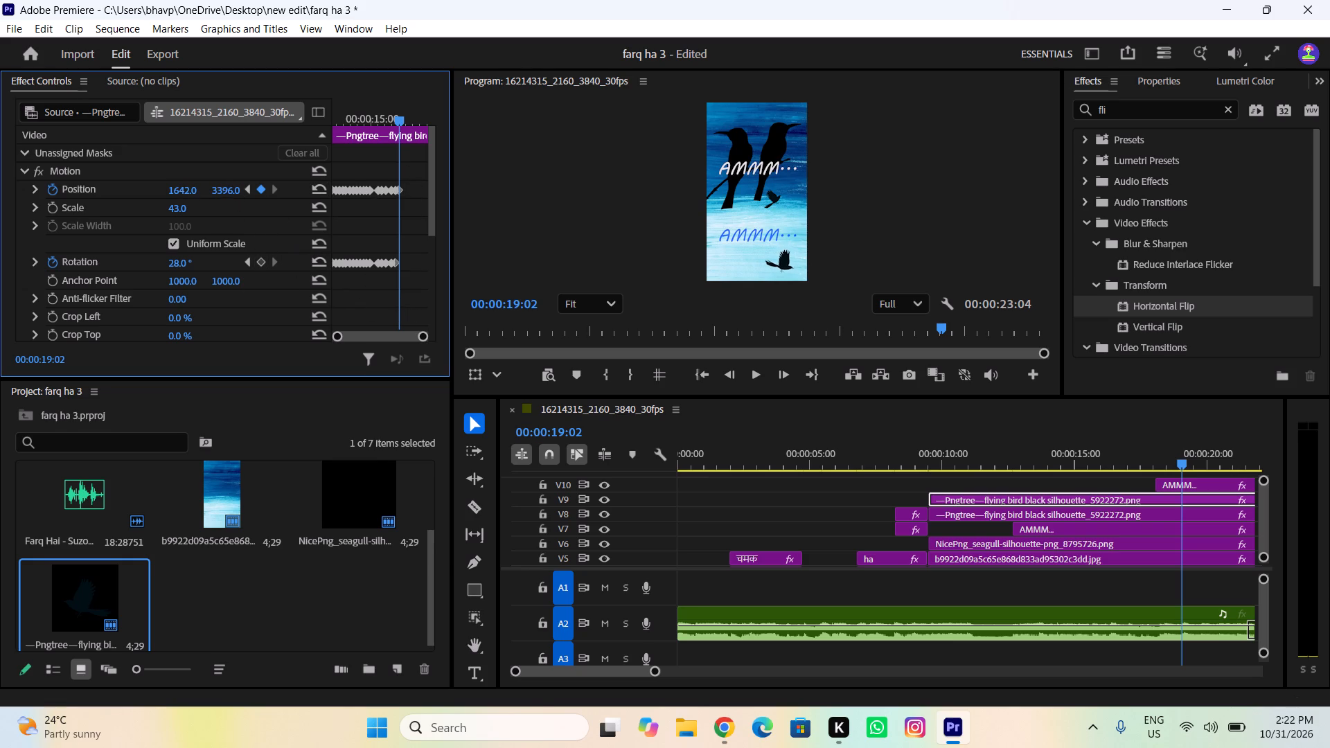
drag(206, 194, 305, 198)
drag(181, 267, 200, 280)
click(188, 260)
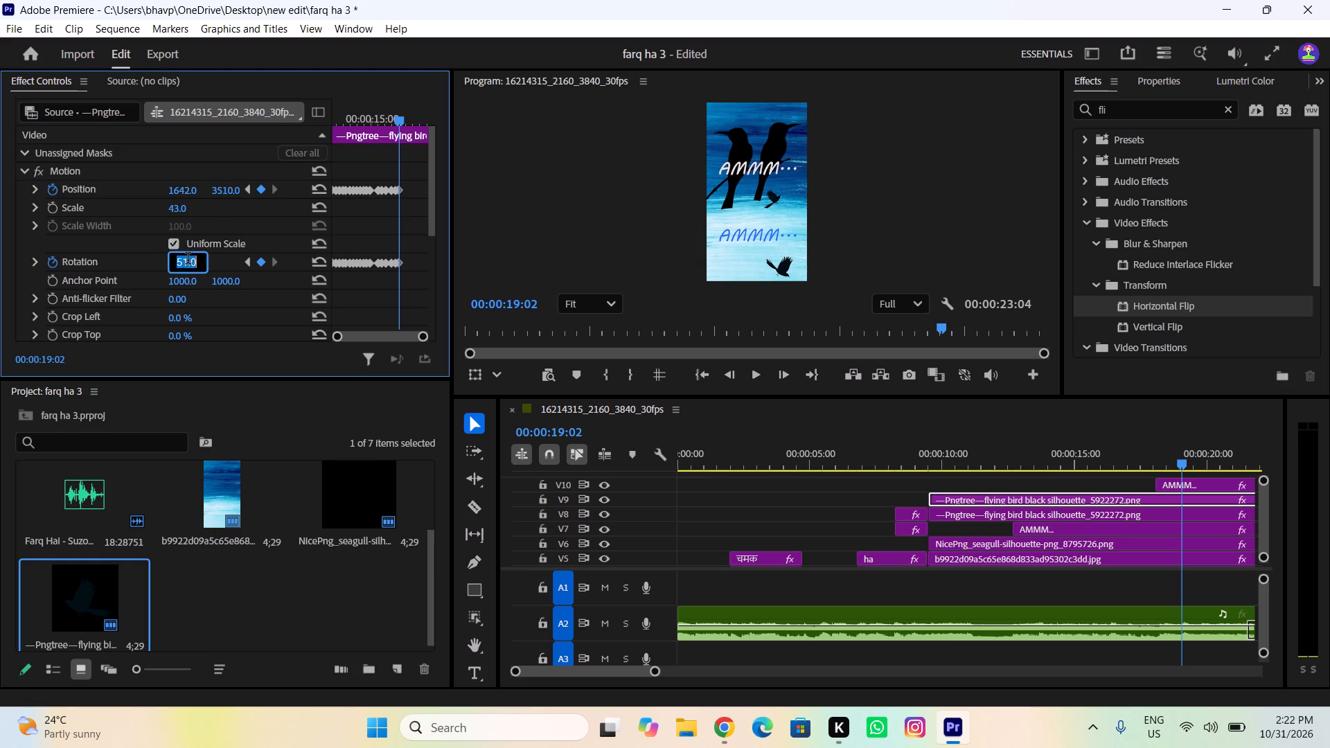
key(Right)
key(Right)
key(Right)
key(Right)
key(Right)
key(Right)
key(Right)
key(Right)
key(Right)
key(Right)
key(Right)
key(Right)
key(Right)
key(Right)
key(Right)
key(Right)
key(Right)
key(Right)
key(Right)
key(Right)
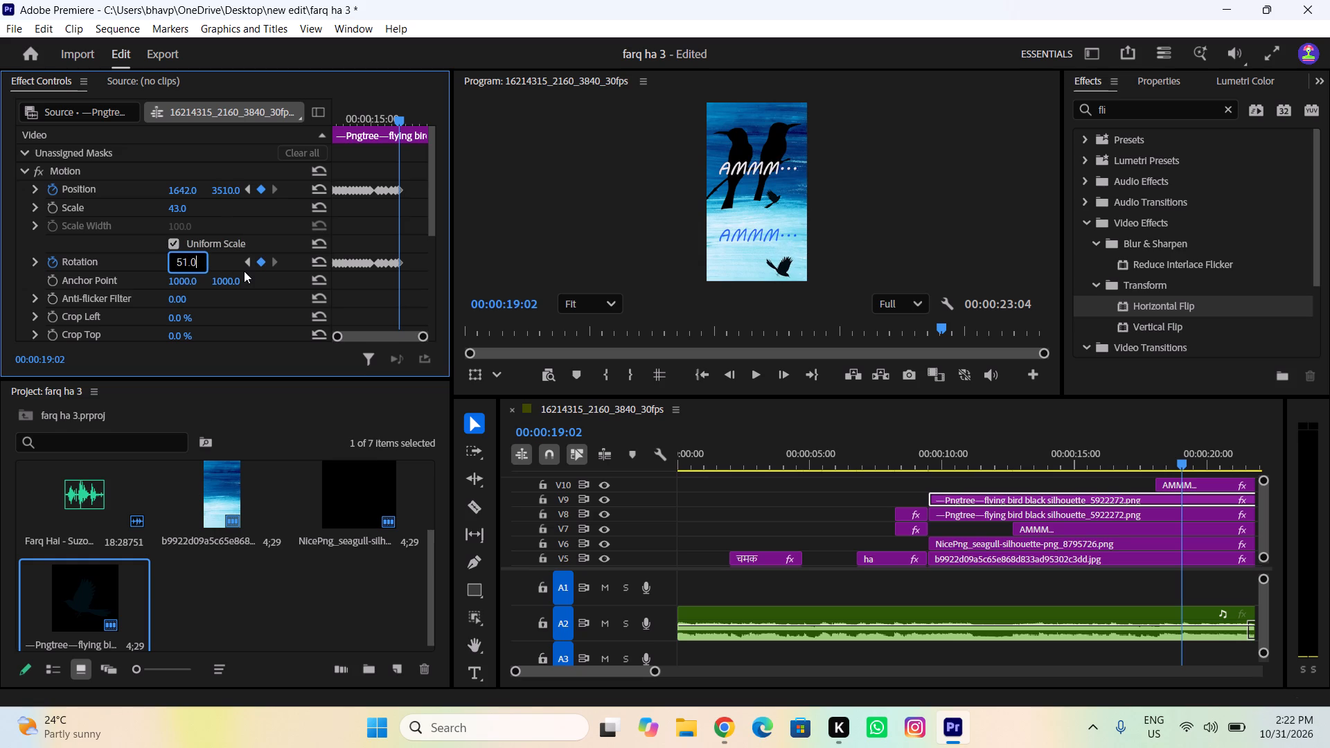
click(244, 271)
At 00:00:19:21, keyframe the V9 flying bird's position at 1700, 3535 and its rotation at 55°.
key(Right)
key(Right)
key(Right)
key(Right)
key(Right)
key(Right)
key(Right)
key(Right)
key(Right)
key(Right)
key(Right)
key(Right)
key(Right)
key(Right)
key(Right)
key(Right)
key(Right)
key(Right)
key(Right)
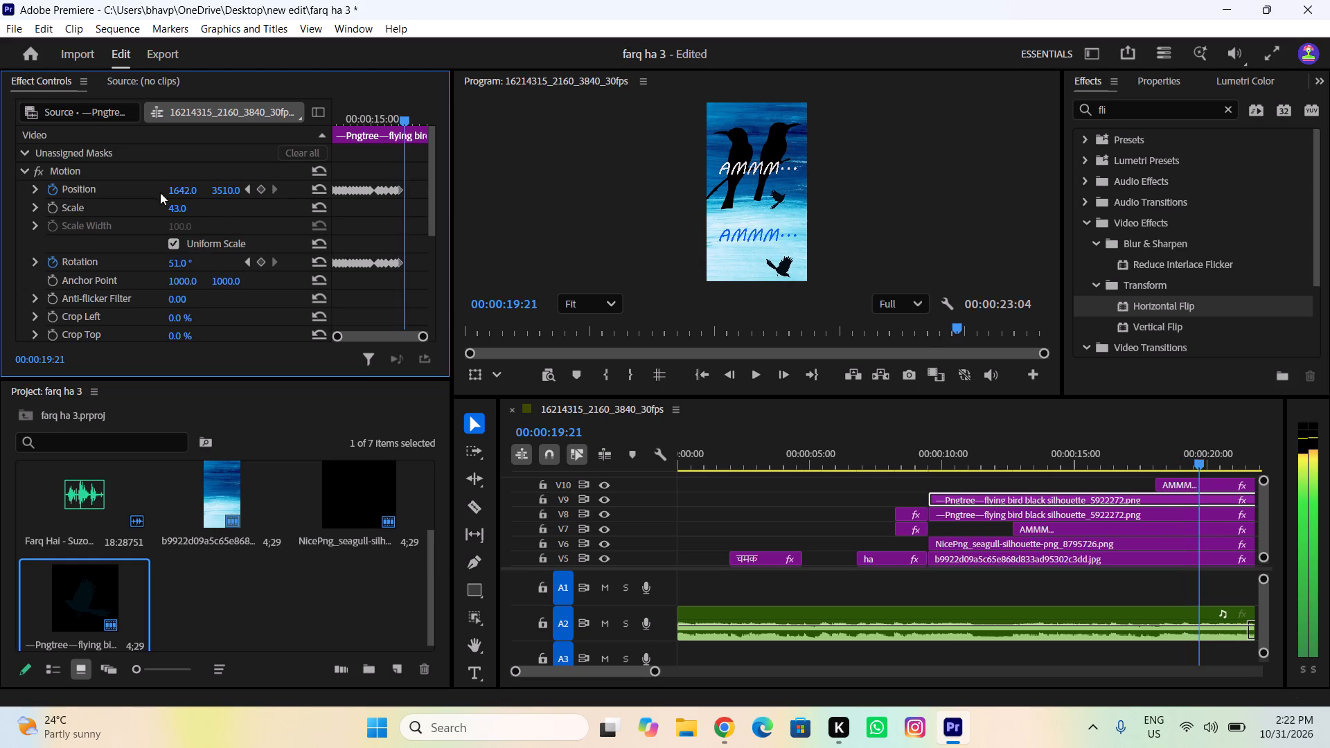
drag(184, 194, 240, 212)
click(188, 187)
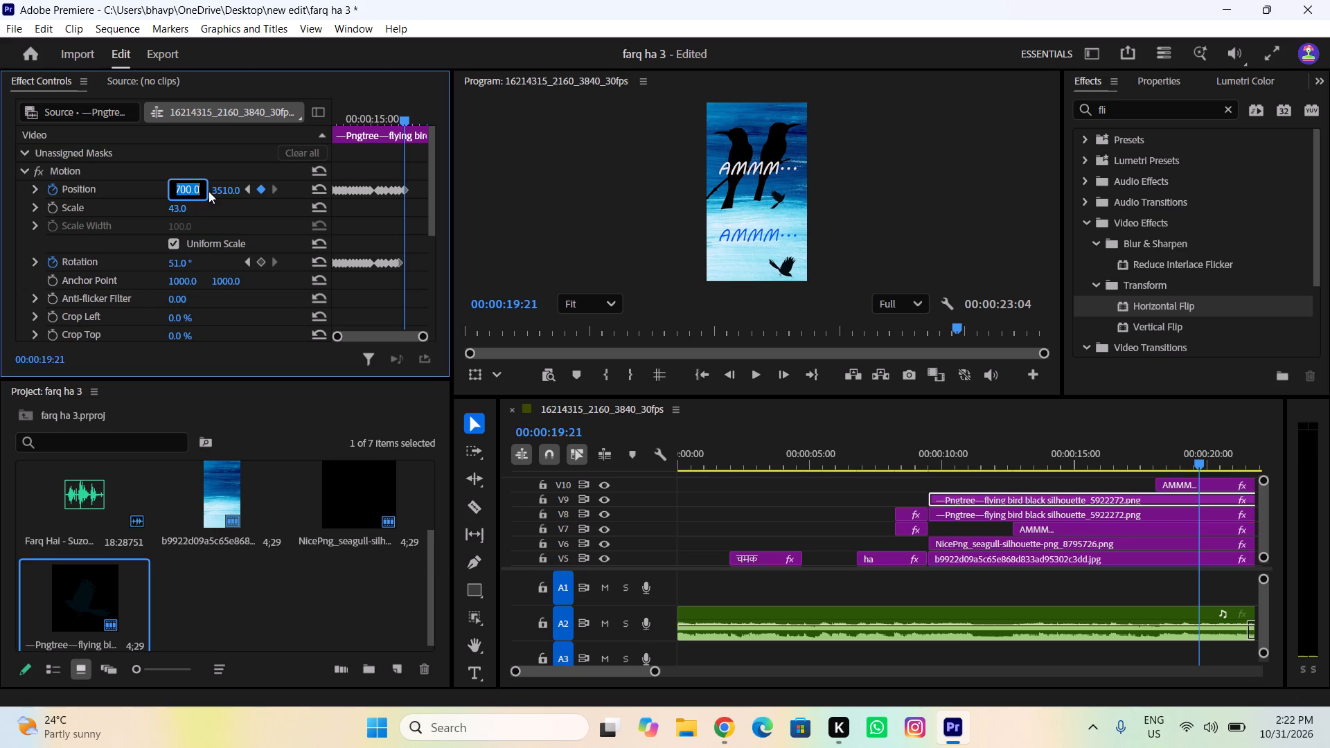
drag(222, 193, 252, 199)
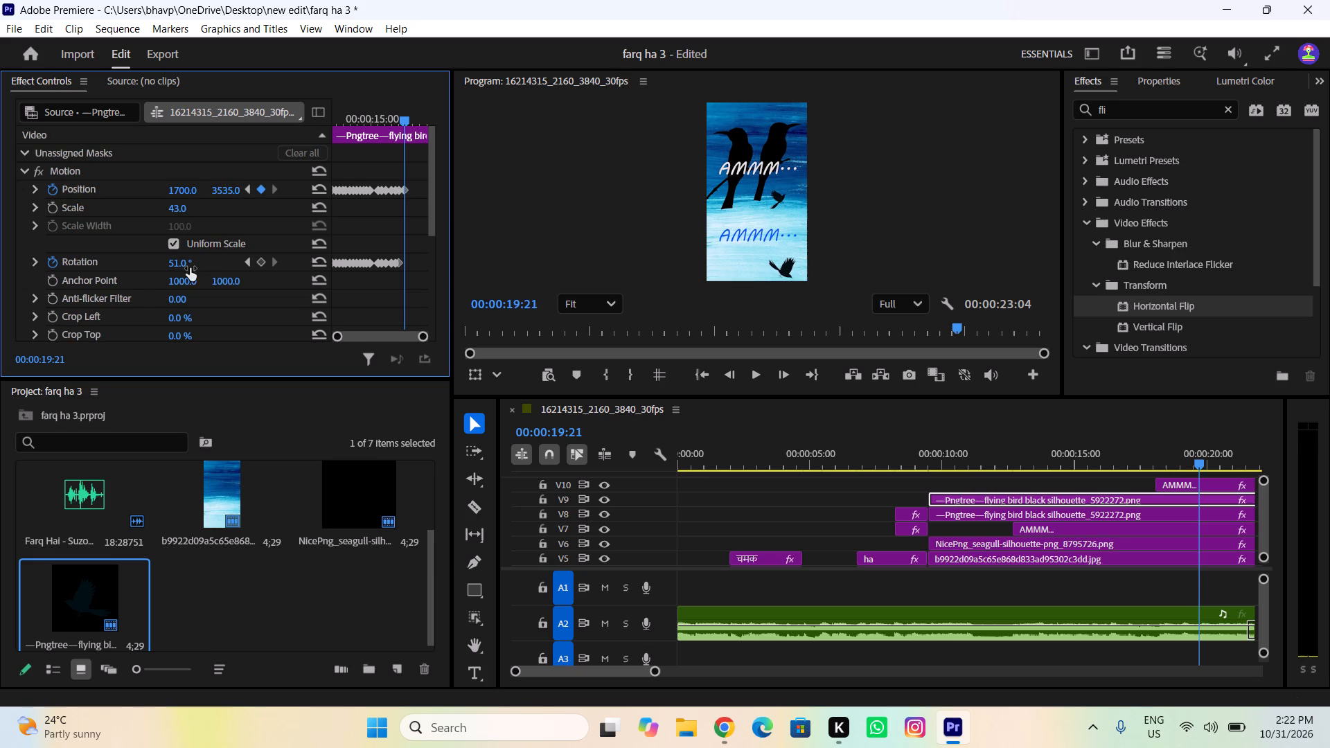
drag(181, 268, 190, 272)
At 00:00:20:09, keyframe the V9 flying bird's position at 1740, 3565 and its rotation at 69°.
key(Right)
key(Right)
key(Right)
key(Right)
key(Right)
key(Right)
key(Right)
key(Right)
key(Right)
key(Right)
key(Right)
key(Right)
key(Right)
key(Right)
key(Right)
key(Right)
key(Right)
key(Right)
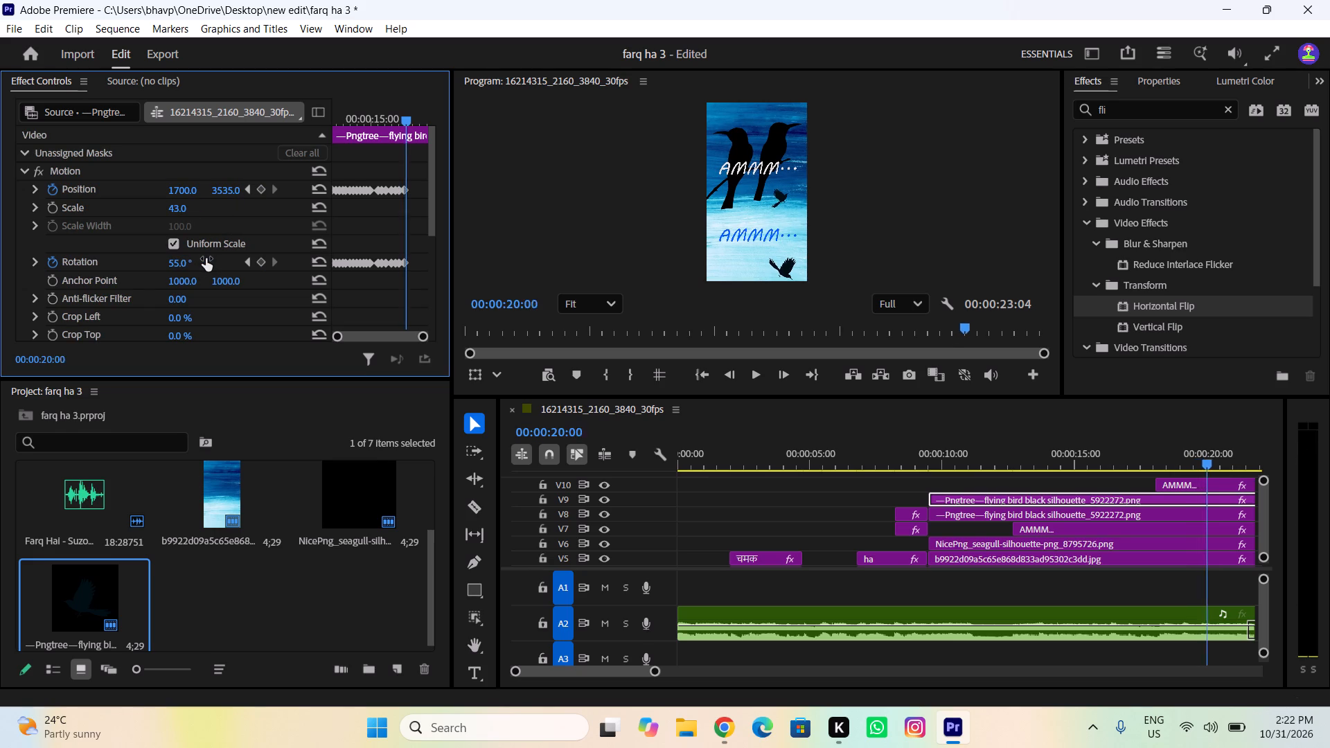
drag(191, 190, 227, 198)
drag(219, 192, 248, 197)
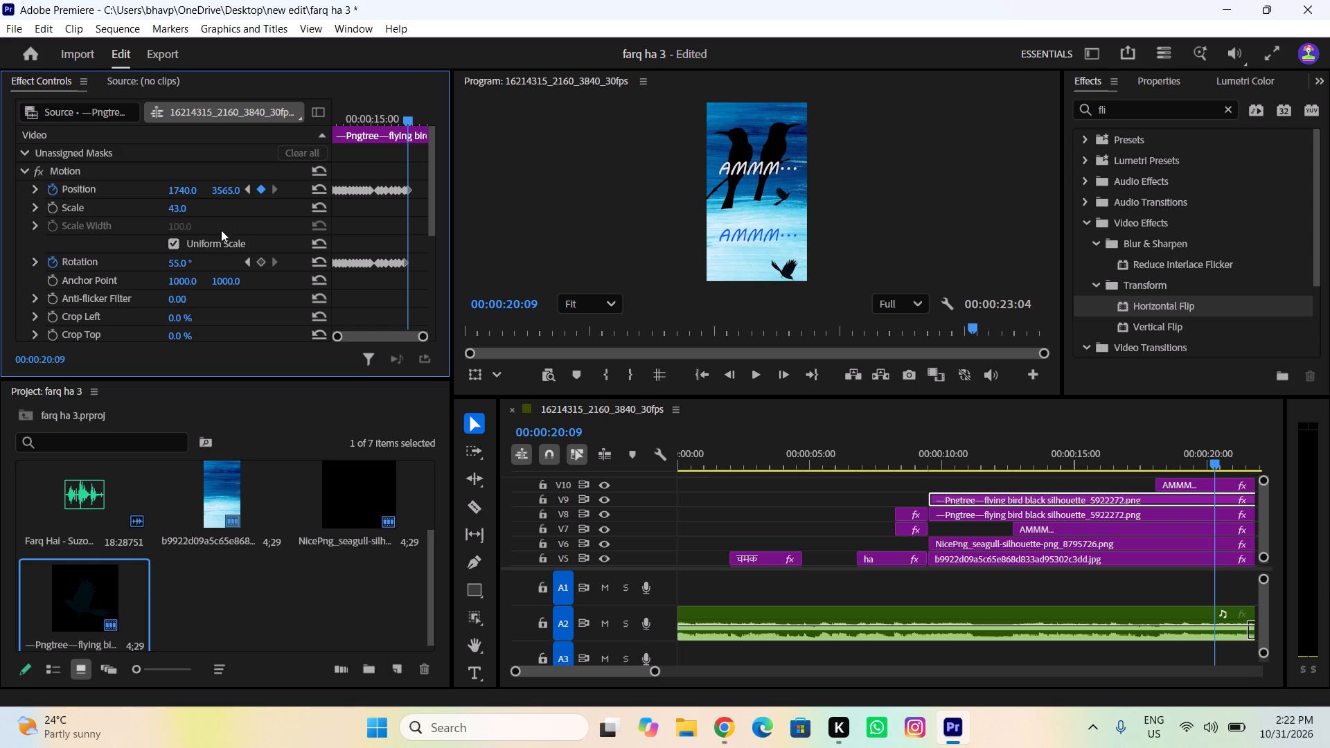
drag(183, 262, 197, 265)
At 00:00:20:23, keyframe the V9 flying bird's position at 1755, 3597.
key(Right)
key(Right)
key(Right)
key(Right)
key(Right)
key(Right)
key(Right)
key(Right)
key(Right)
key(Right)
key(Right)
key(Right)
key(Right)
key(Right)
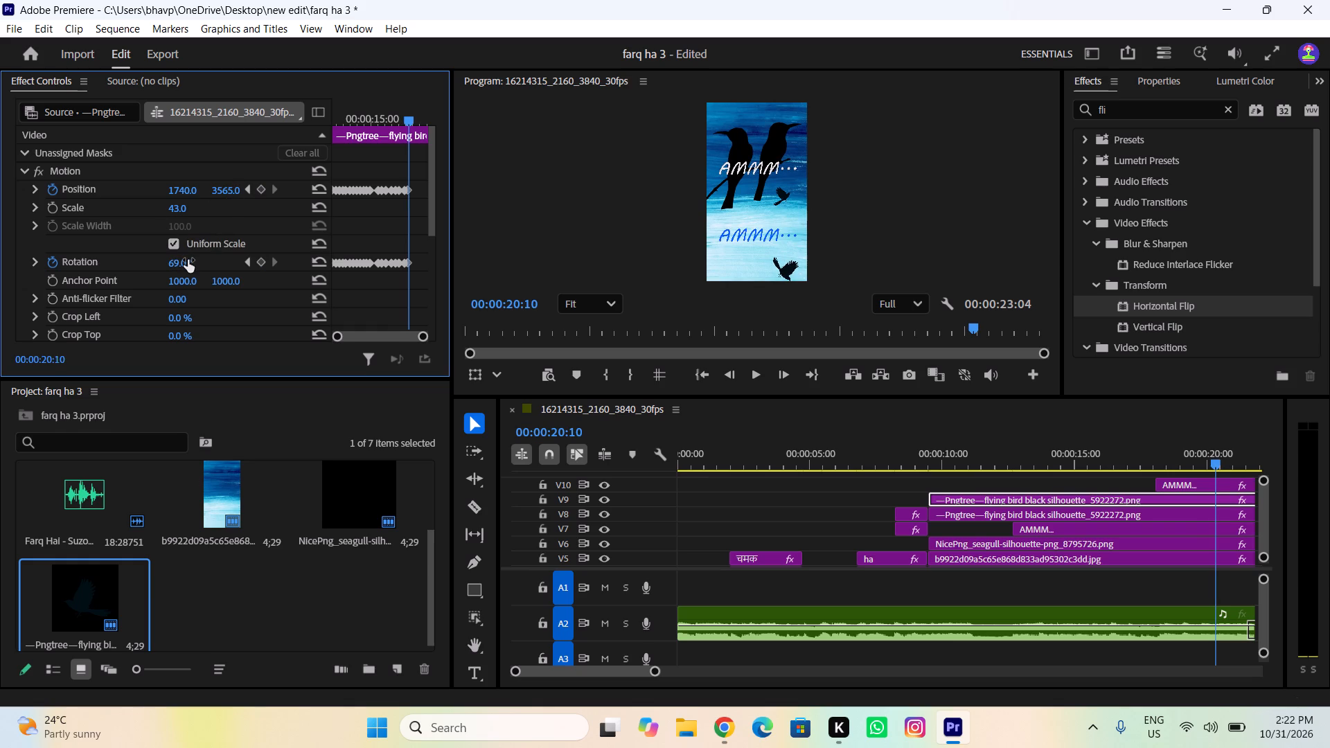
drag(178, 191, 195, 195)
drag(221, 190, 254, 197)
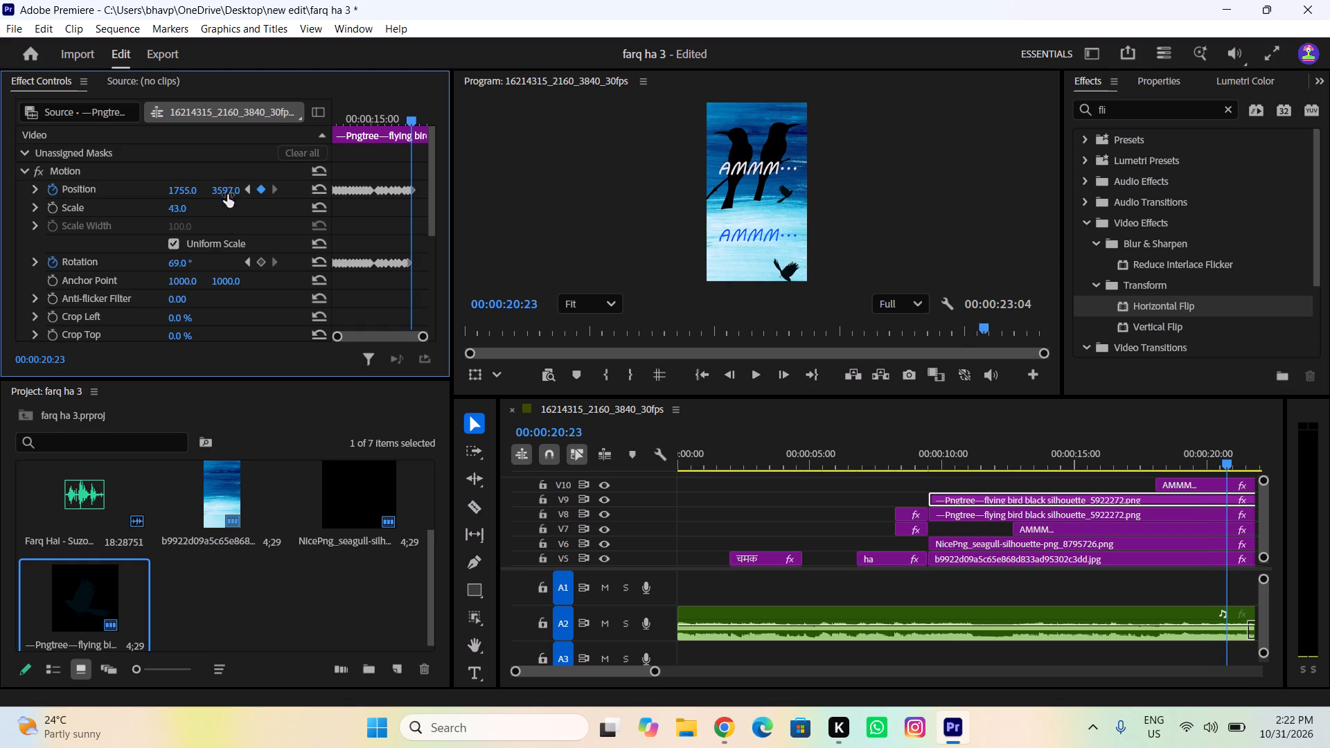
At 00:00:20:27, keyframe the V9 flying bird's rotation at 51°.
key(Right)
key(Right)
key(Right)
key(Right)
drag(179, 262, 188, 269)
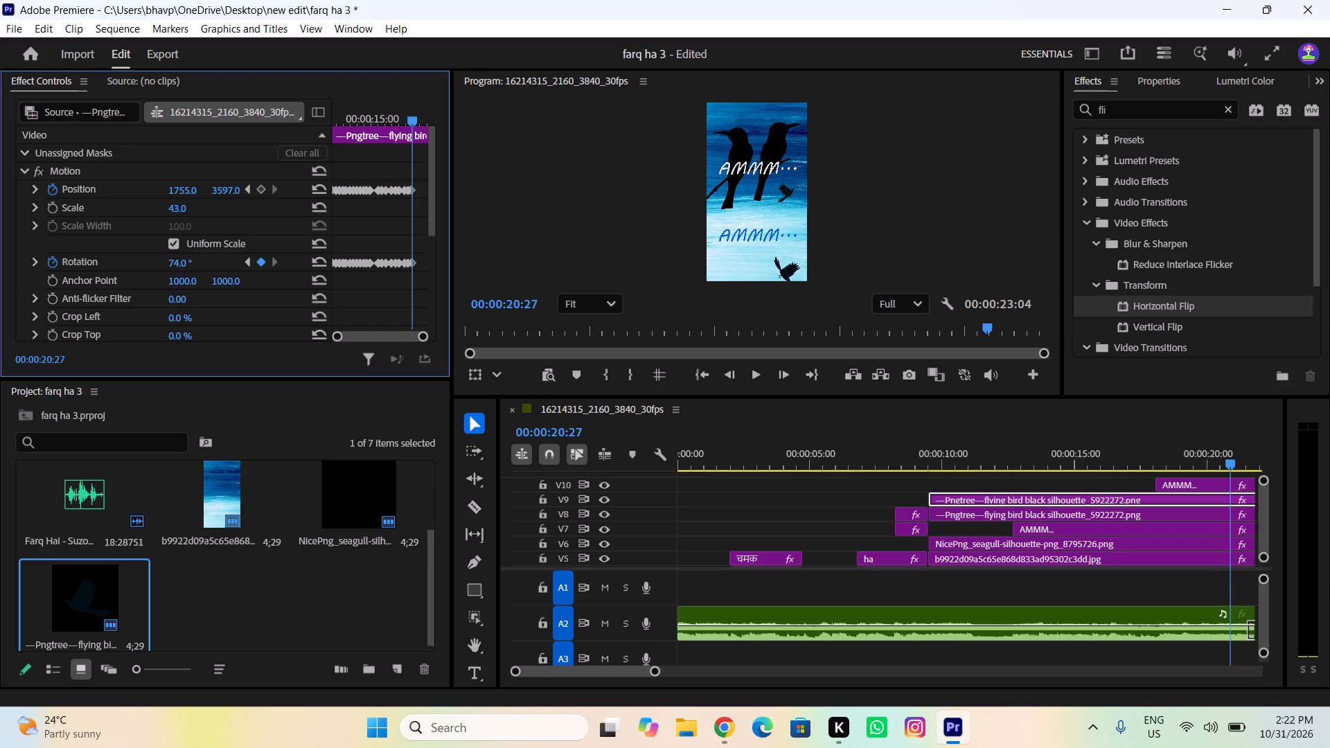
drag(188, 269, 171, 276)
At 00:00:21:16, keyframe the V9 flying bird's position at 1796, 3562 and its rotation at 34°.
key(Right)
key(Right)
key(Right)
key(Right)
key(Right)
key(Right)
key(Right)
key(Right)
key(Right)
key(Right)
key(Right)
key(Right)
key(Right)
key(Right)
key(Right)
key(Right)
key(Right)
key(Right)
key(Right)
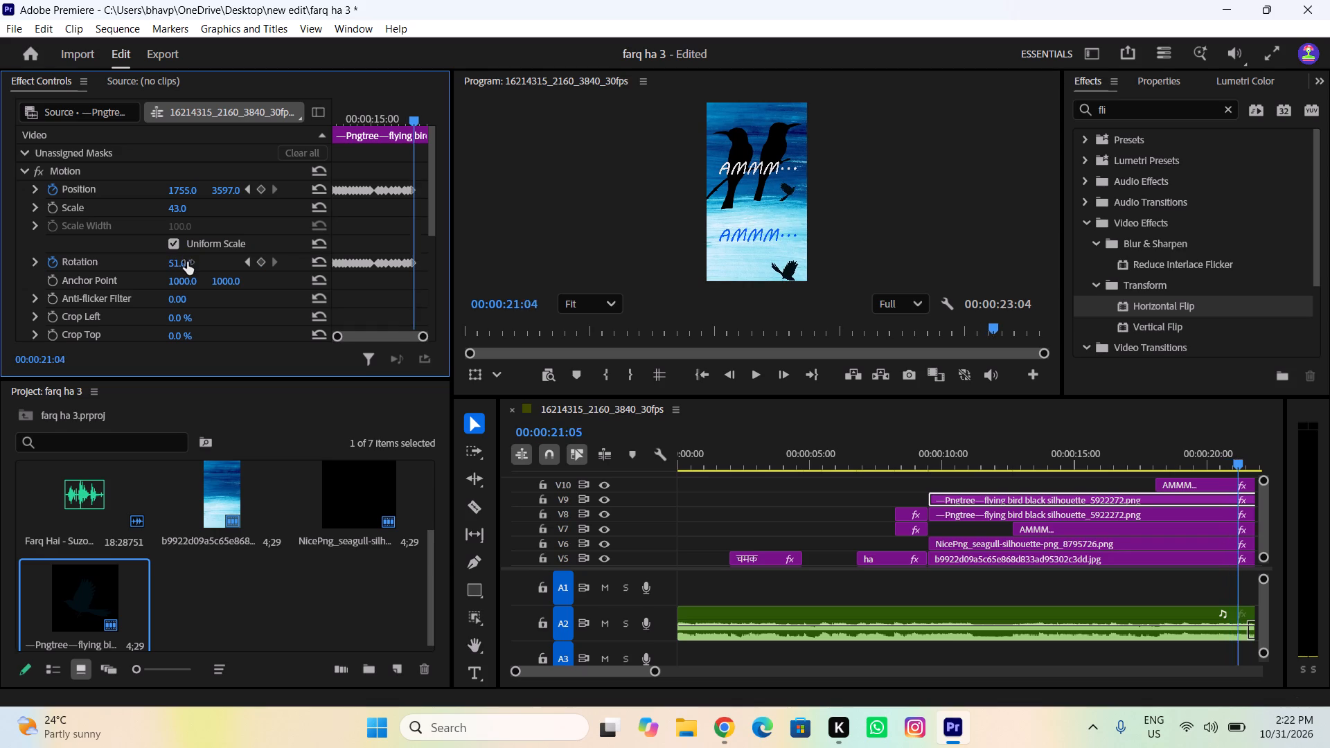
drag(179, 189, 222, 199)
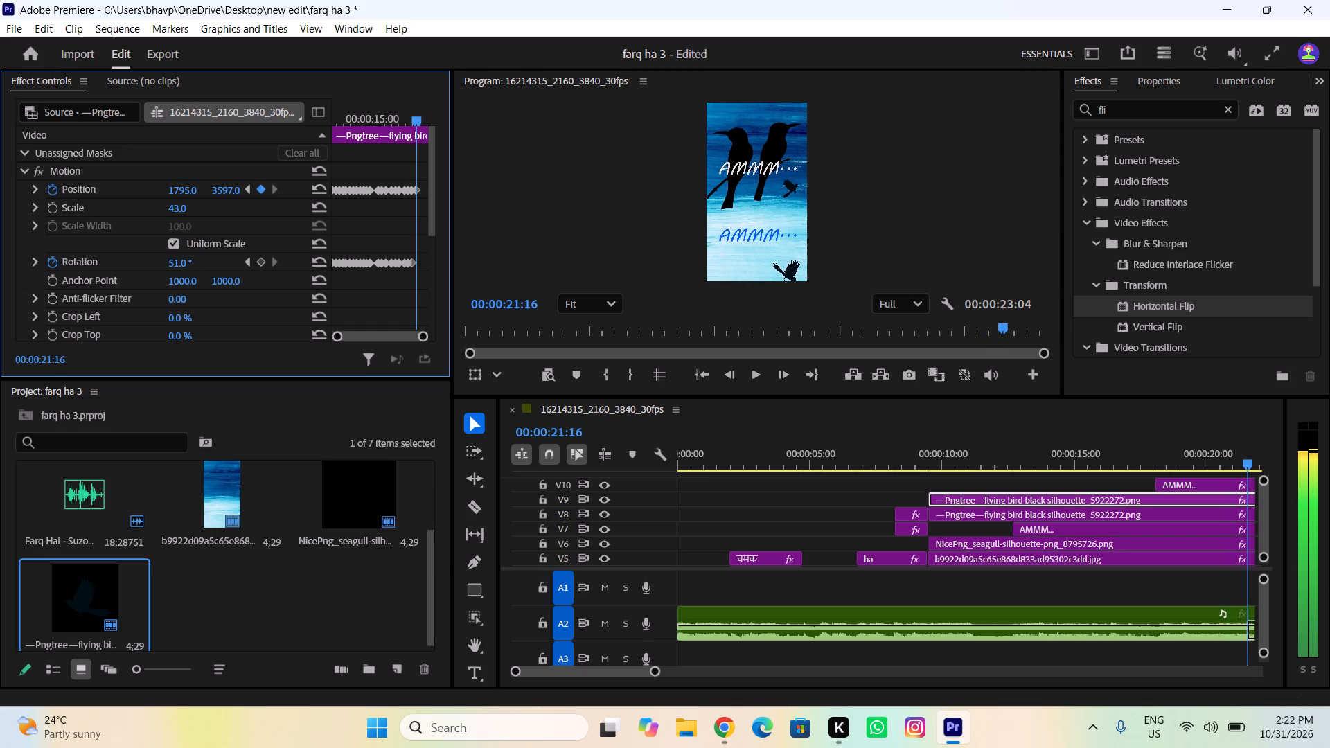
drag(222, 199, 223, 199)
drag(217, 188, 188, 195)
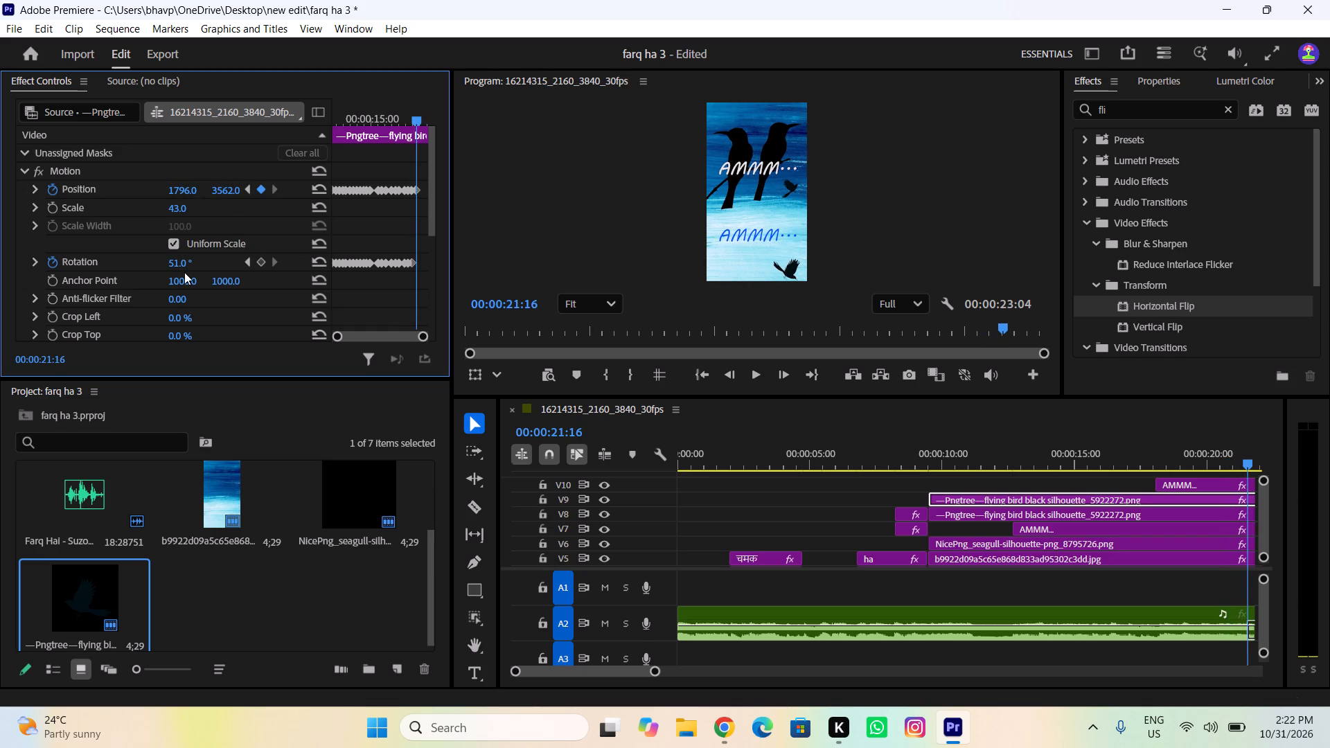
drag(179, 266, 165, 267)
At 00:00:22:10, keyframe the V9 flying bird's position at 1854, 3602 and its rotation at 45°.
key(Right)
key(Right)
key(Right)
key(Right)
key(Right)
key(Right)
key(Right)
key(Right)
key(Right)
key(Right)
key(Right)
key(Right)
key(Right)
key(Right)
key(Right)
key(Right)
key(Right)
key(Right)
key(Right)
key(Right)
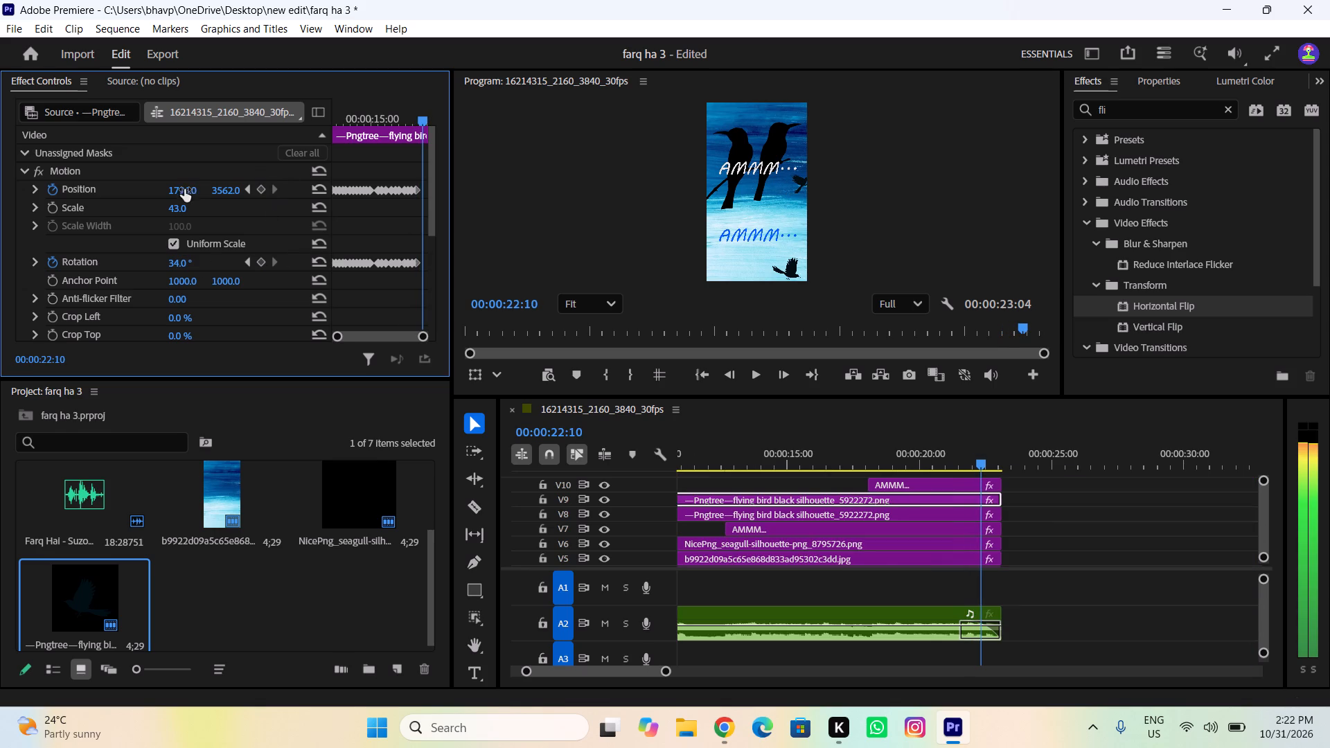
drag(184, 189, 238, 202)
drag(218, 191, 251, 195)
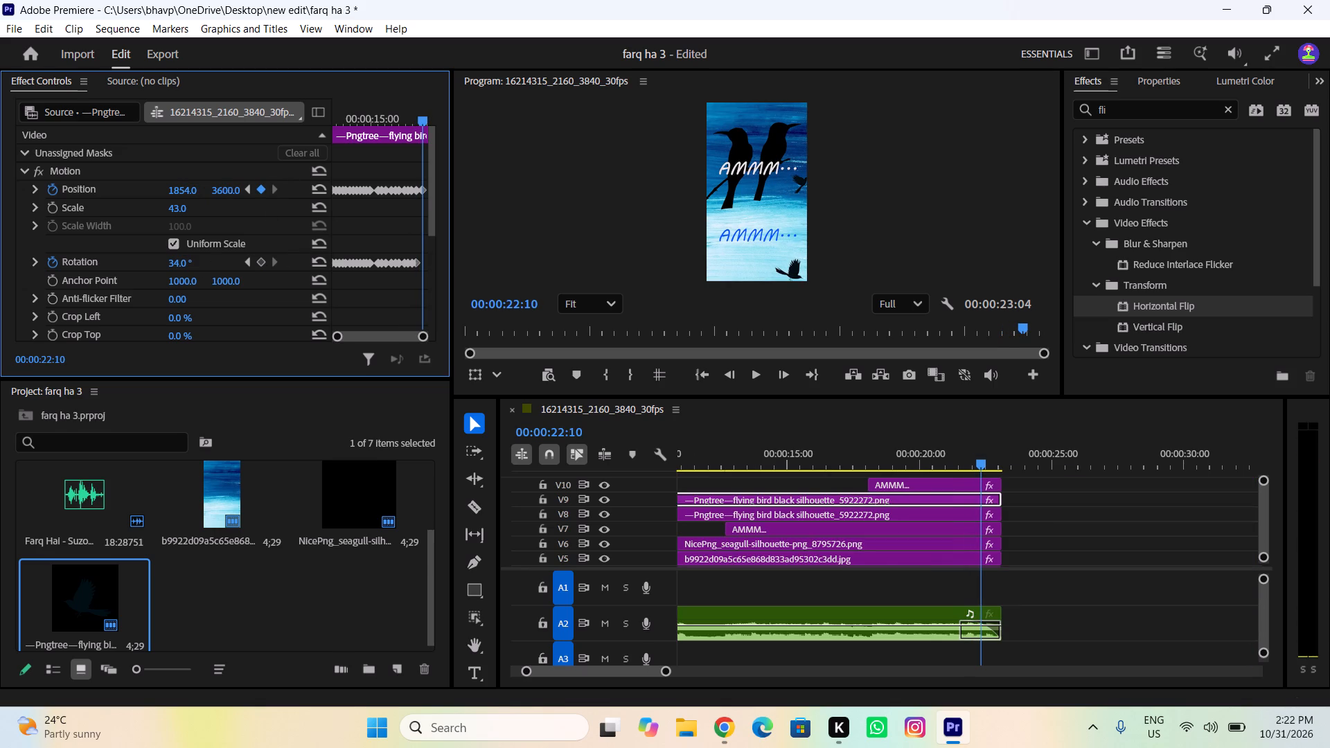
drag(251, 195, 252, 195)
drag(179, 260, 197, 268)
At 00:00:22:27, keyframe the V9 flying bird's position at 1927, 3666.
drag(197, 268, 197, 268)
key(Right)
key(Right)
key(Right)
key(Right)
key(Right)
key(Right)
key(Right)
key(Right)
key(Right)
key(Right)
key(Right)
key(Right)
key(Right)
key(Right)
key(Right)
key(Right)
key(Right)
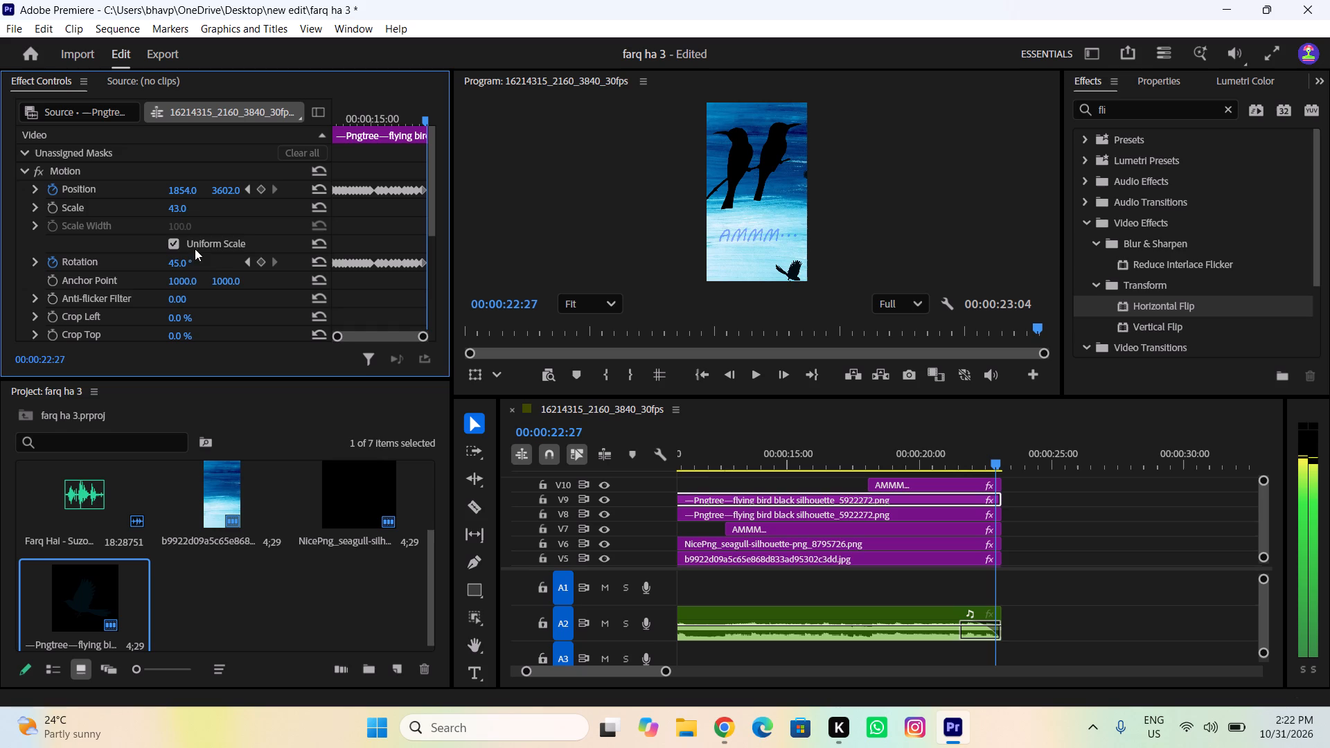
drag(186, 194, 249, 206)
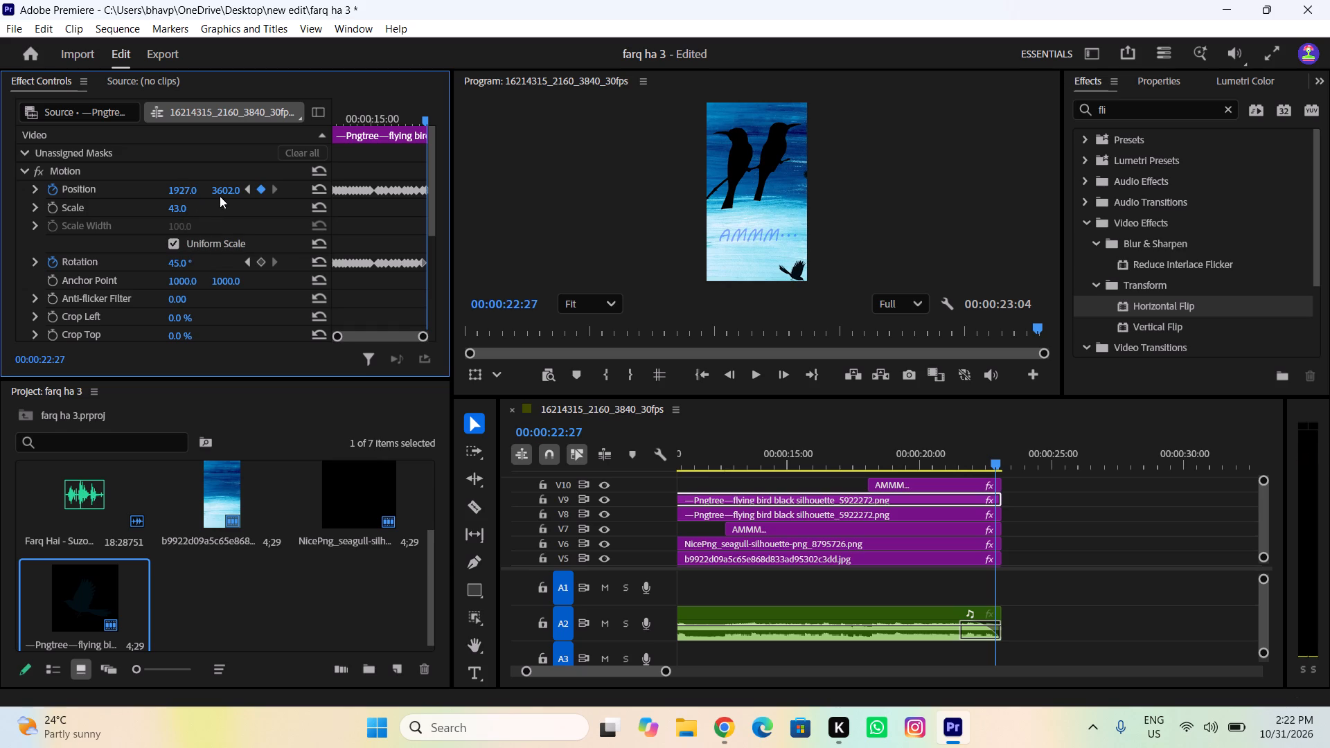
drag(229, 191, 286, 195)
At 00:00:22:27, keyframe the V9 flying bird's rotation at 36°.
drag(181, 268, 163, 271)
click(188, 260)
key(Right)
key(Right)
key(Right)
key(Right)
key(Right)
key(Right)
key(Right)
key(Right)
key(Right)
key(Right)
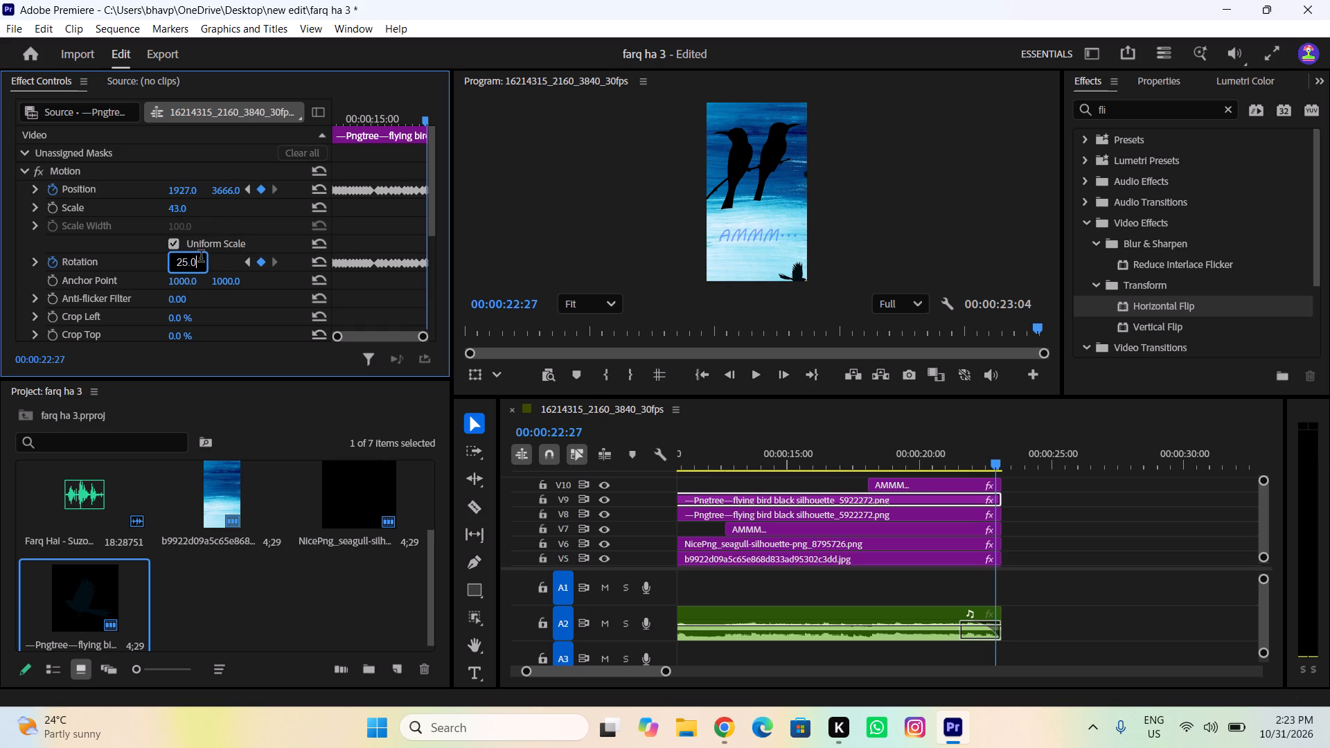
click(224, 256)
drag(189, 264, 197, 266)
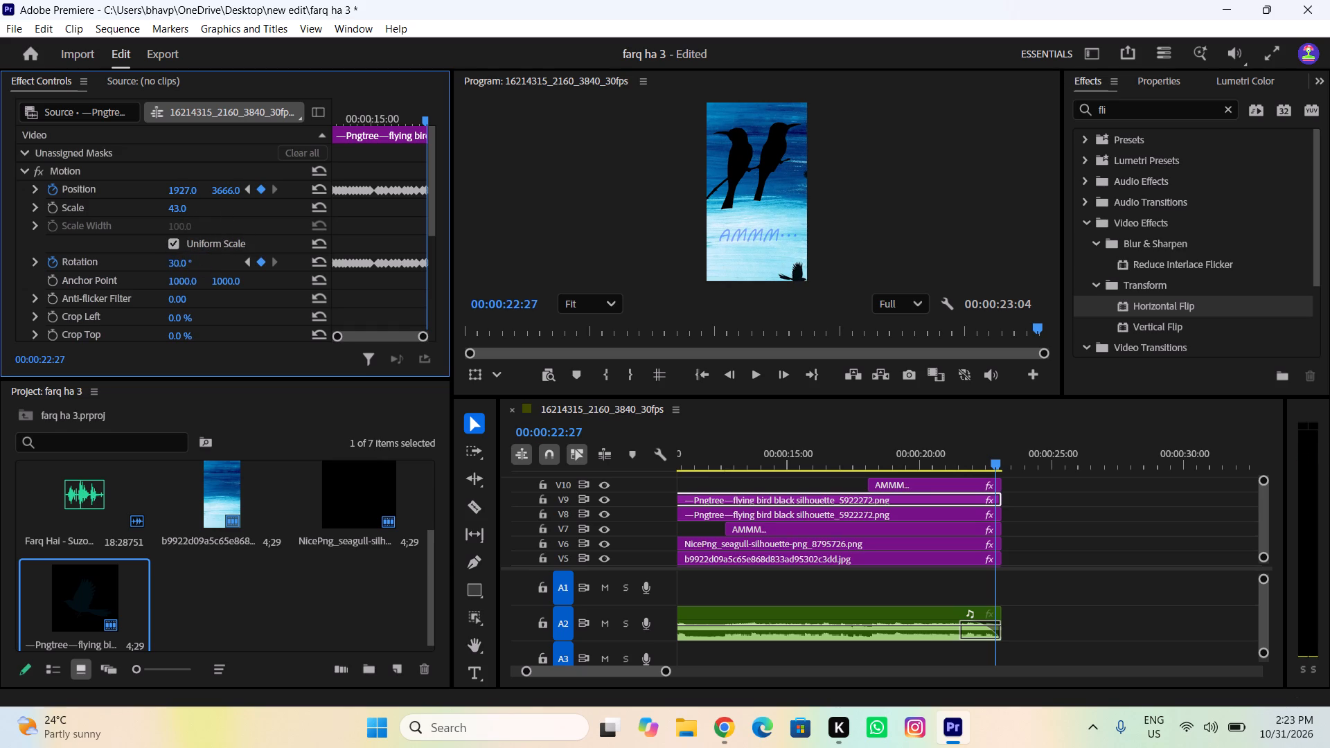
drag(197, 266, 204, 267)
At 00:00:23:02, keyframe the V9 flying bird's position at 2133, 3835 and its rotation at 54°.
key(Right)
key(Right)
key(Right)
key(Right)
key(Right)
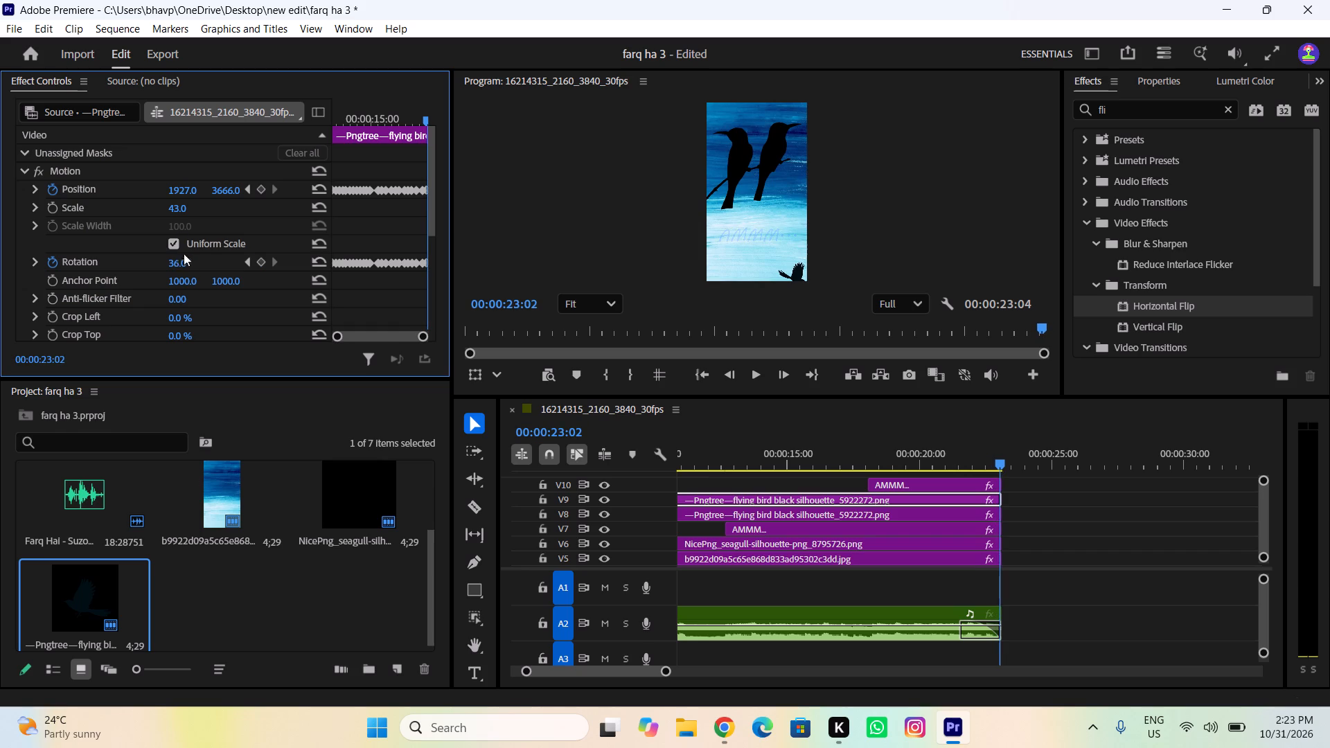
drag(180, 193, 361, 217)
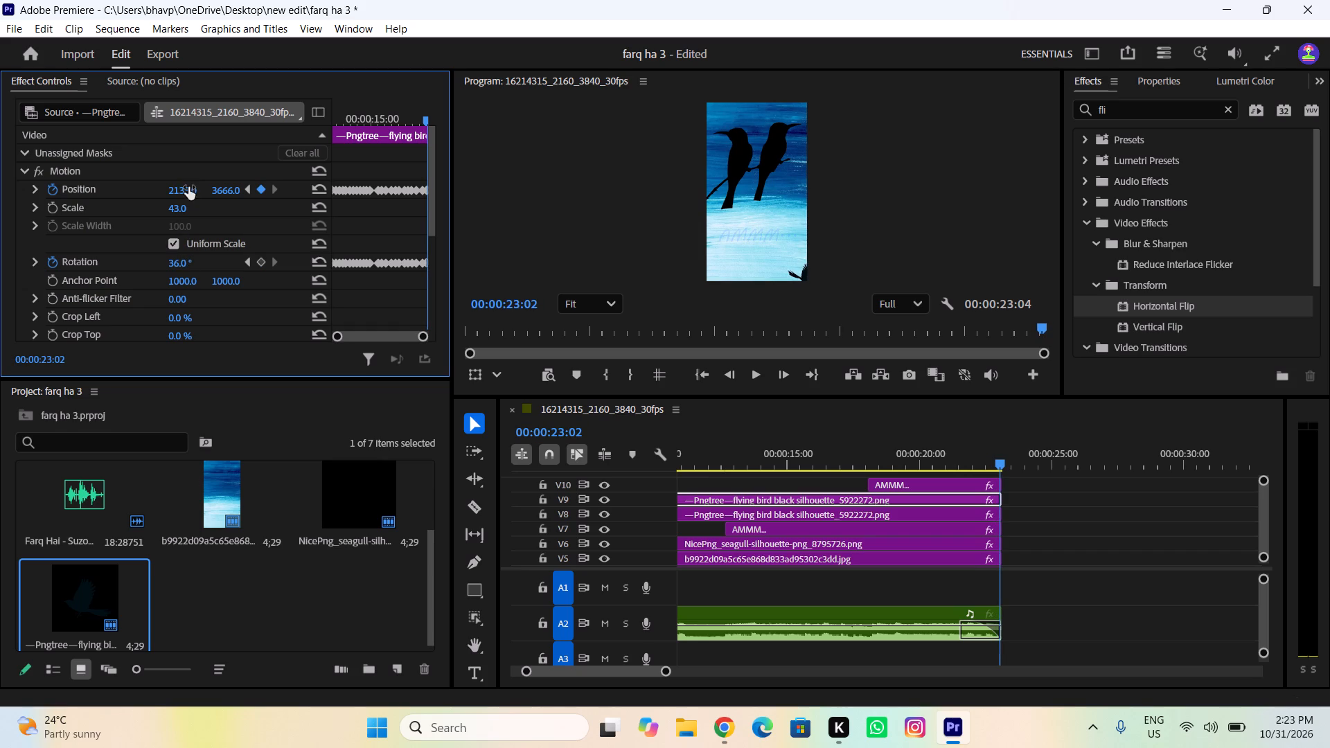
drag(215, 190, 287, 198)
drag(232, 189, 311, 192)
drag(181, 266, 200, 269)
Play the whole sequence in full screen from 00:00:00:00 to its end to review the bird animation.
key(Right)
key(Right)
key(Right)
key(Right)
key(Right)
key(Right)
key(Right)
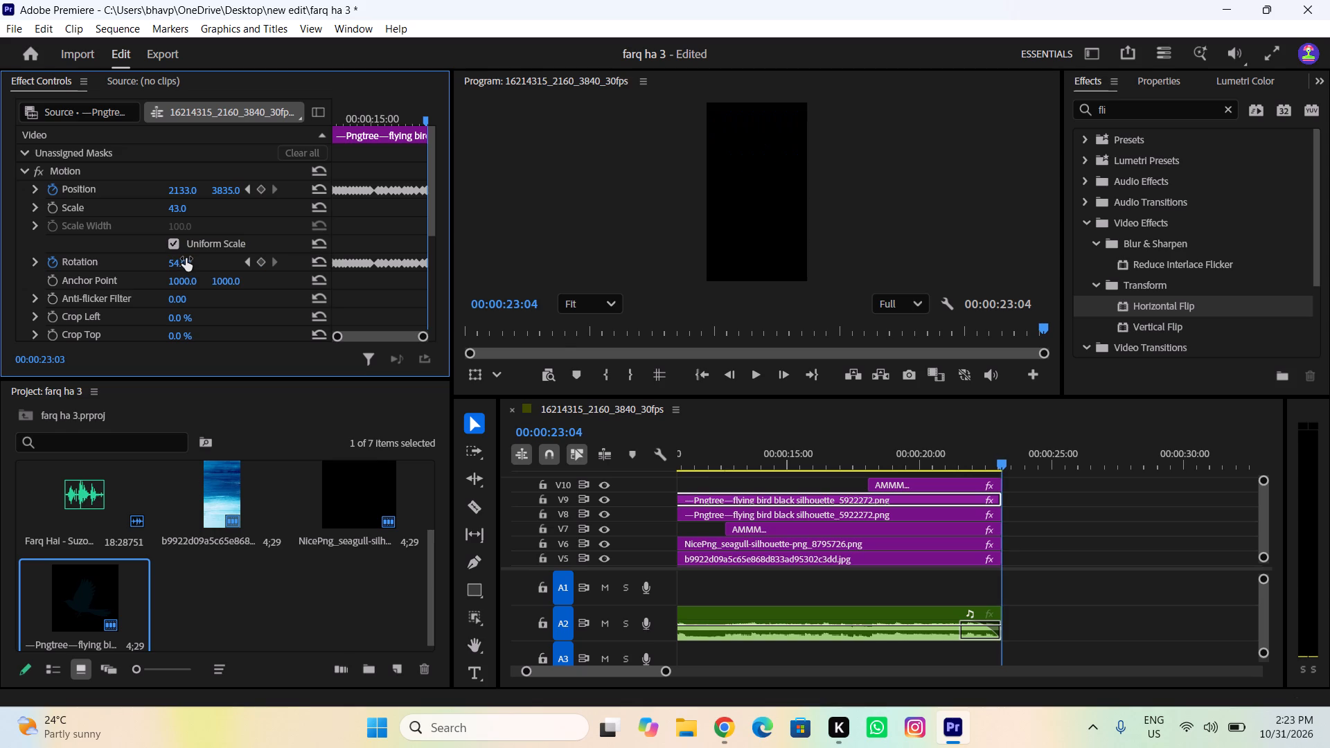
drag(943, 465, 704, 487)
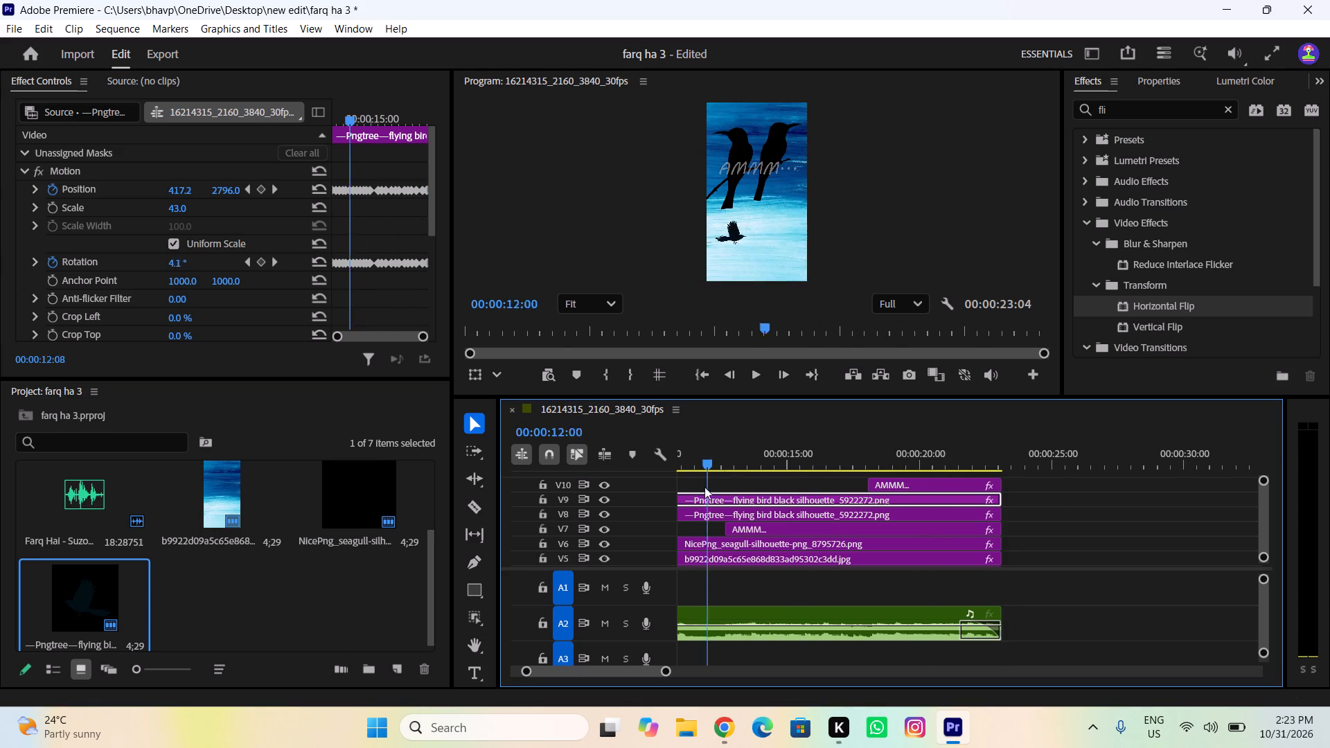
drag(704, 487, 631, 495)
click(1277, 54)
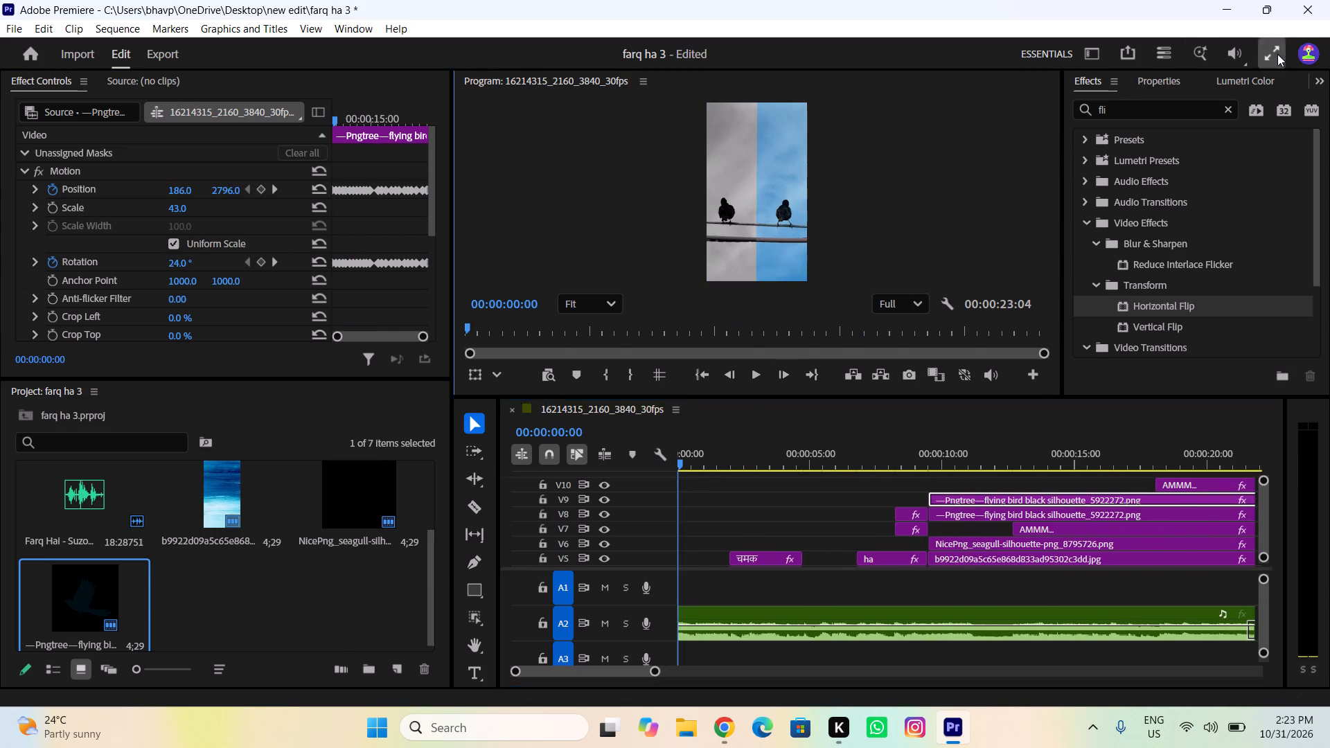
key(space)
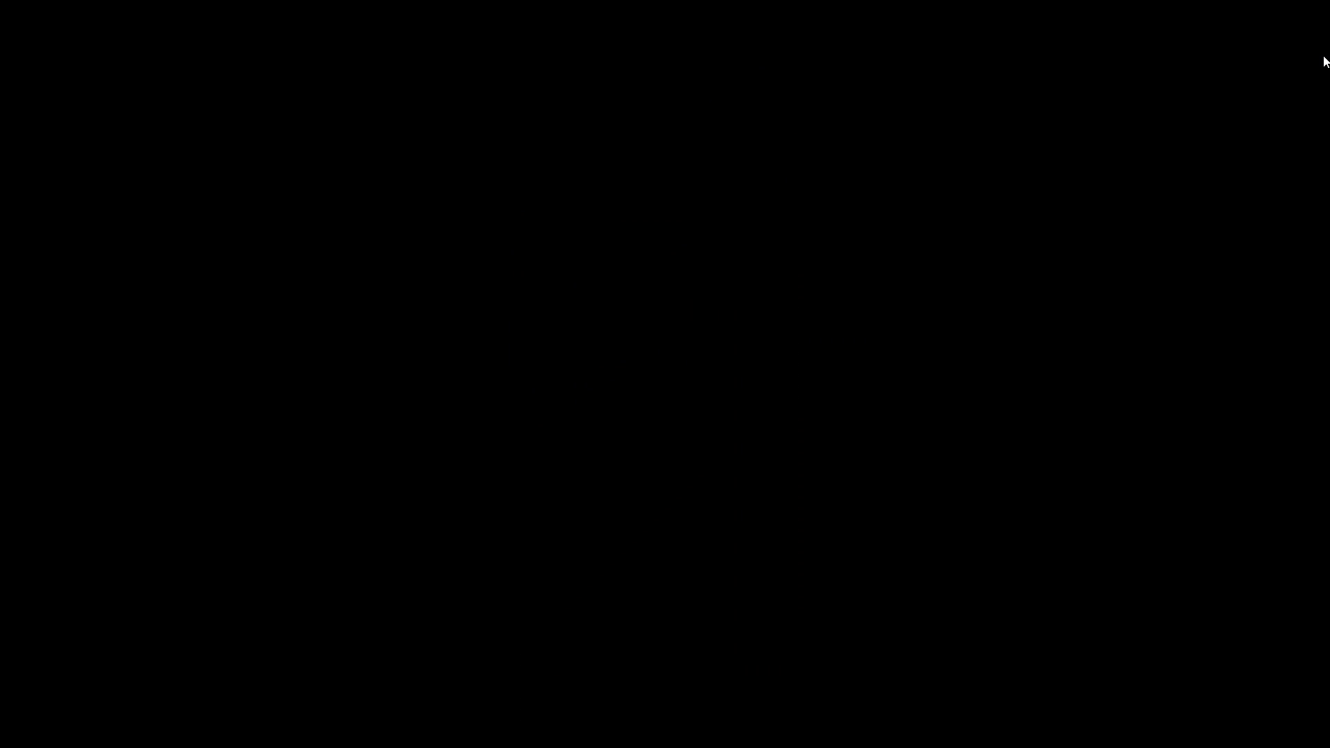
key(Escape)
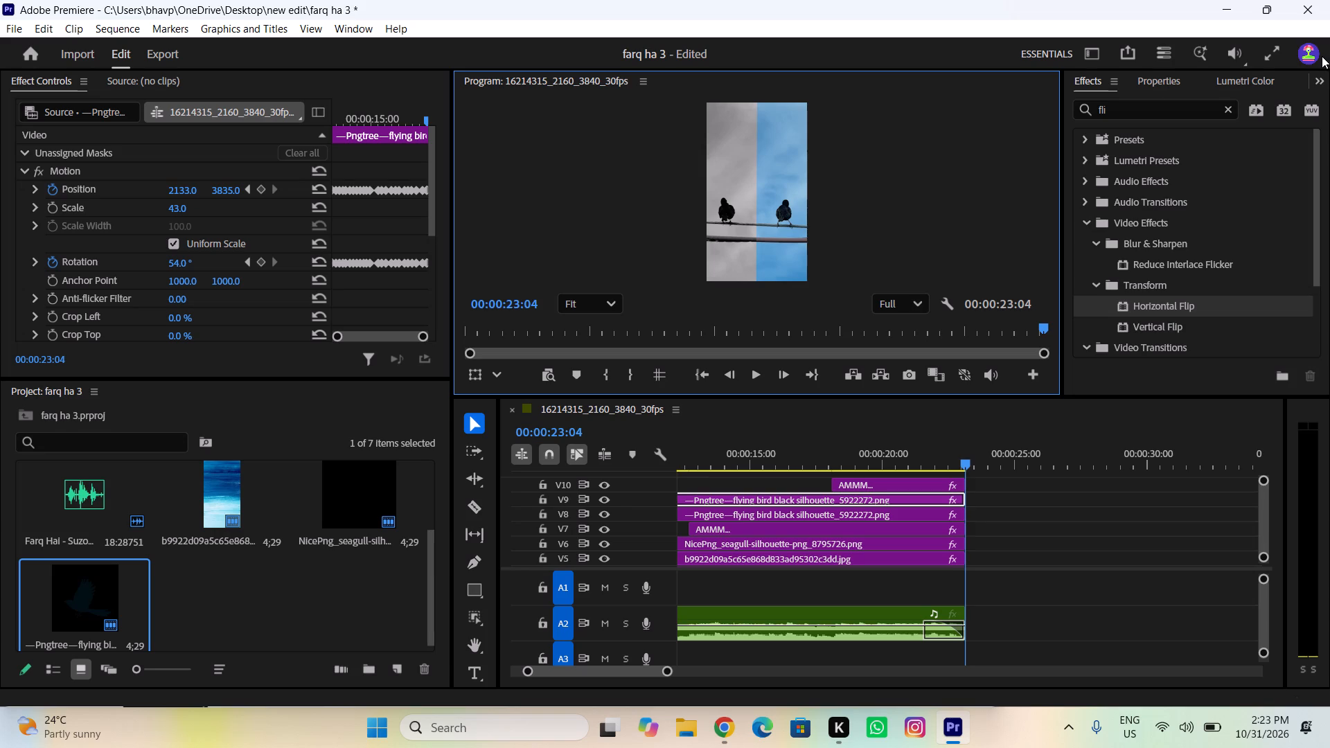
Select the V8 flying bird clip and move the playhead to 00:00:18:20 to check its motion.
click(840, 501)
click(837, 515)
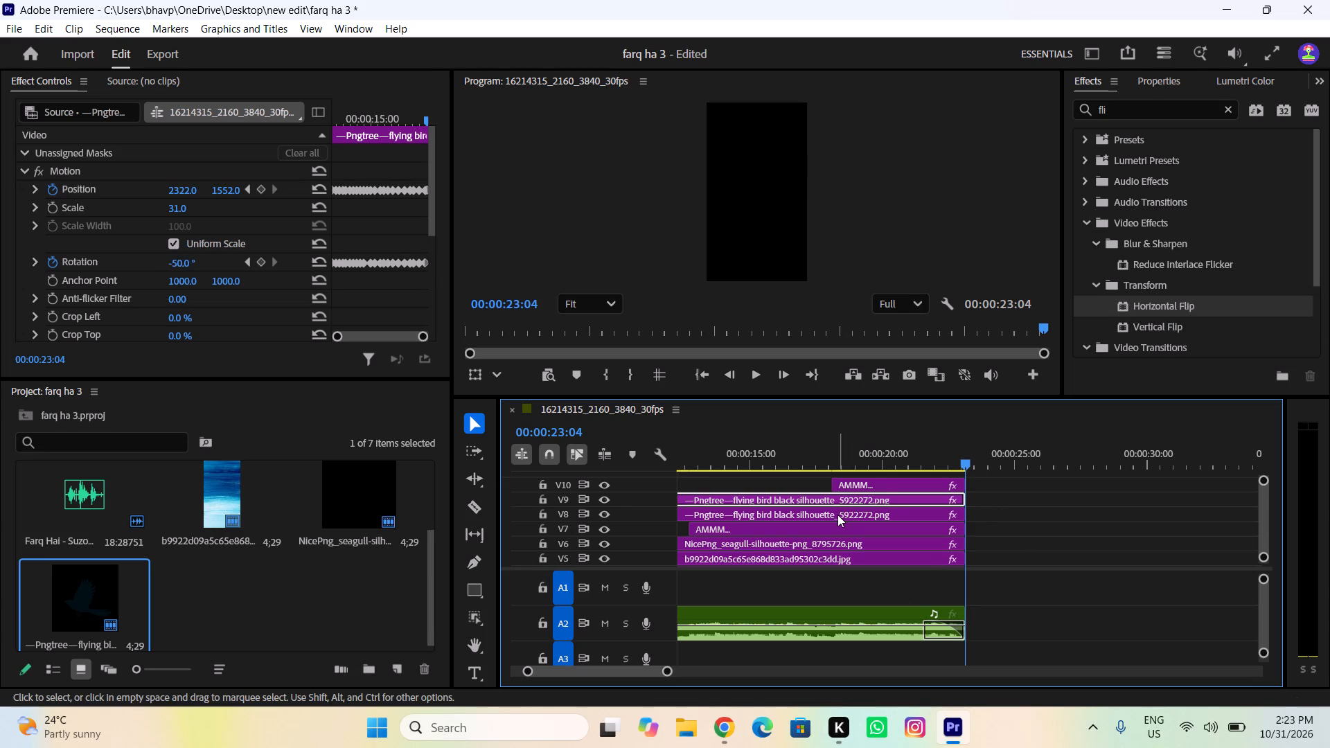
drag(869, 467, 809, 483)
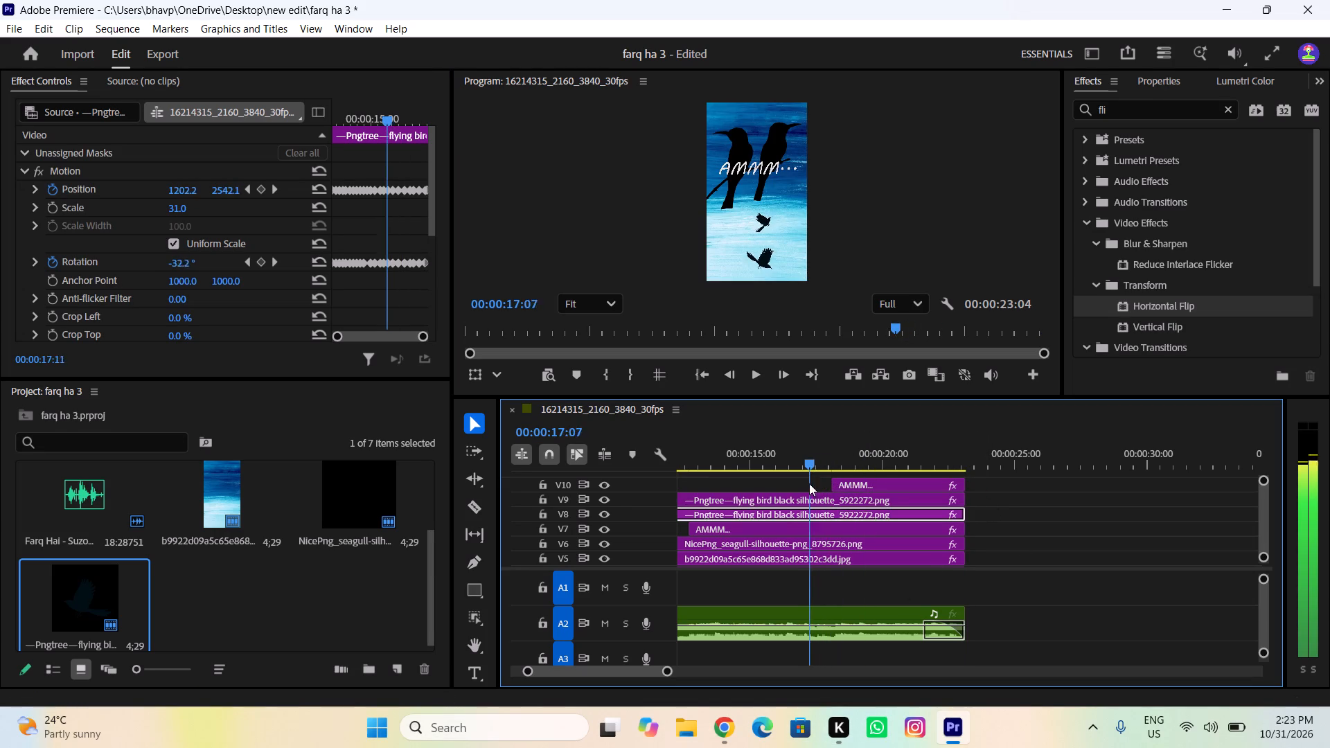
drag(809, 483, 851, 504)
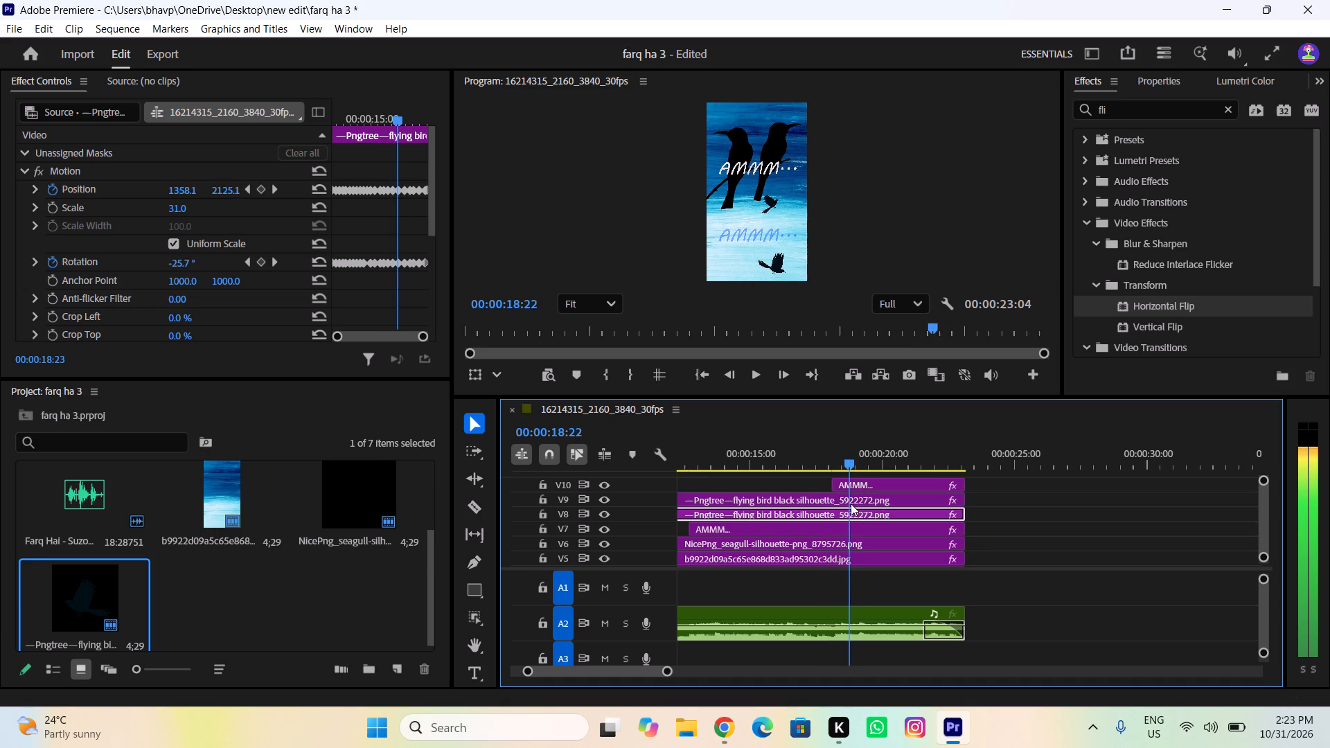
drag(851, 504, 849, 504)
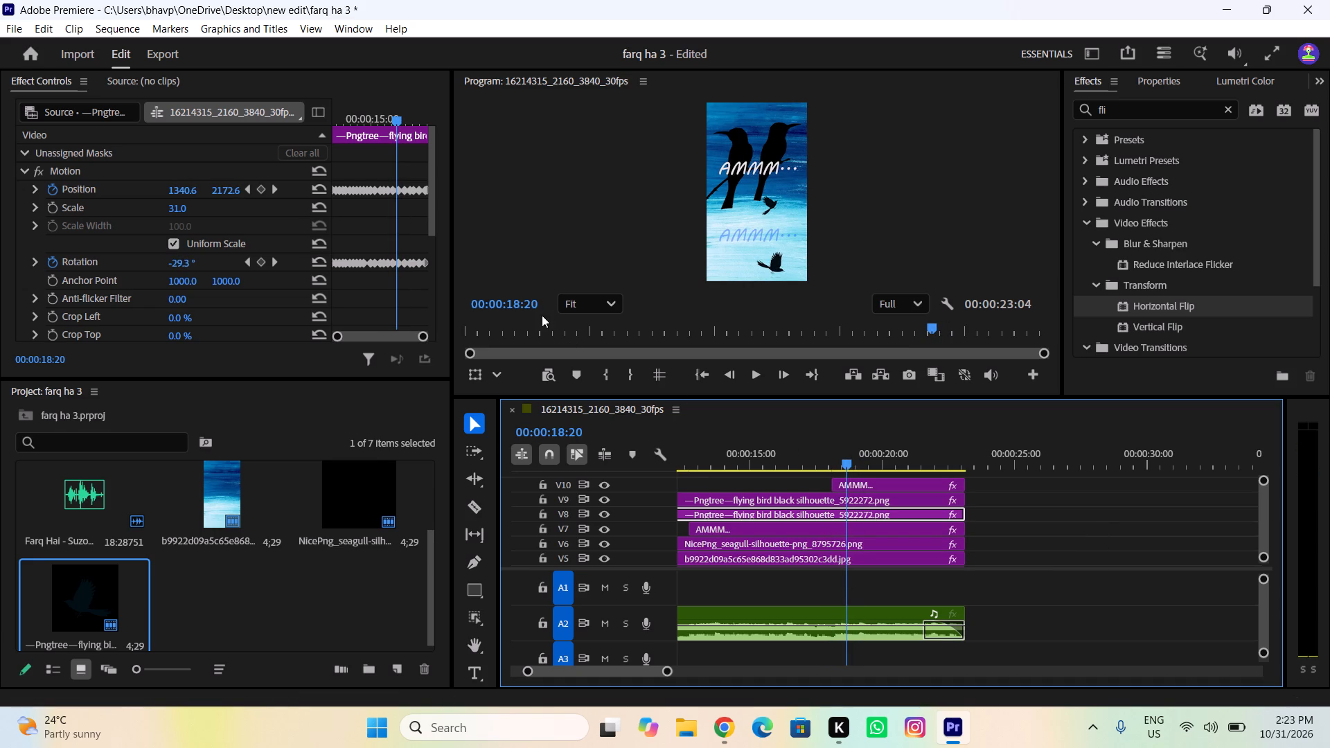
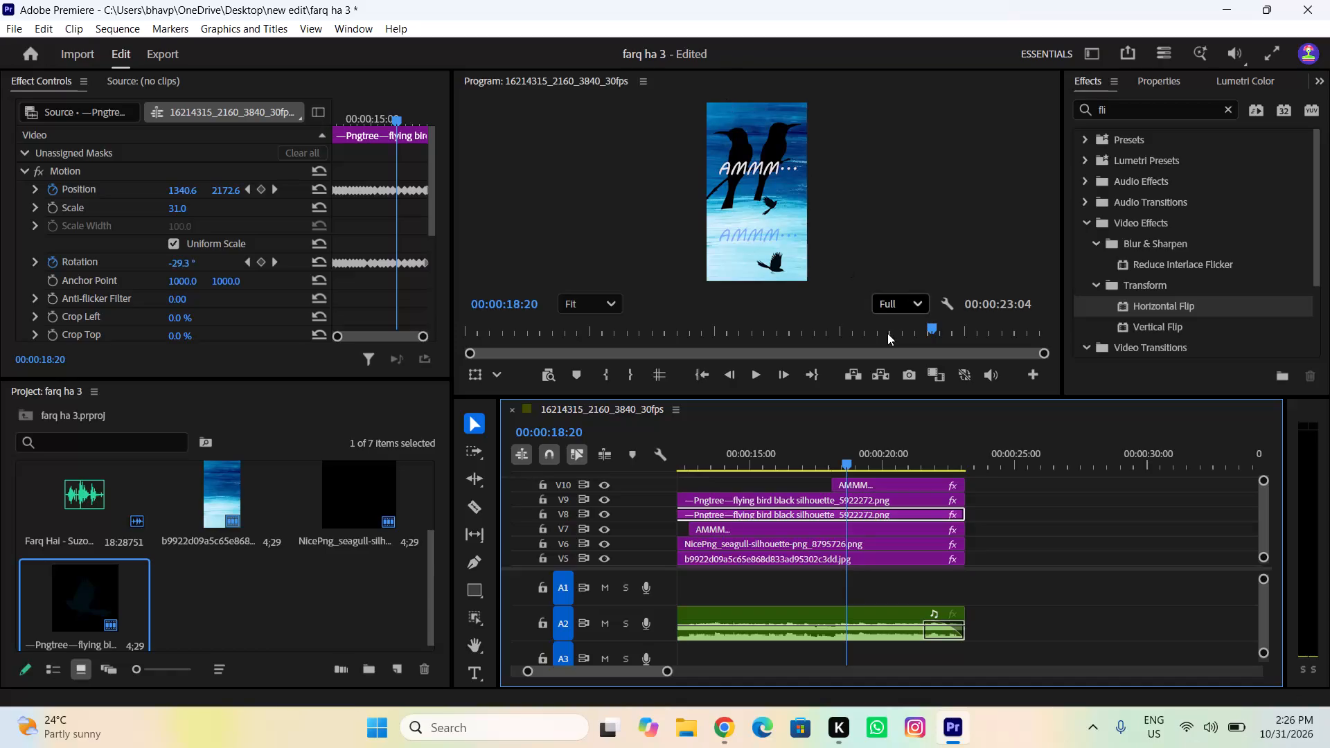
Scrub the sequence and play it from just before the blue bird scene to its end to check the flying birds' motion.
drag(847, 457, 808, 479)
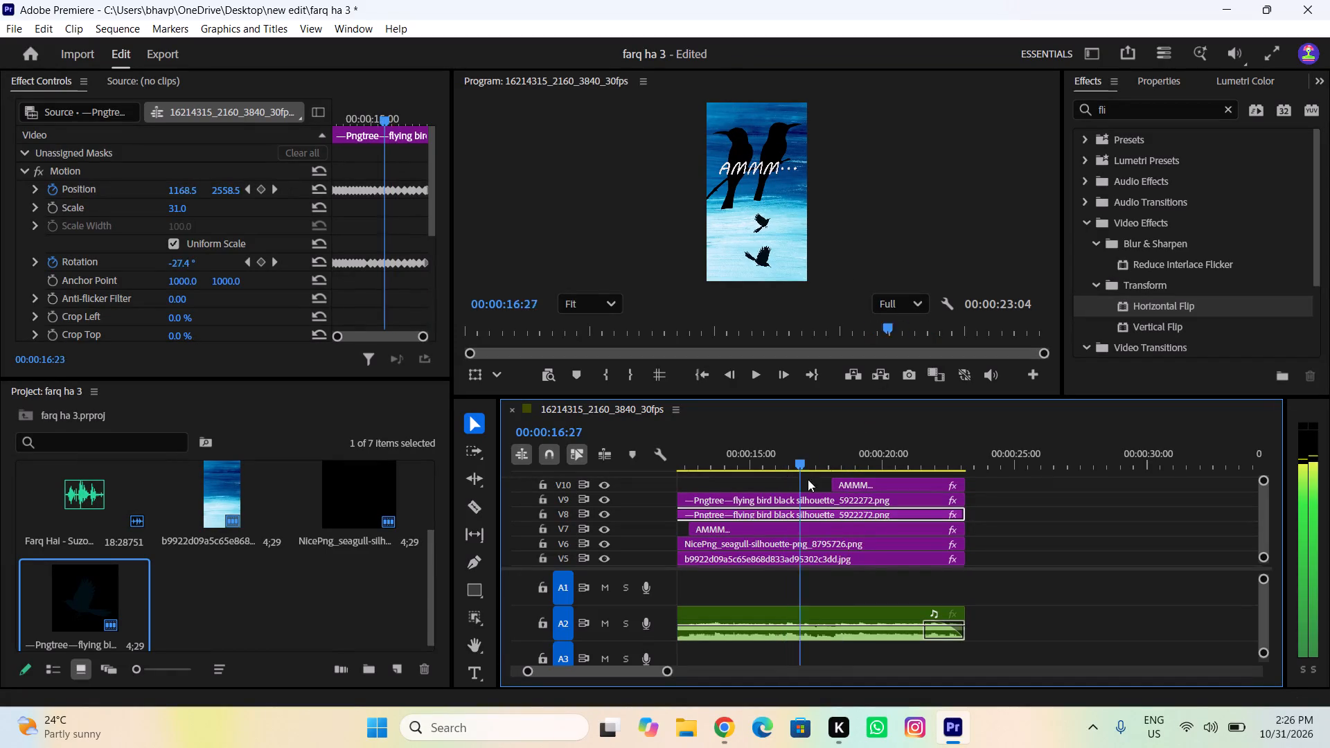
drag(808, 479, 983, 525)
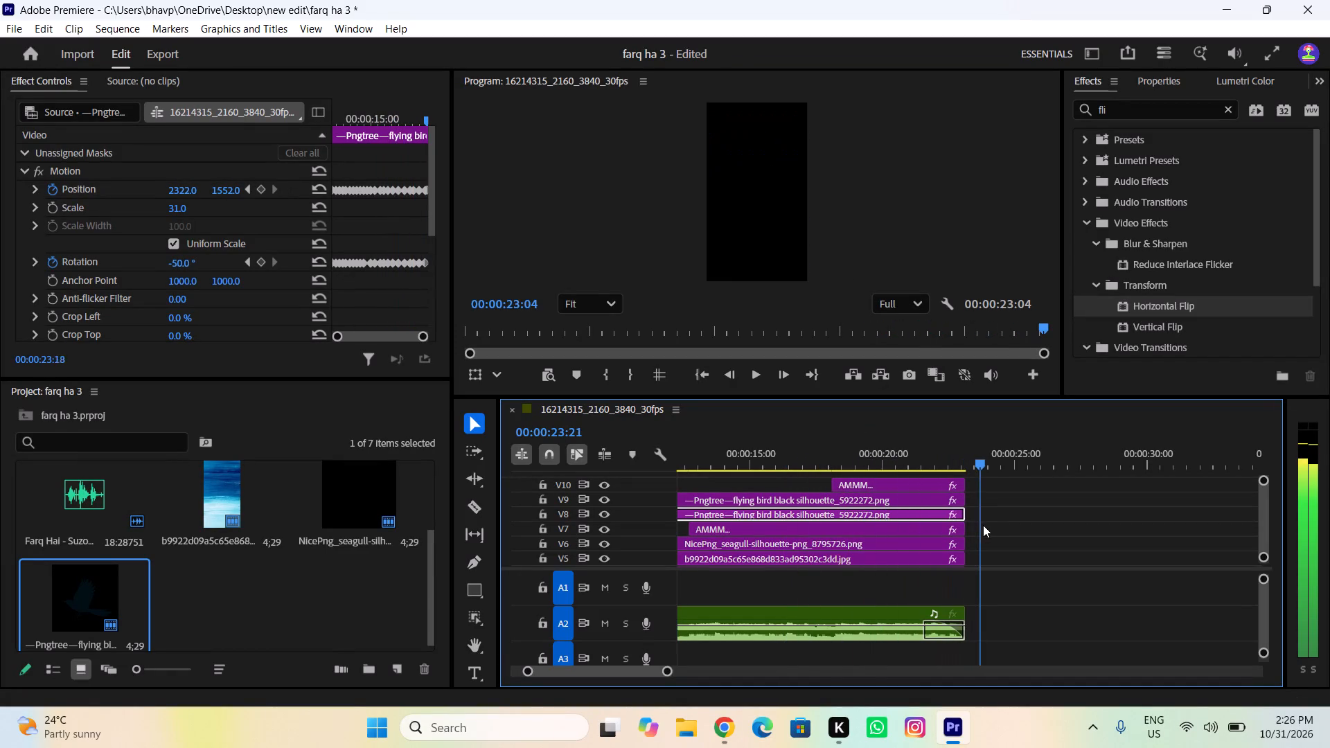
drag(983, 525, 644, 542)
key(space)
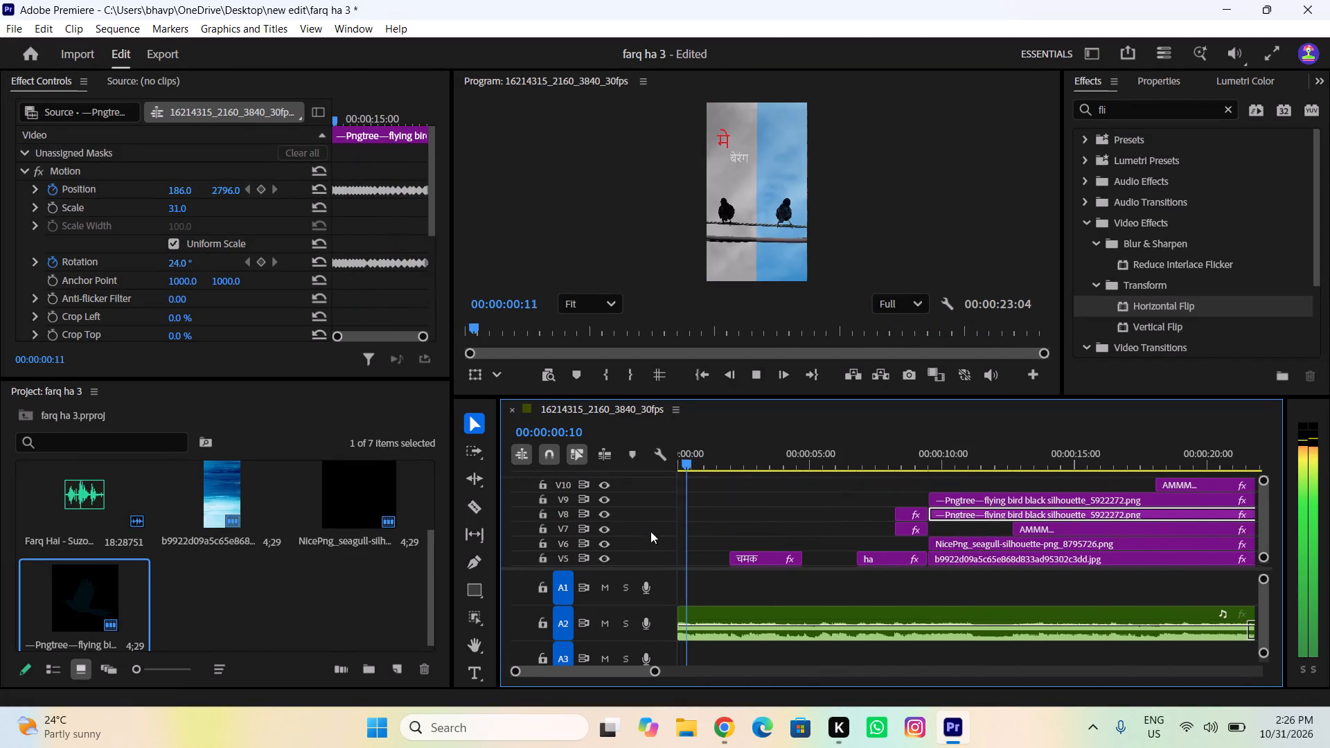
drag(874, 406, 897, 425)
click(897, 425)
drag(889, 445, 892, 447)
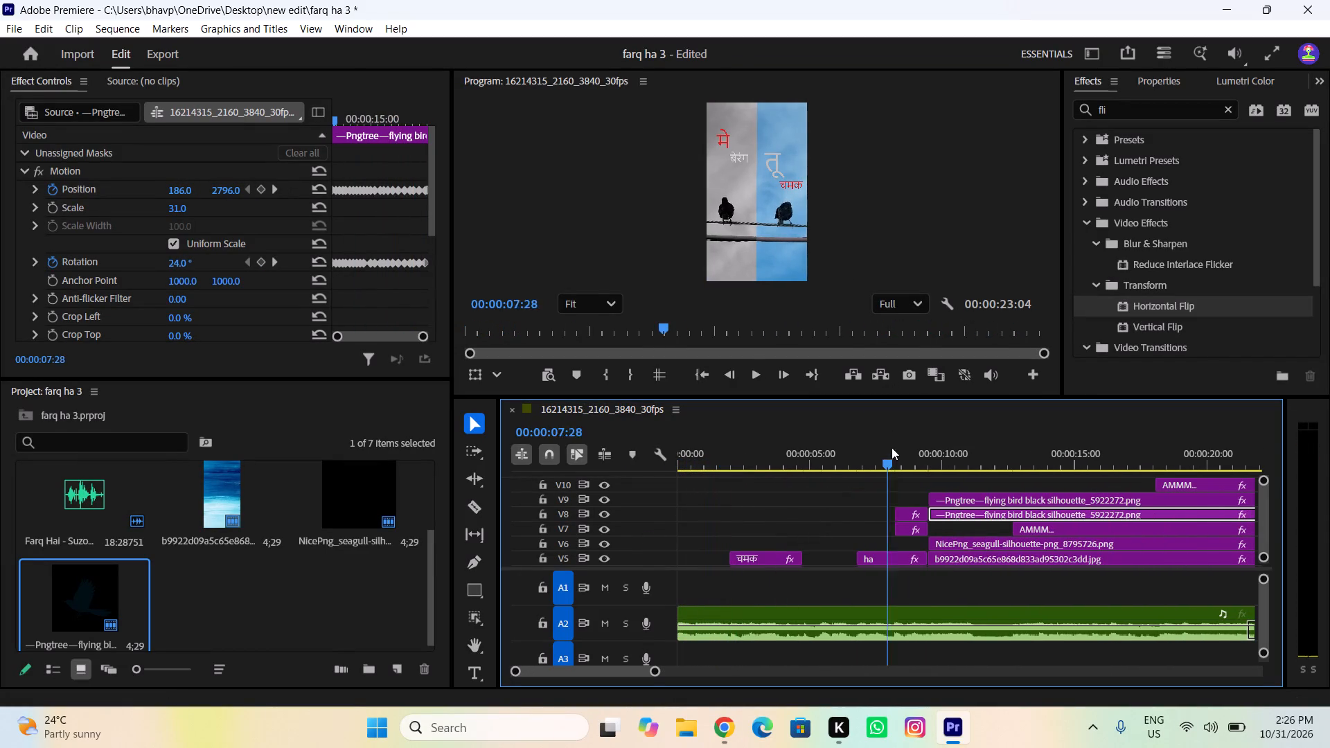
drag(892, 447, 906, 452)
key(space)
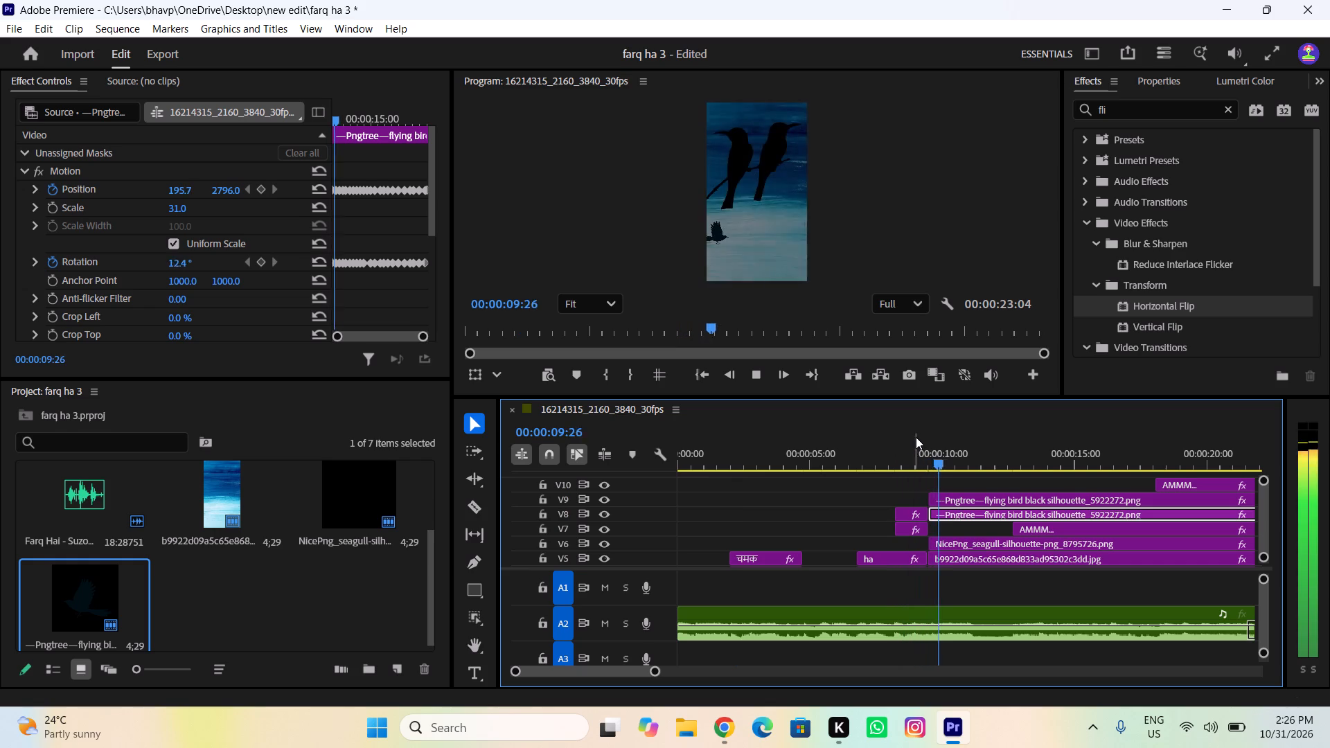
click(916, 437)
key(space)
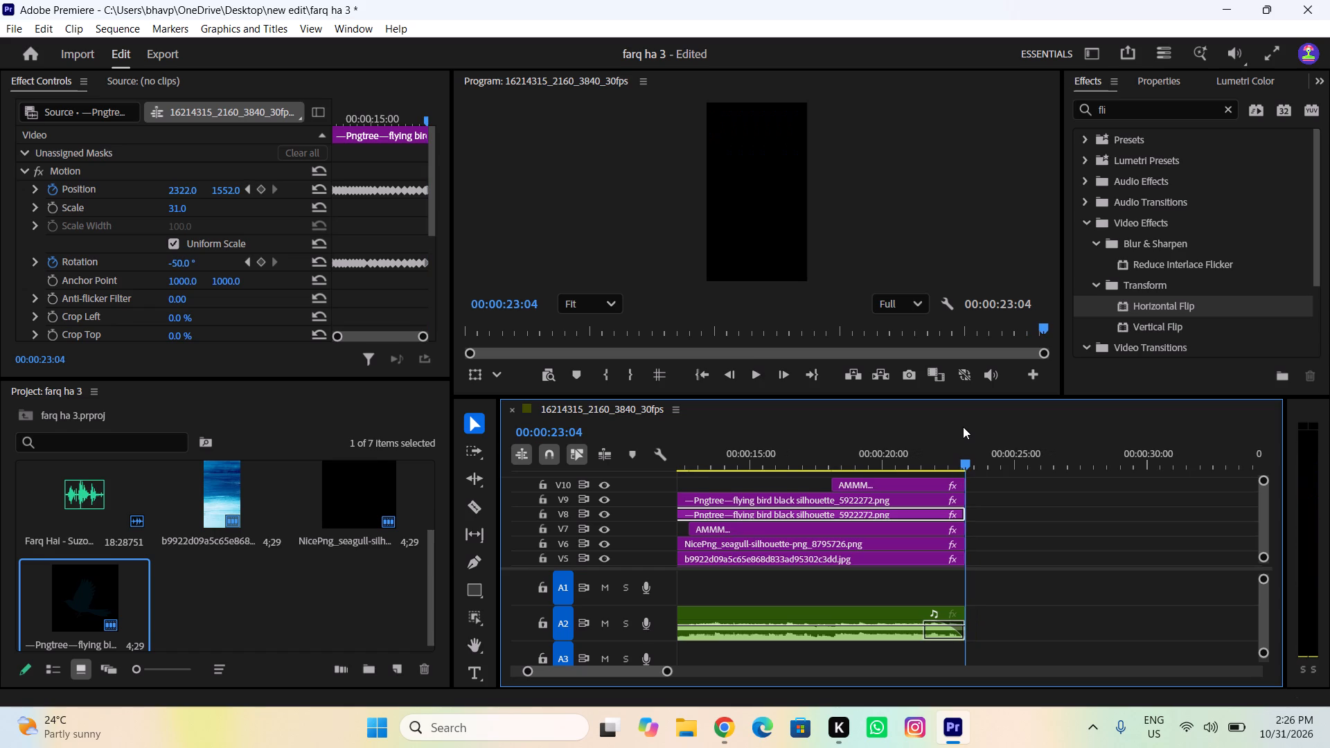
Play the whole sequence in full screen from 00:00:00:00 to its end to review the bird animation.
drag(944, 445, 233, 486)
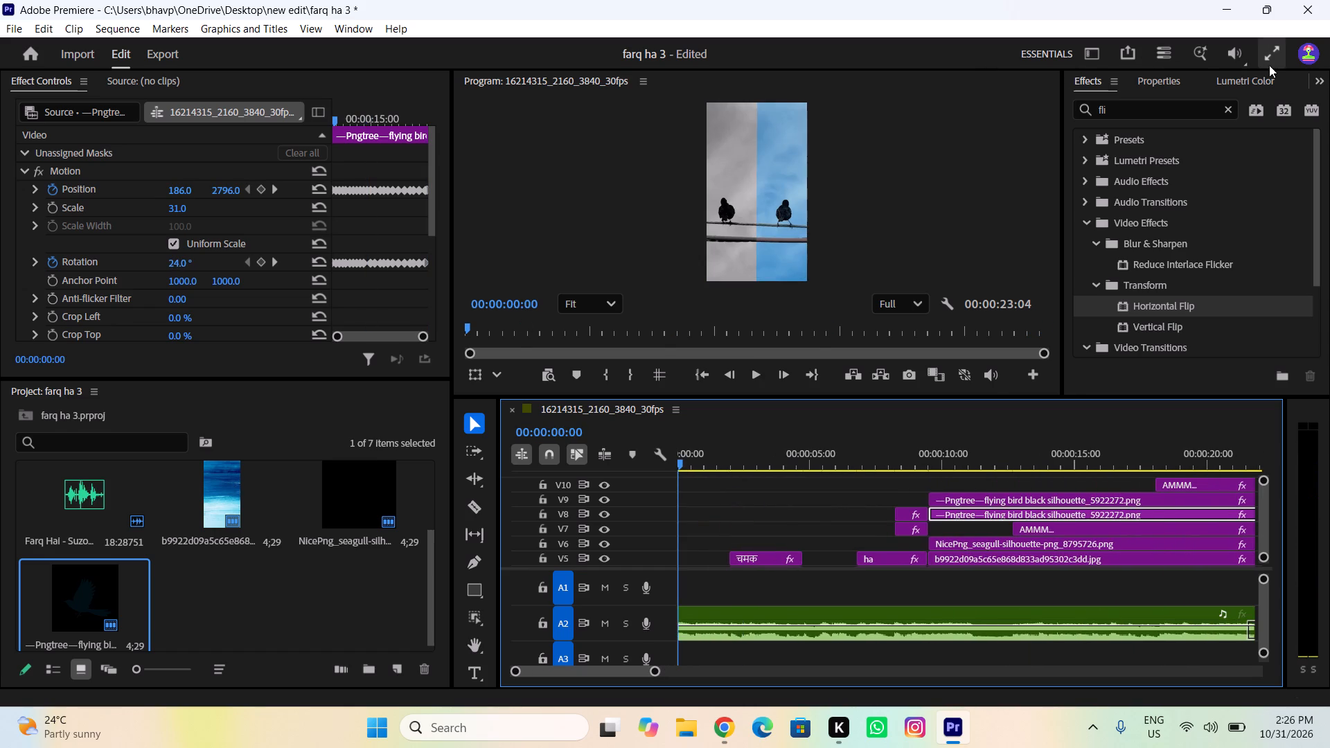
click(1270, 65)
key(space)
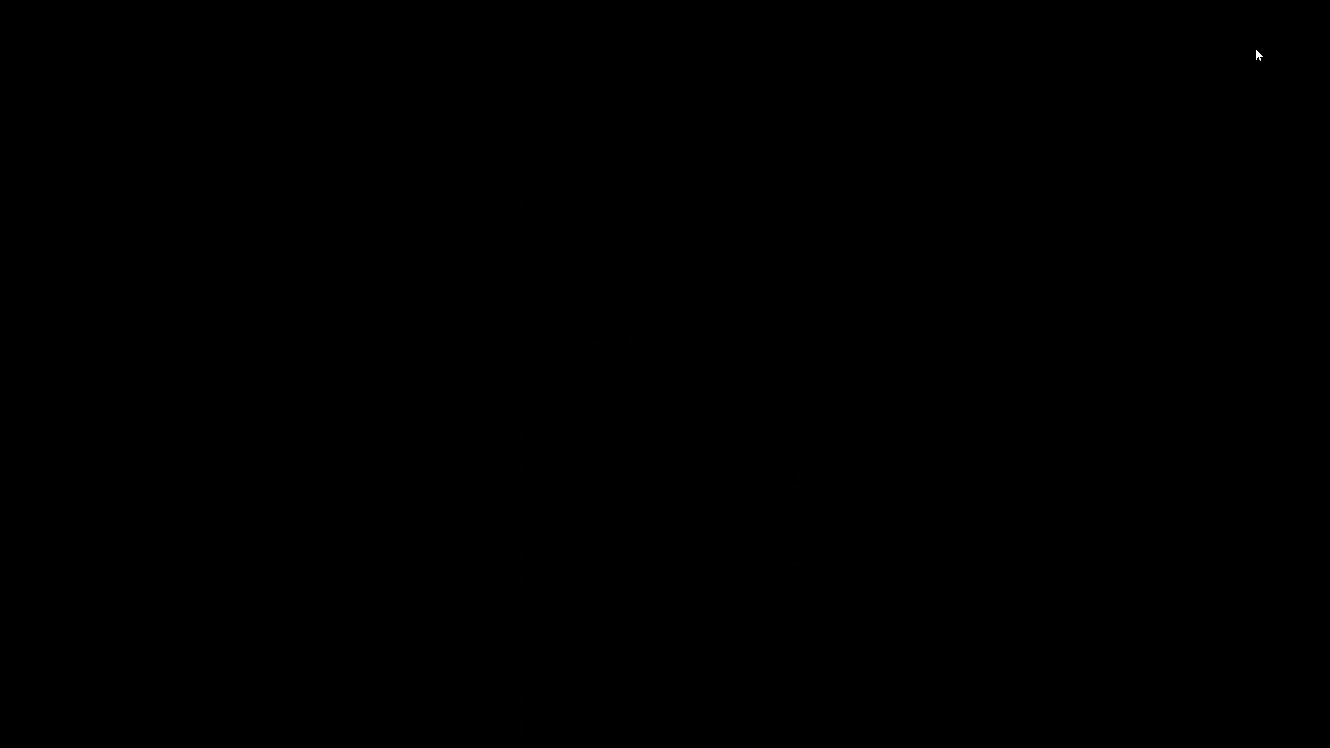
key(Escape)
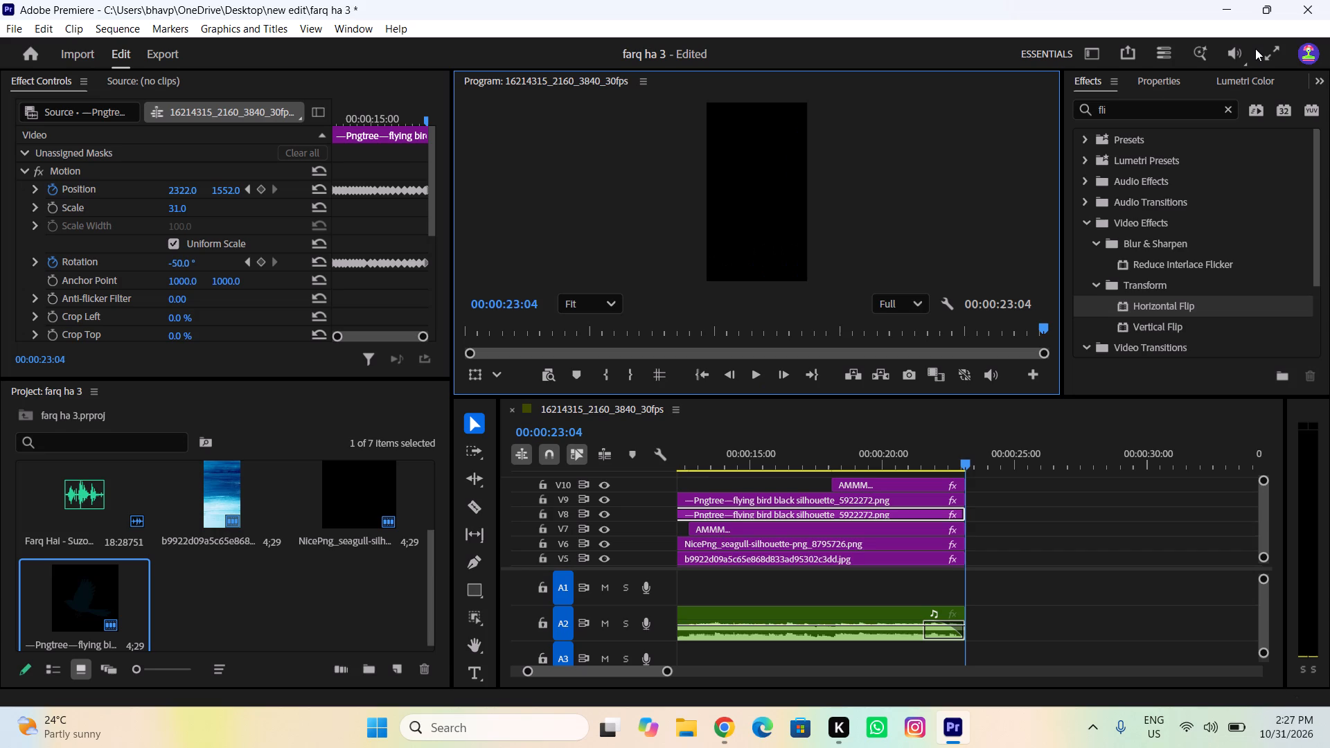
Save the project as a new copy named farq ha 4 in the new edit folder.
click(11, 24)
click(83, 272)
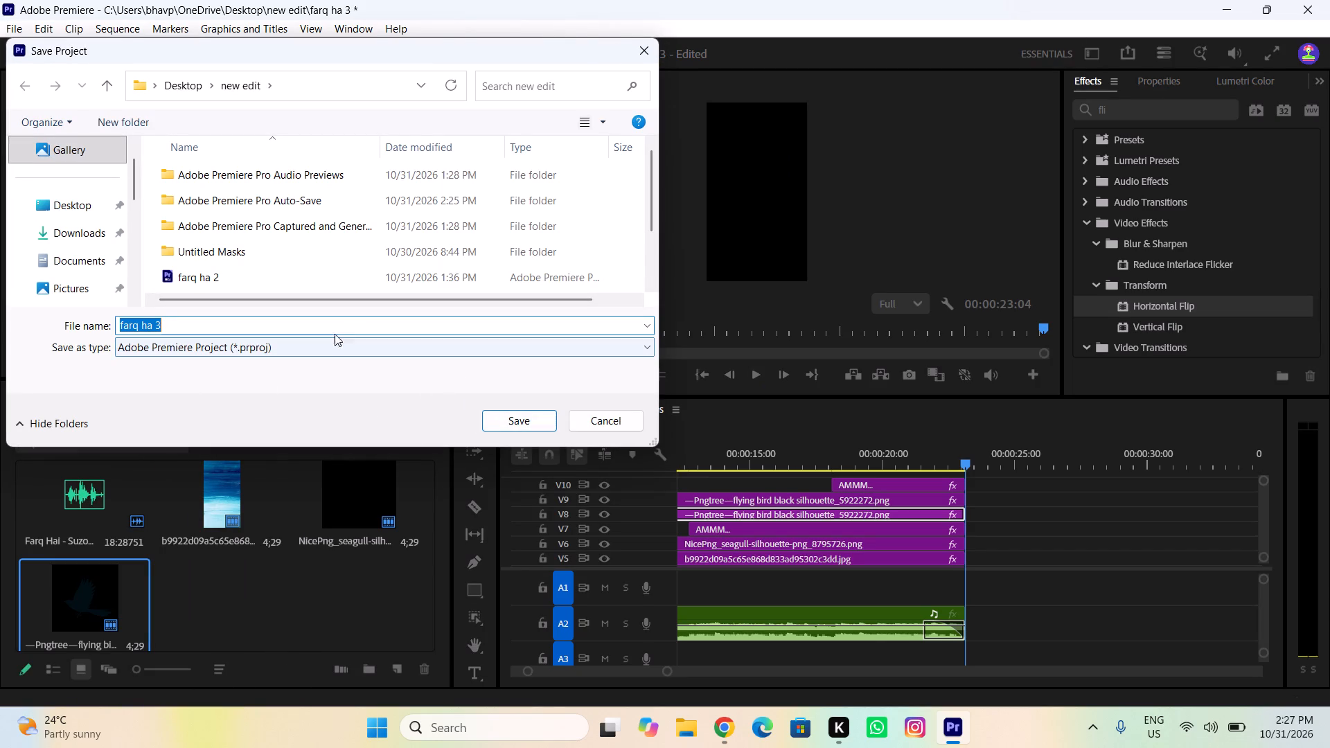
click(288, 323)
key(BackSpace)
key(4)
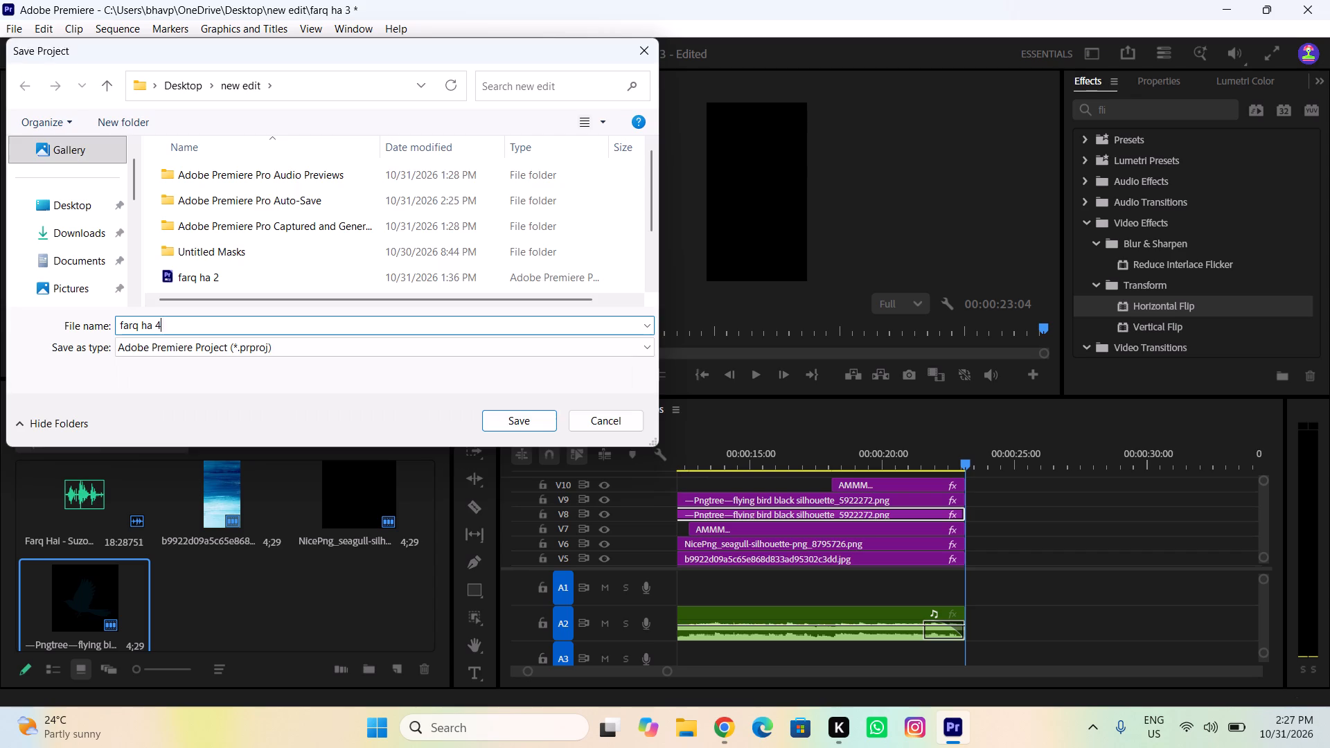
key(Return)
Return to 00:00:00:00 and play the complete farq ha 4 sequence in full screen for a final review.
drag(886, 425, 622, 452)
drag(847, 475, 511, 481)
drag(835, 447, 601, 463)
click(1264, 37)
click(1268, 43)
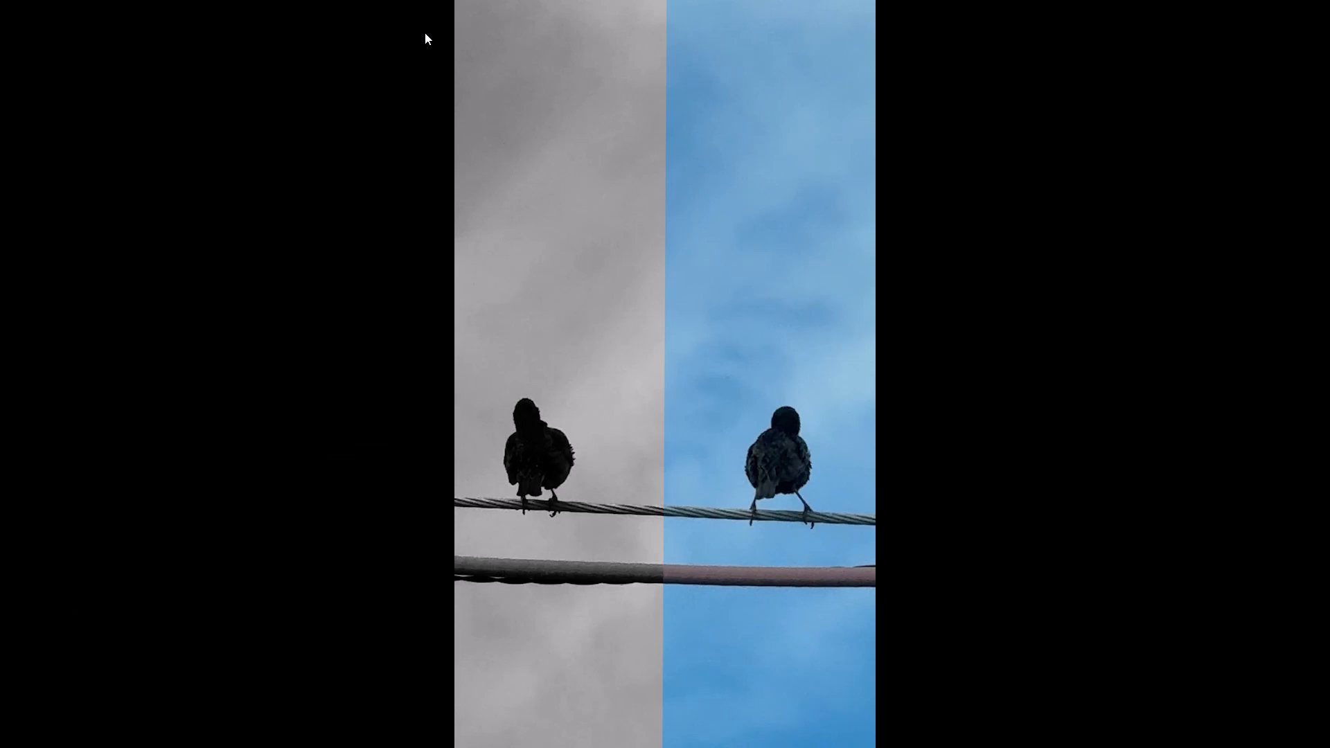
key(Escape)
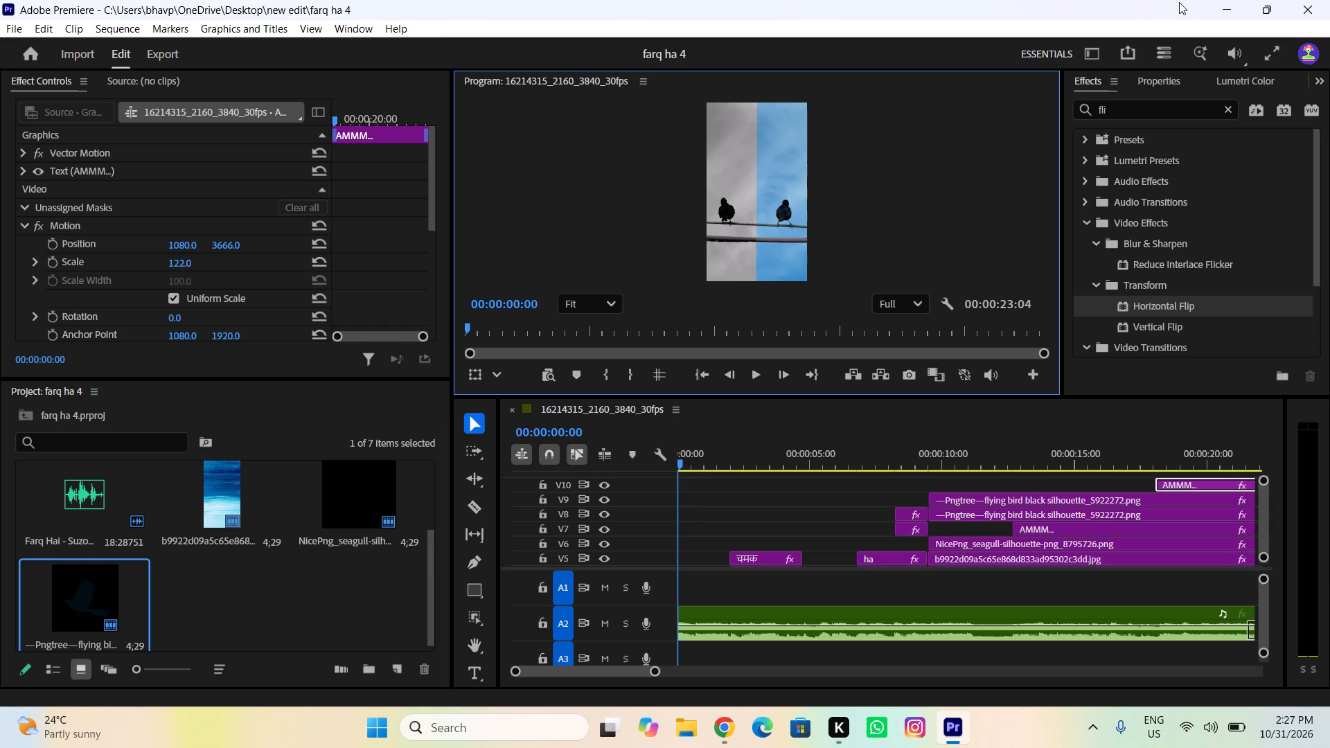
click(1268, 51)
key(space)
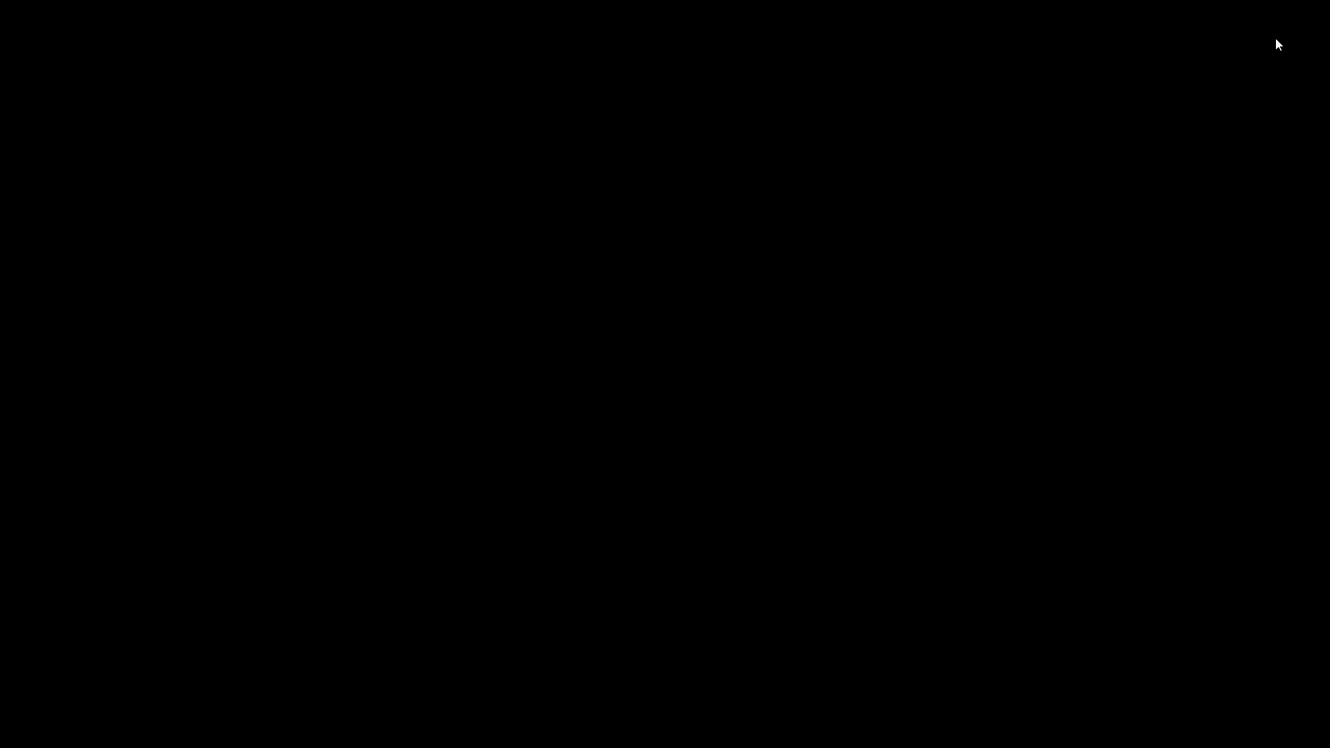
click(1275, 38)
key(Escape)
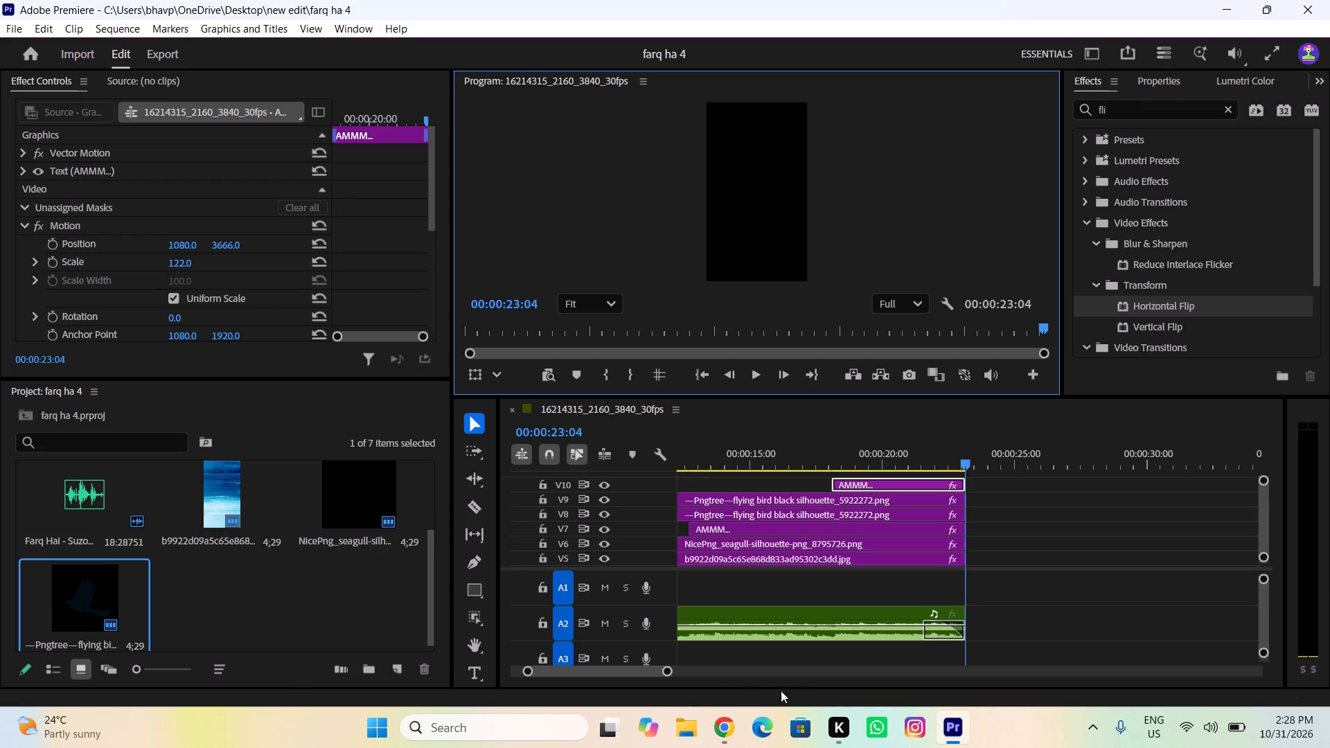
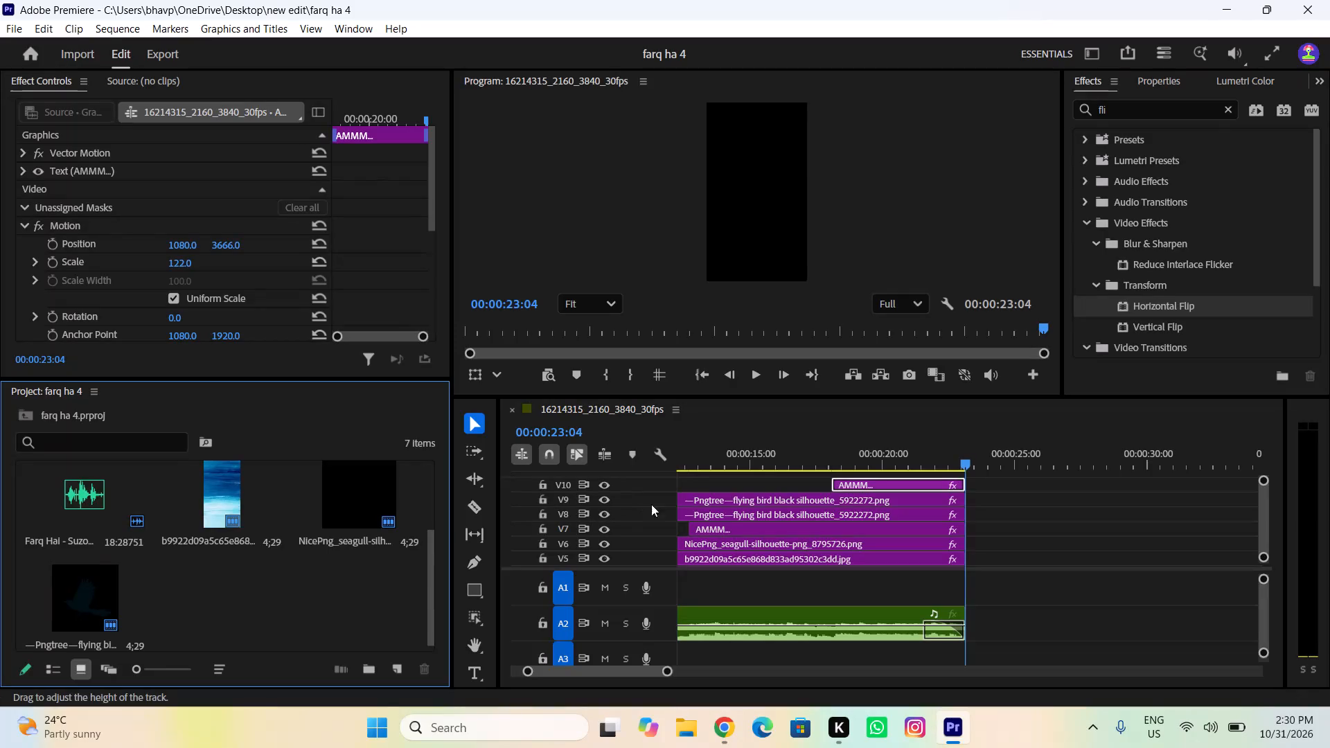
Delete the upper of the two flying bird silhouette clips, the one on track V9.
drag(716, 483, 763, 512)
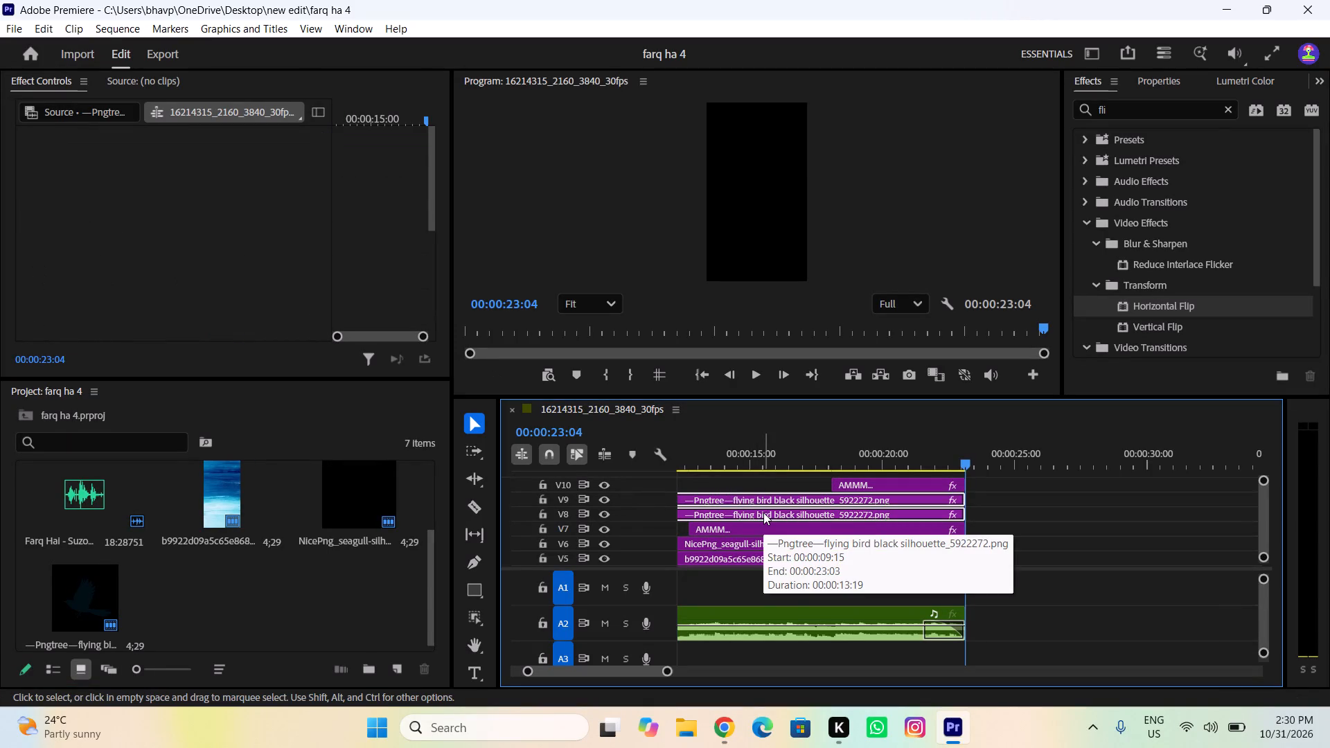
click(1070, 522)
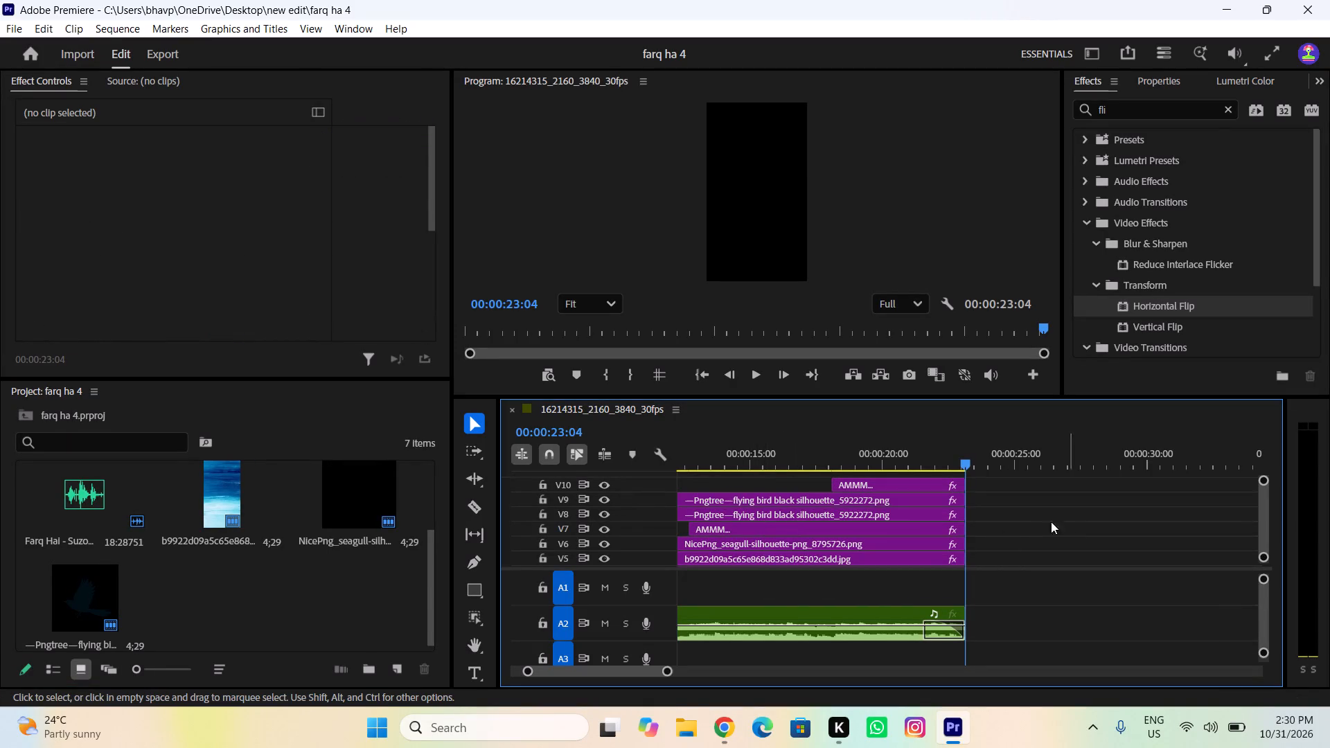
click(895, 503)
key(Delete)
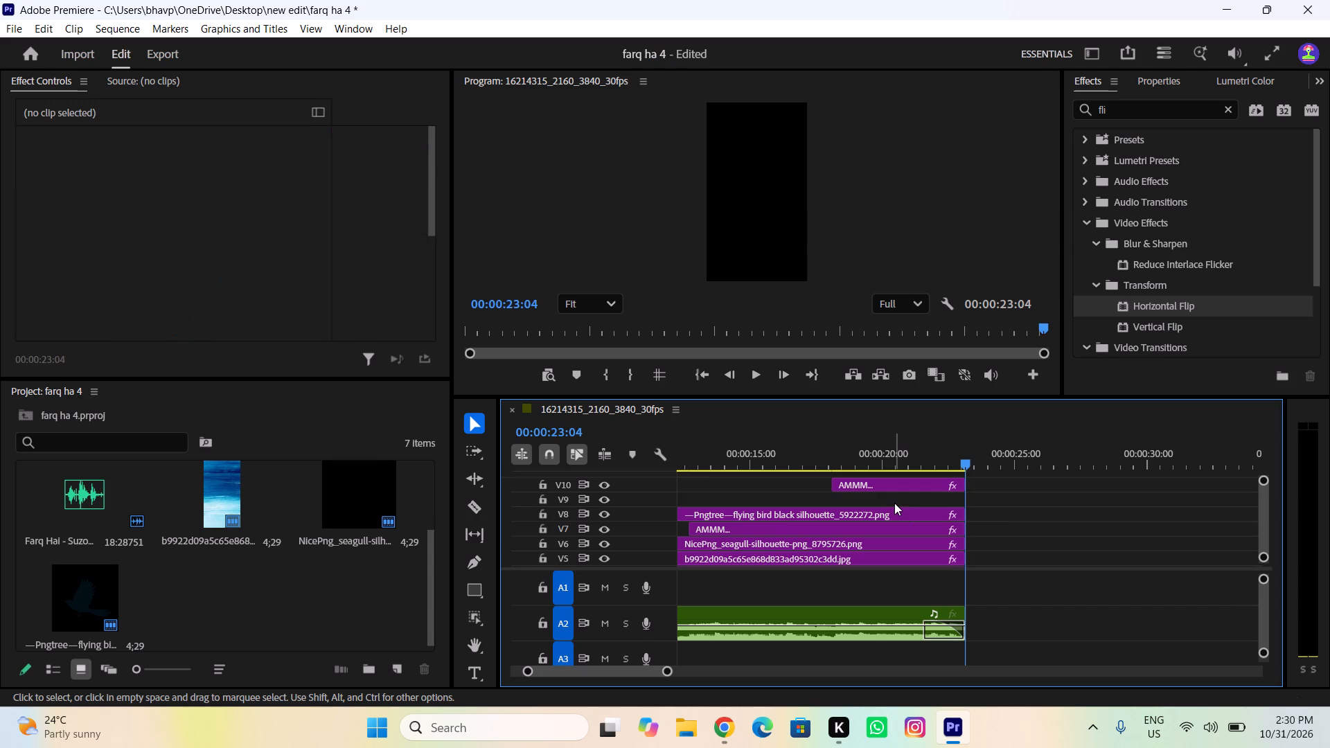
Move the second AMMM... text clip from track V10 down to the emptied track V9, keeping its timing.
click(862, 513)
click(862, 513)
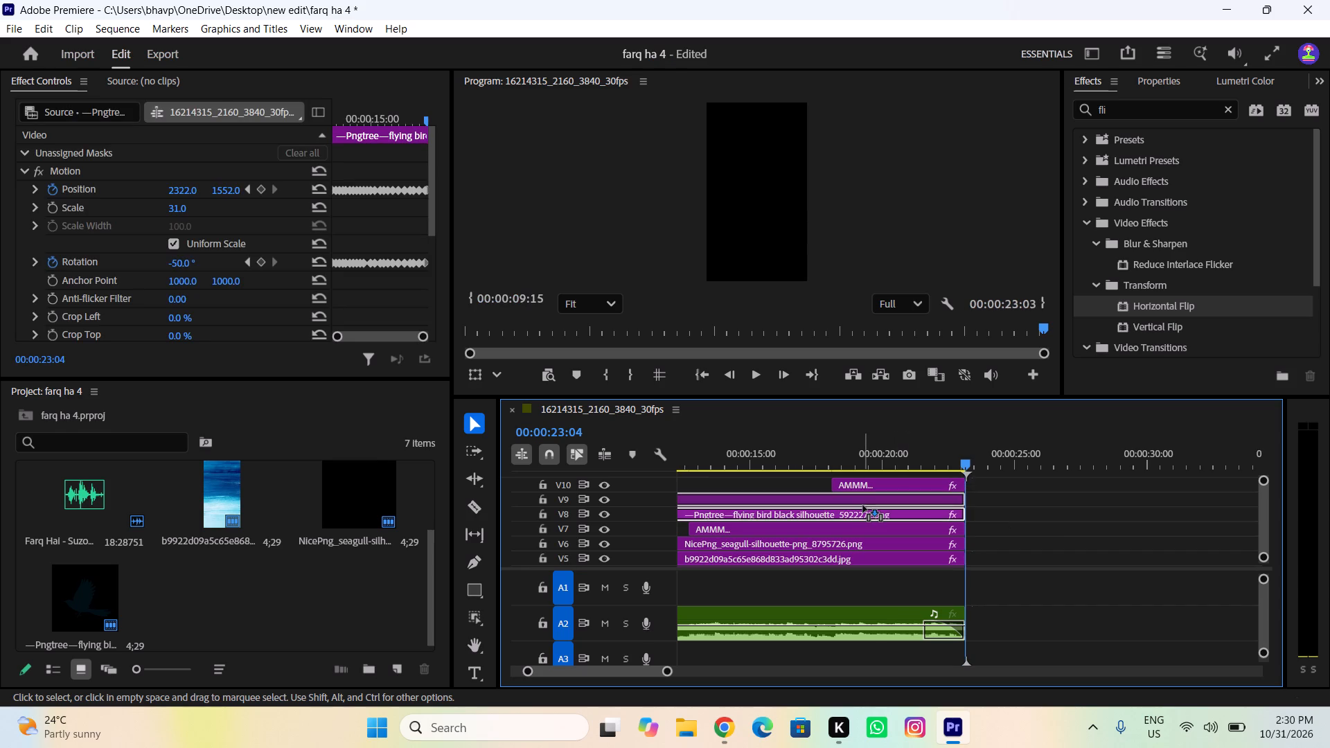
drag(876, 489, 876, 499)
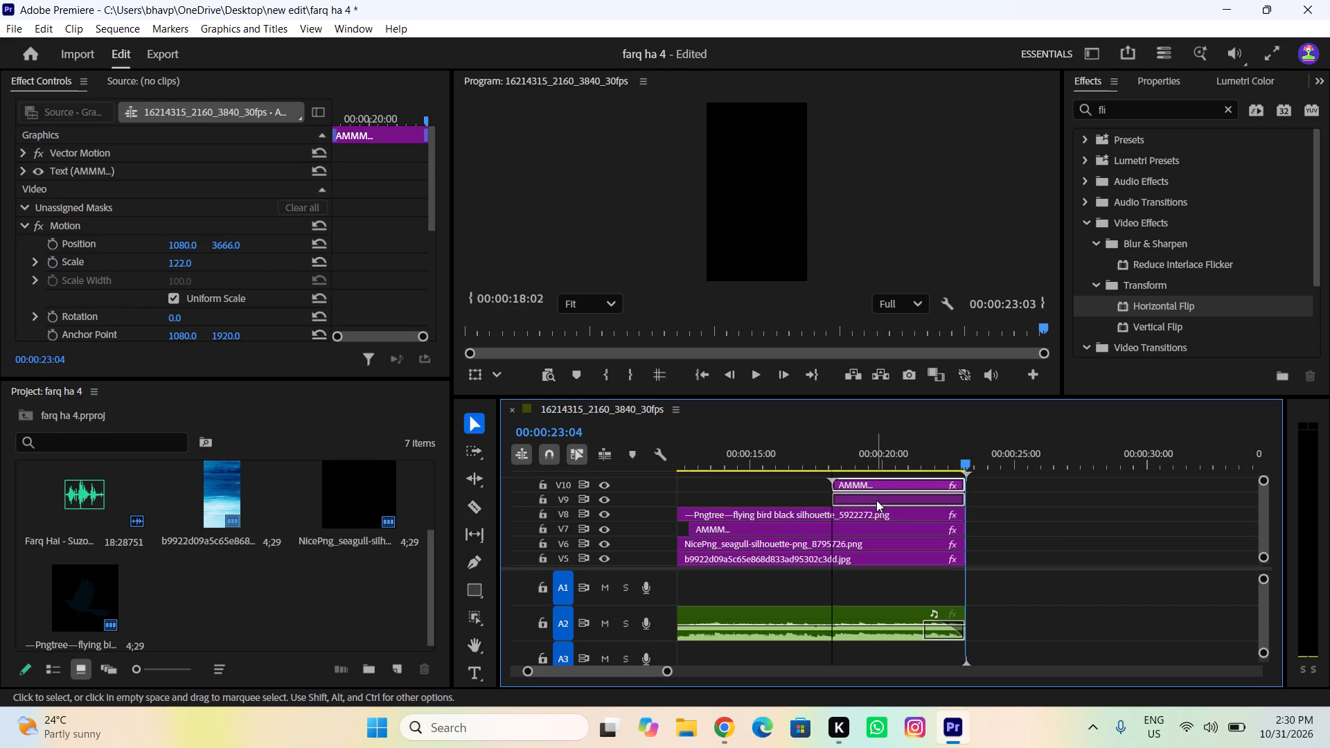
Delete all Position and Rotation keyframes of the flying bird clip on V8 and turn off animation for both properties.
click(823, 516)
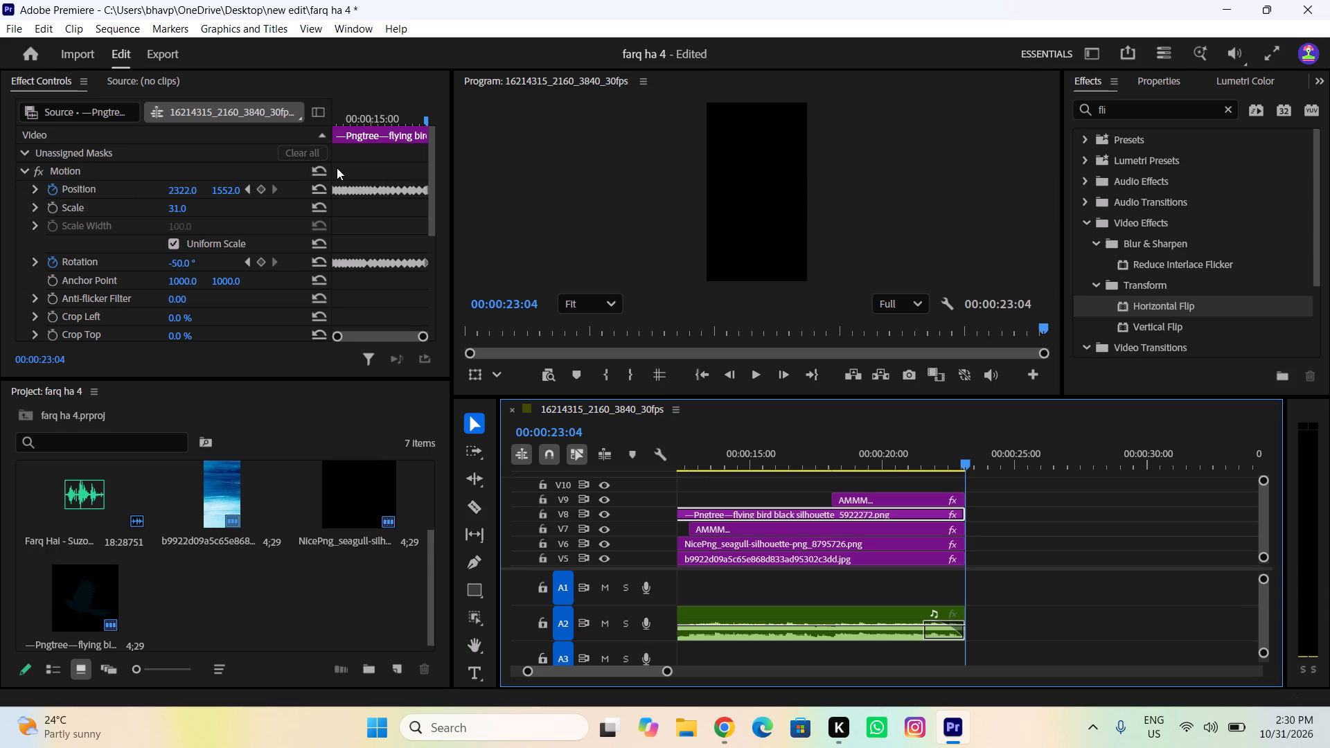
drag(331, 172, 346, 185)
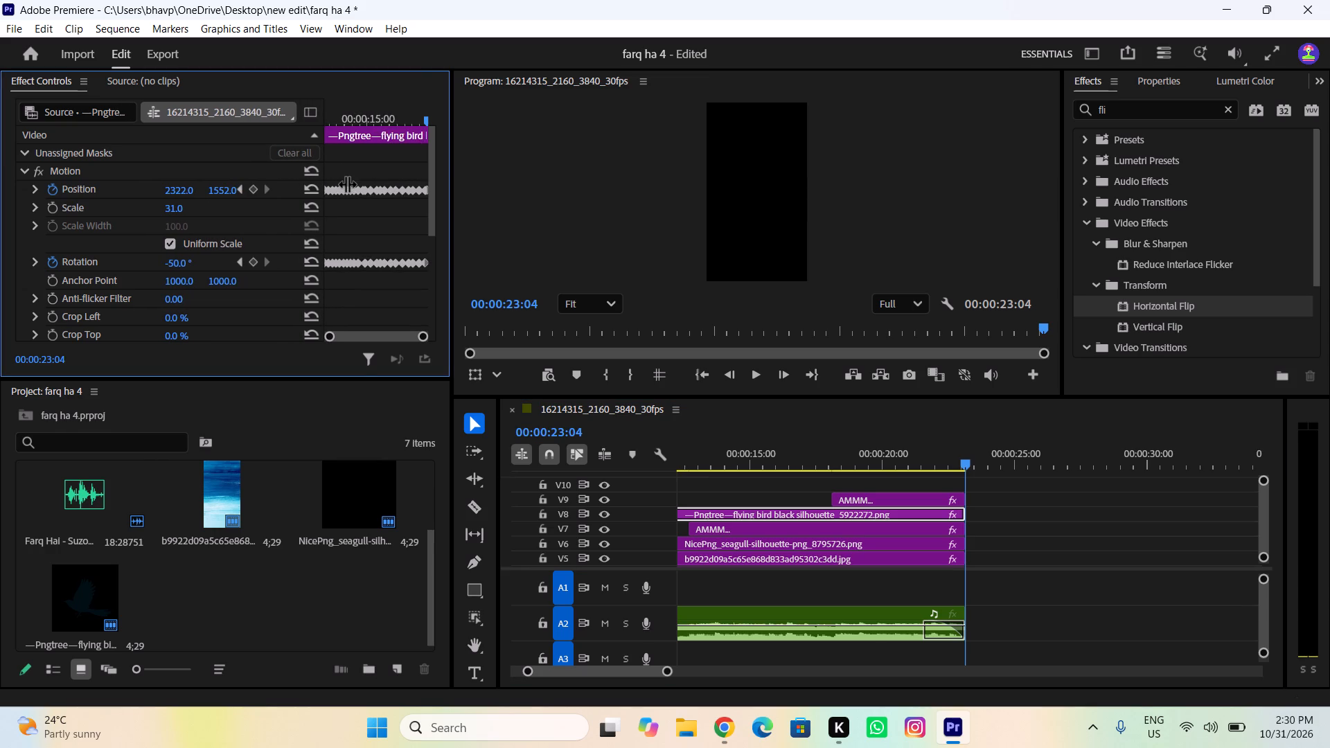
drag(346, 185, 326, 185)
click(326, 185)
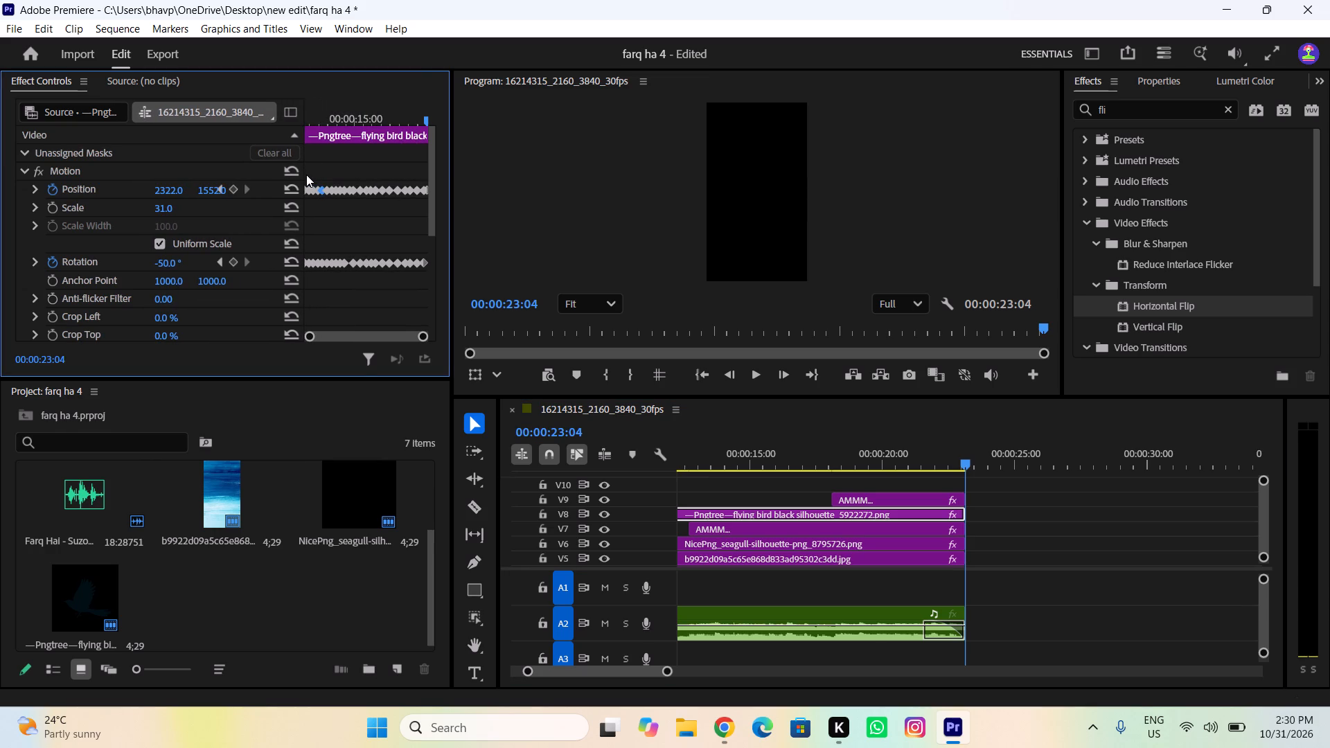
drag(305, 174, 456, 299)
key(Delete)
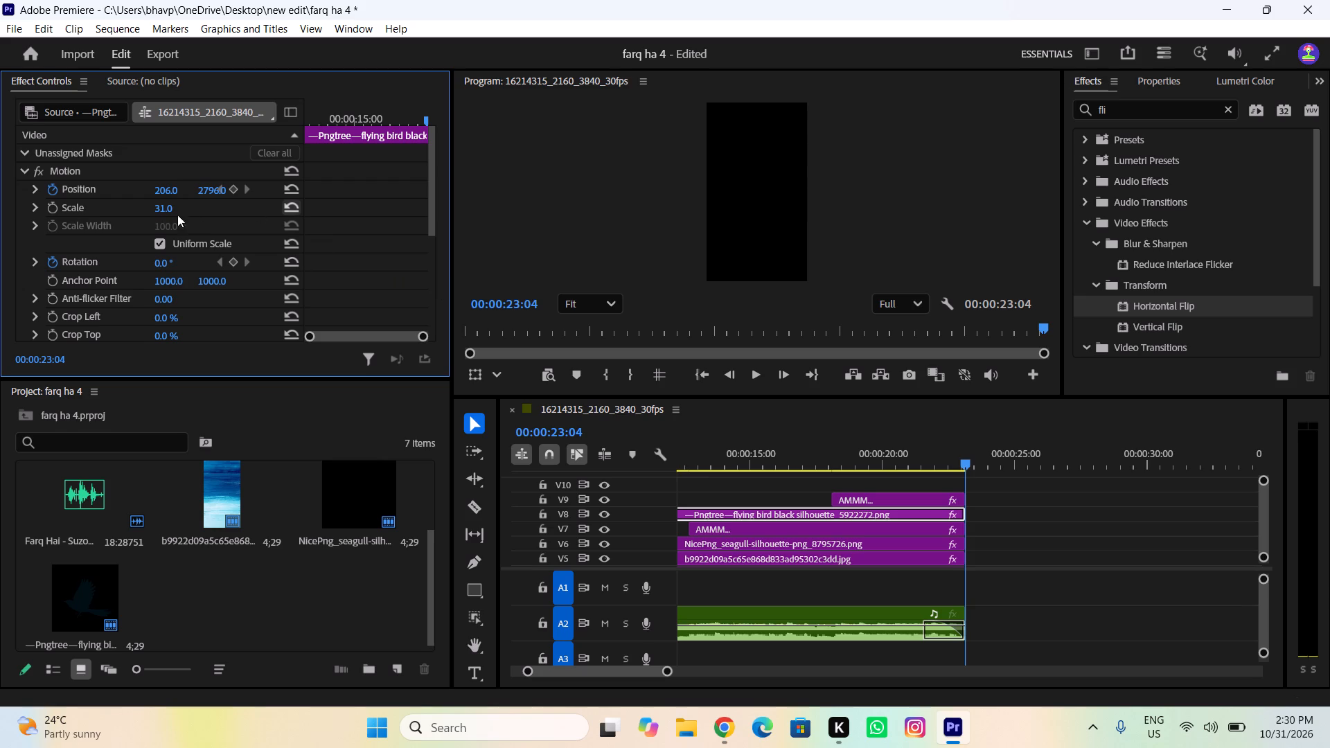
click(49, 188)
scroll(79, 270, down, 1)
click(52, 244)
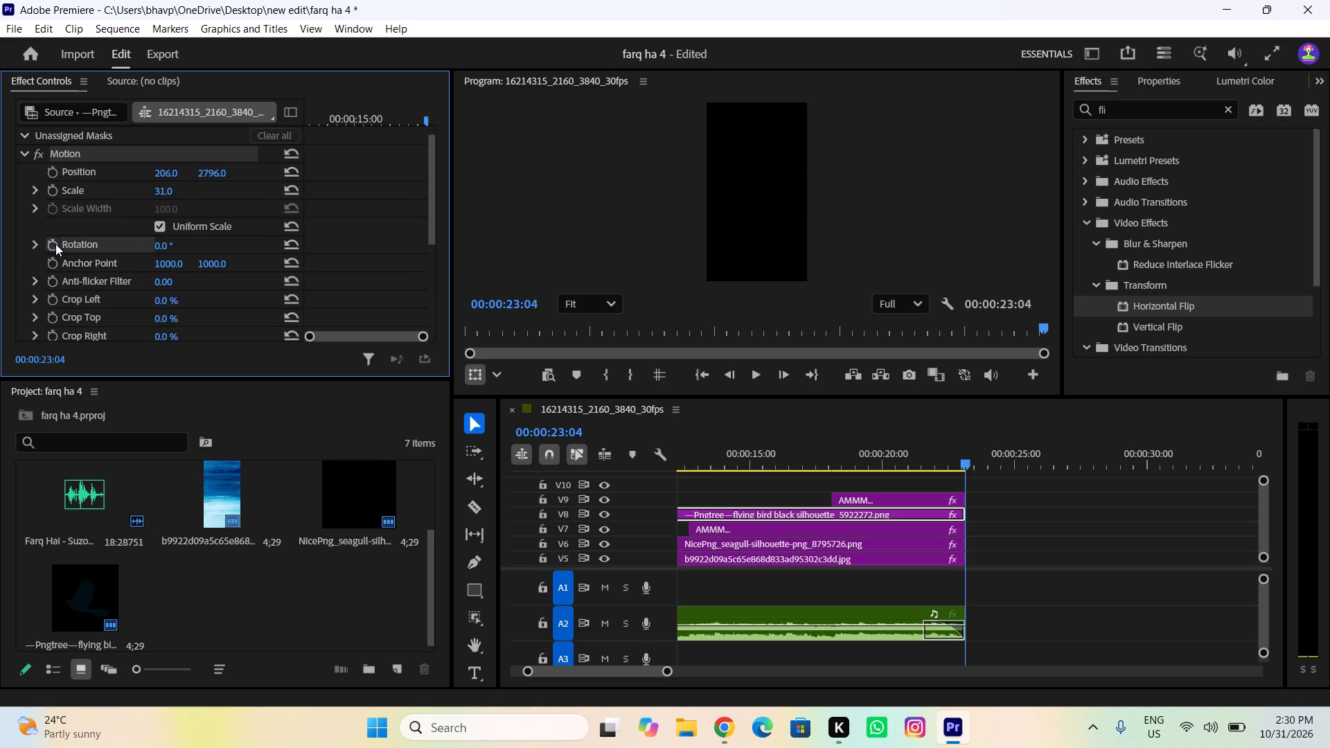
Scrub and play the blue bird scene from around its start to check the small bird without its animation.
drag(425, 116, 592, 178)
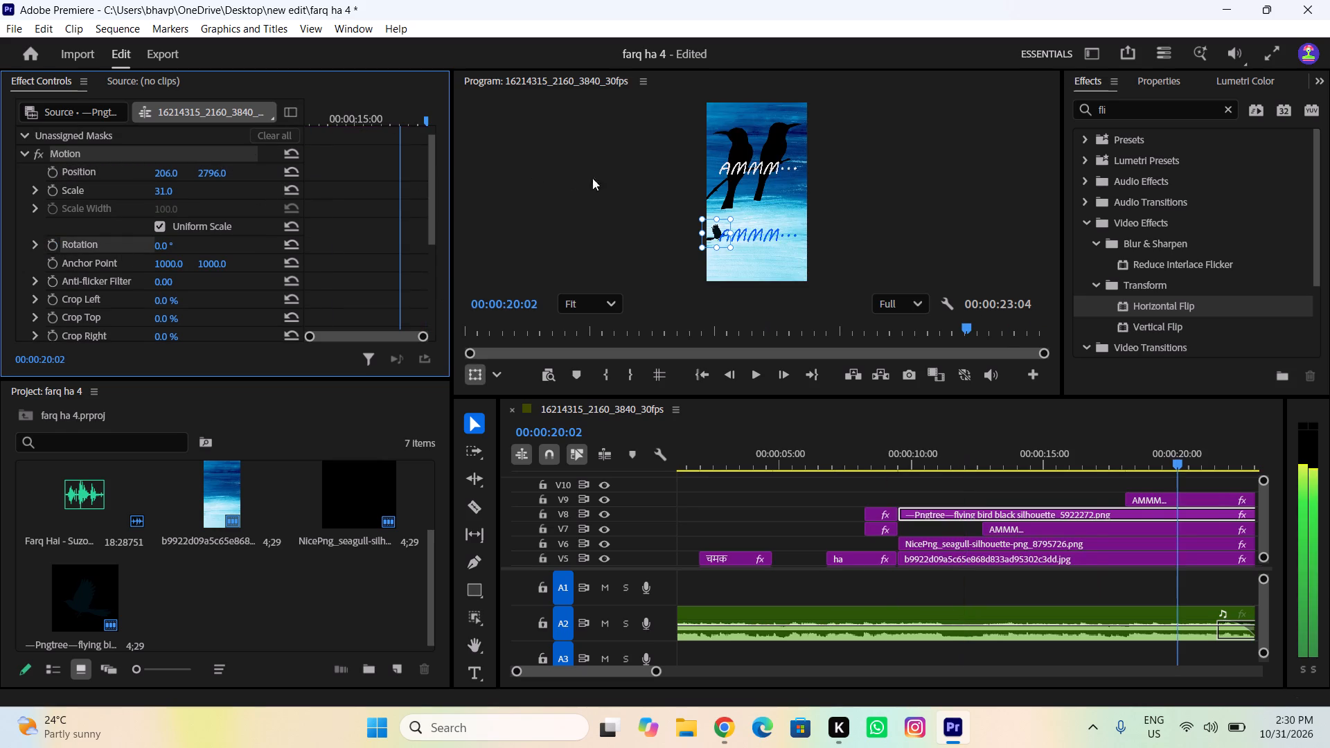
drag(592, 178, 604, 179)
key(space)
drag(935, 461, 779, 477)
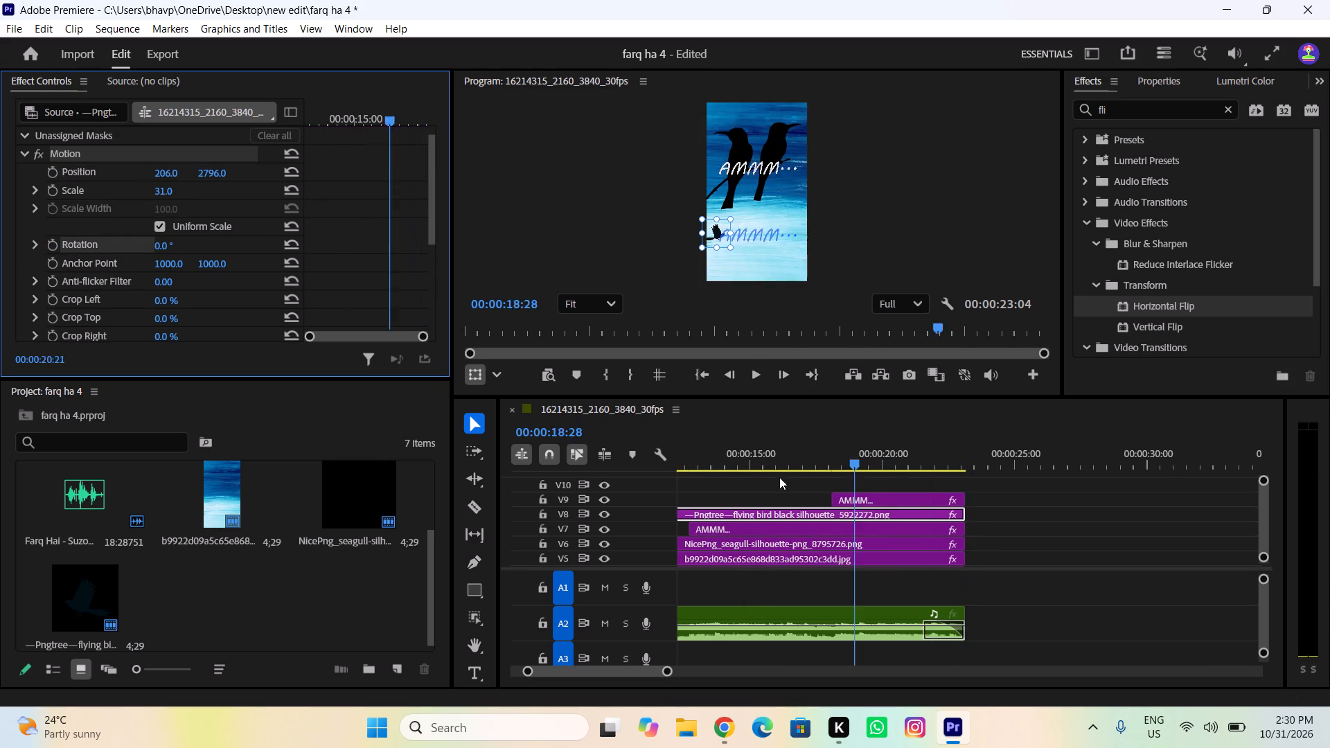
drag(779, 477, 815, 502)
key(space)
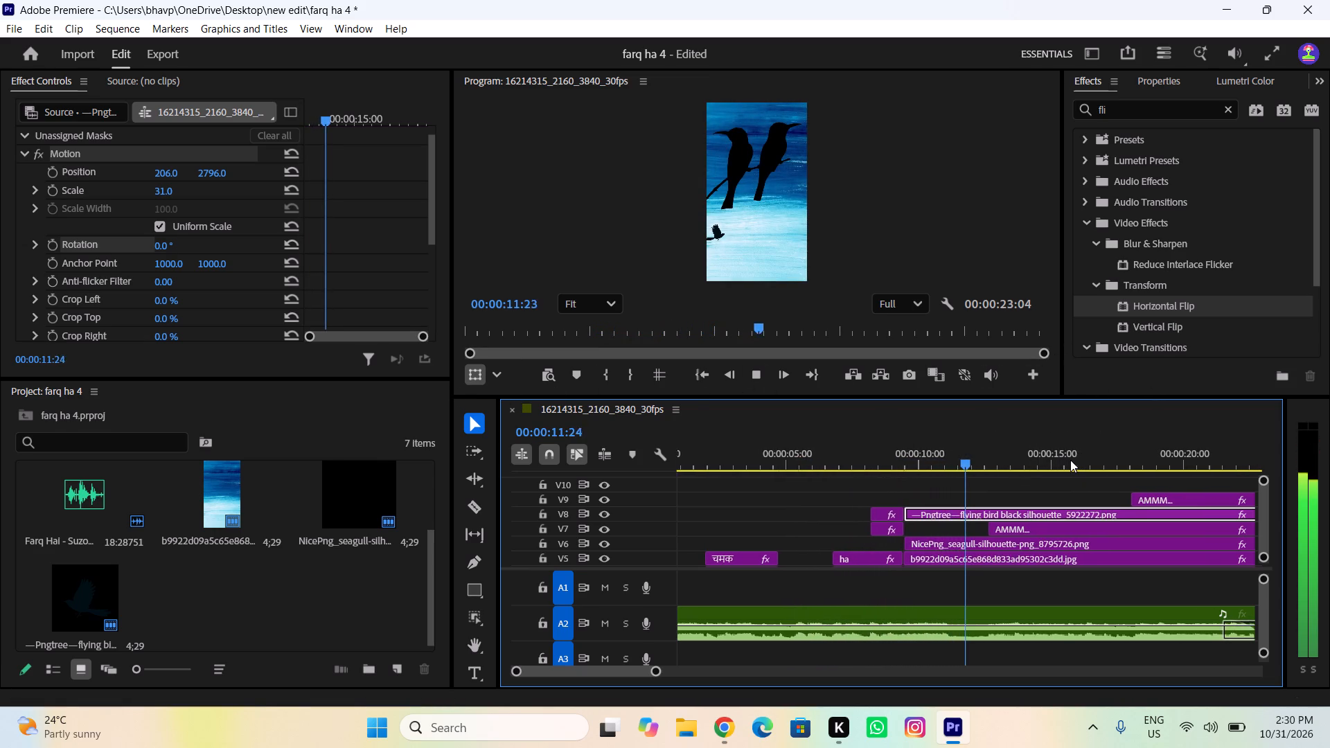
drag(393, 341, 332, 339)
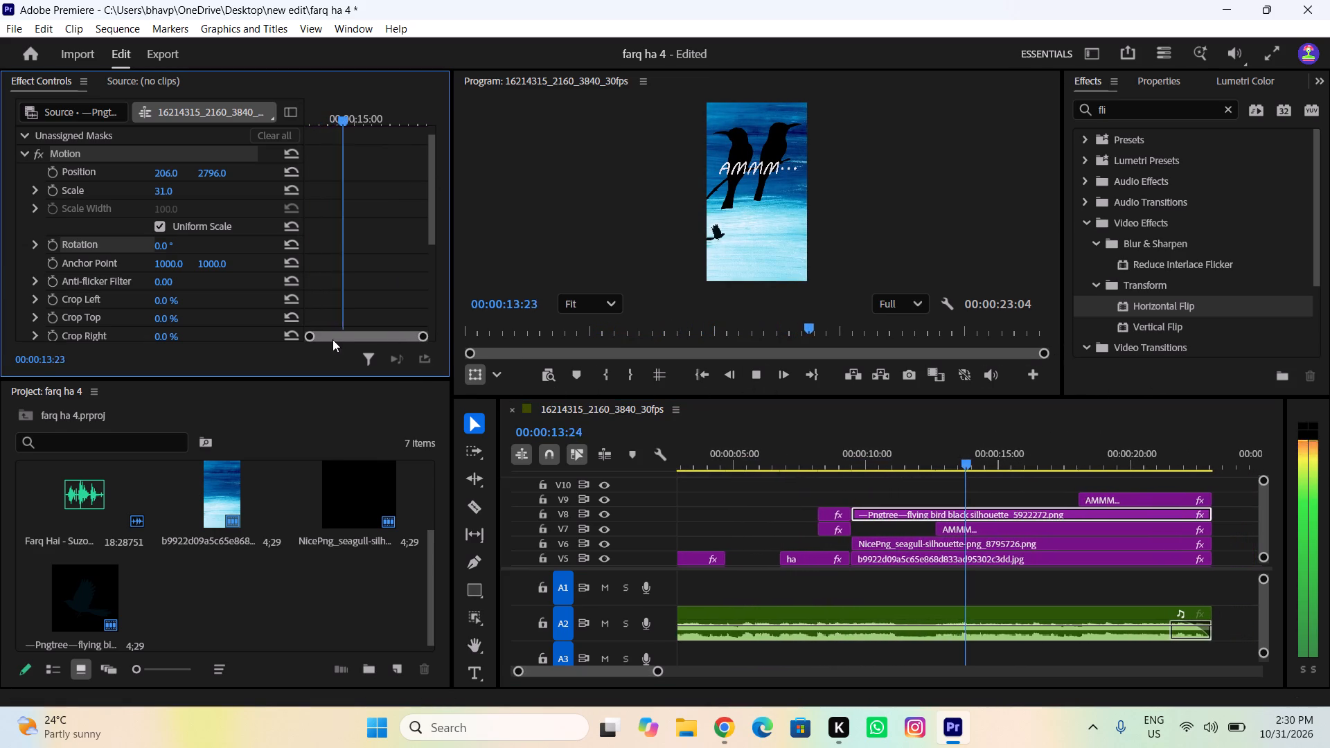
drag(332, 339, 420, 346)
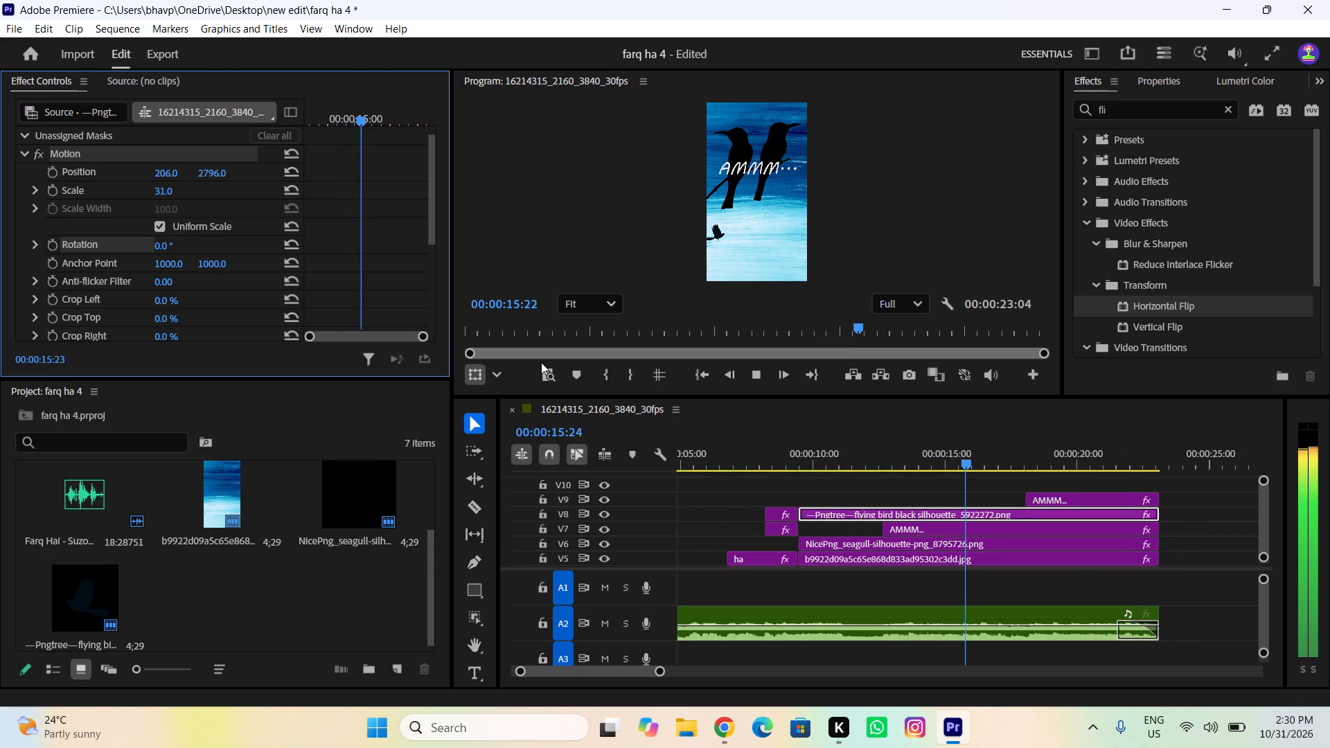
drag(872, 436, 818, 452)
drag(897, 461, 880, 467)
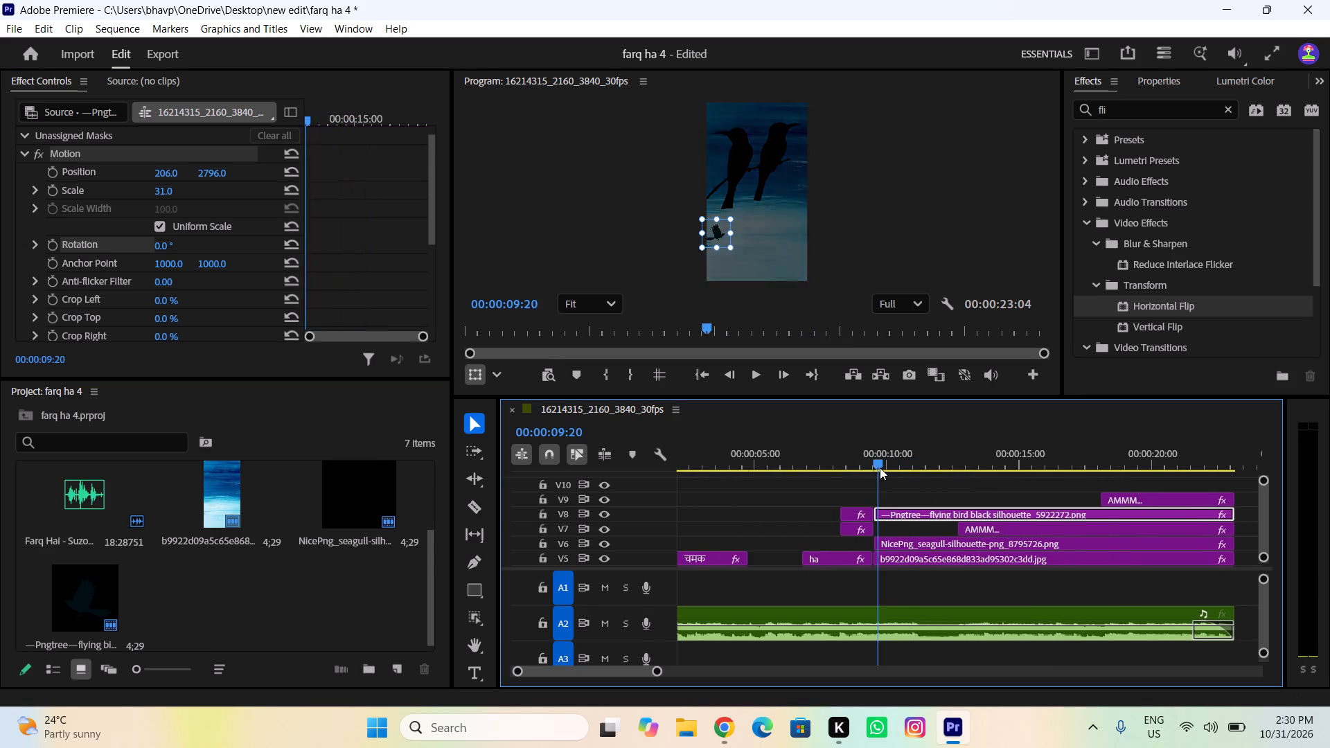
drag(880, 467, 869, 472)
key(space)
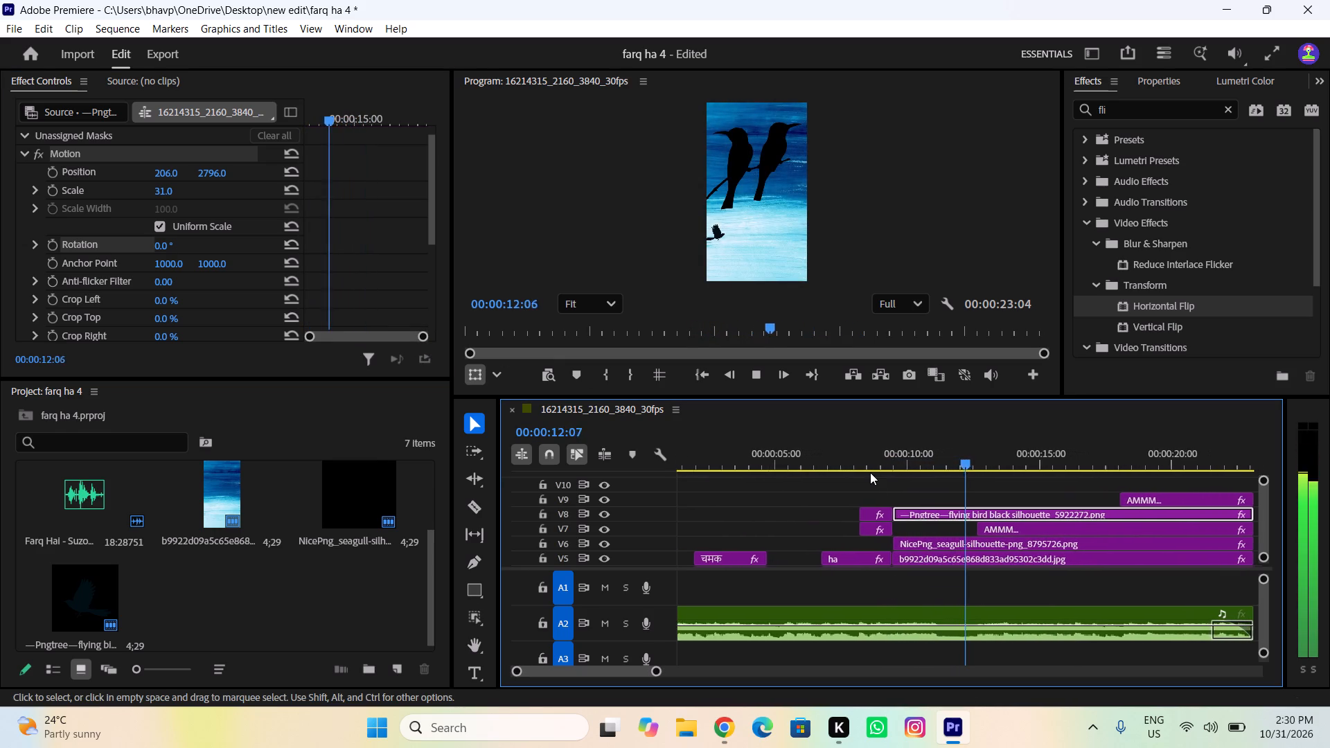
key(space)
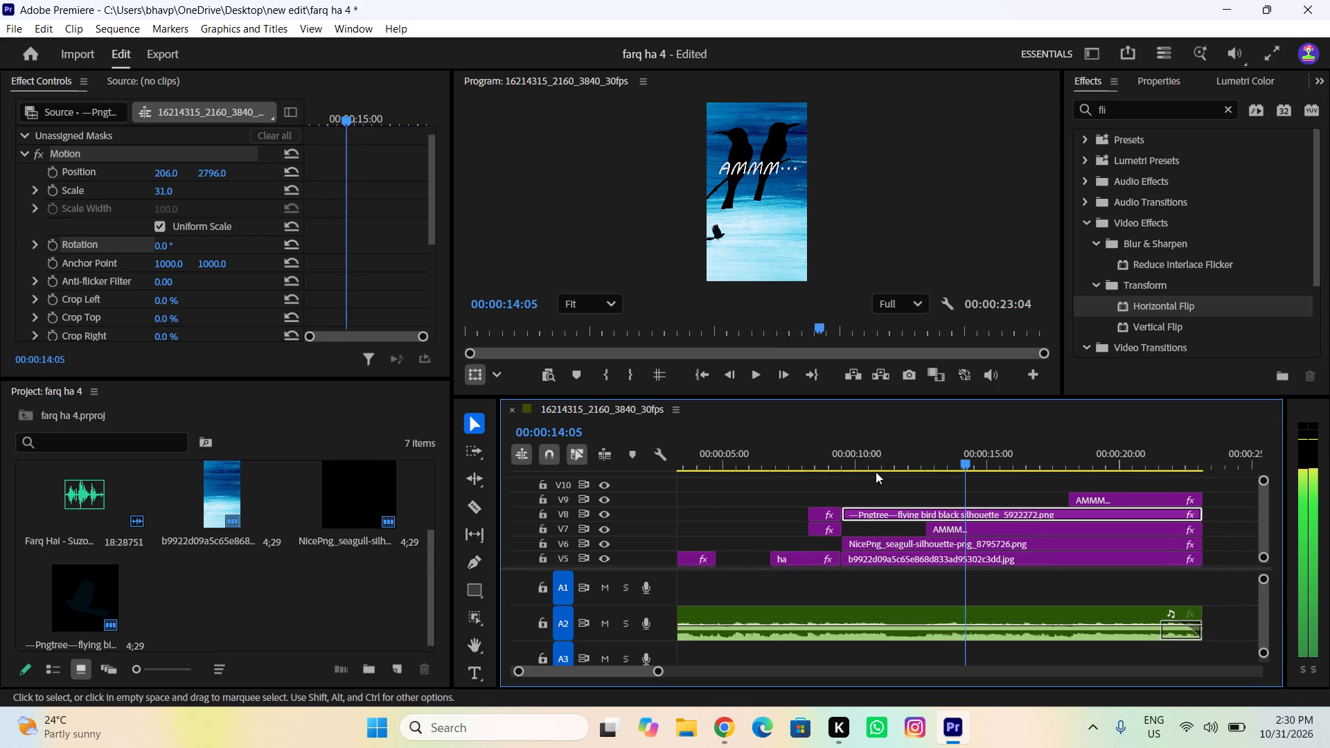
Set the V8 bird's vertical position to 2589 and place a Position keyframe of 206, 2589 at the clip start, 00:00:09:15.
drag(209, 175, 30, 205)
click(217, 170)
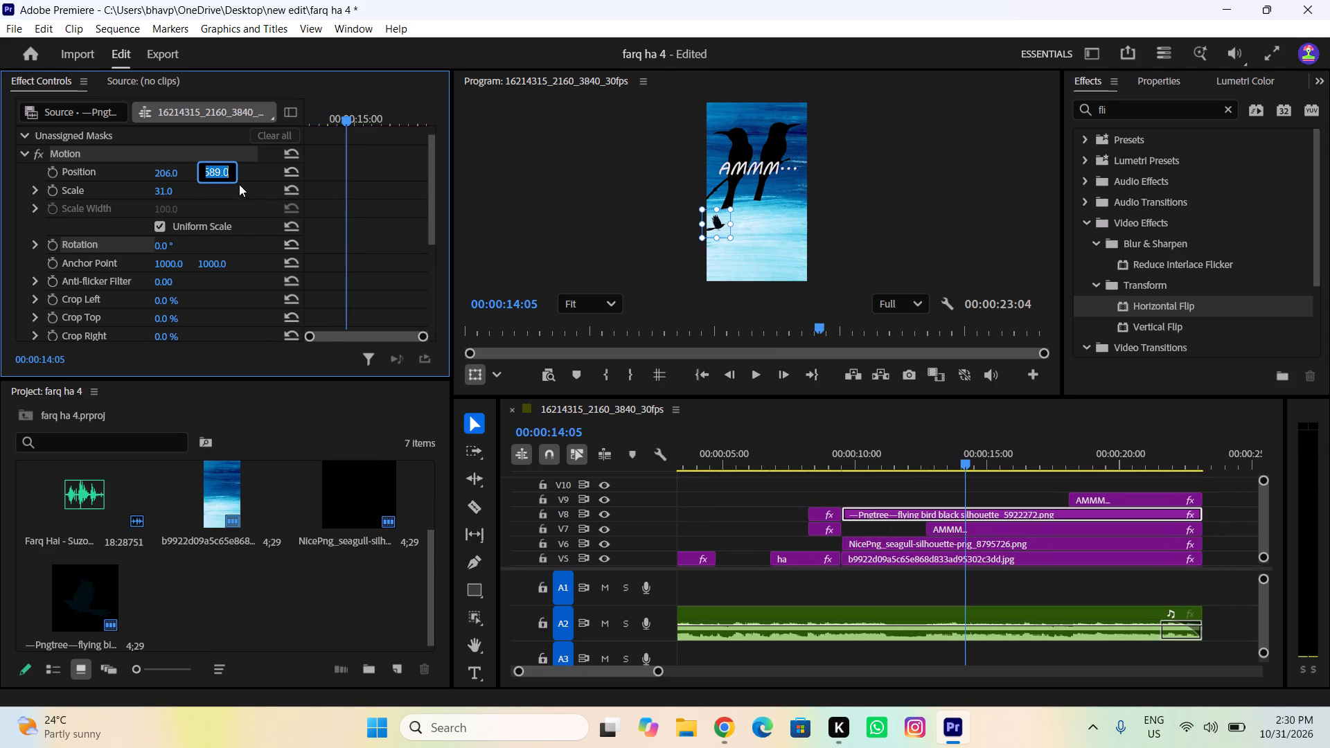
click(245, 206)
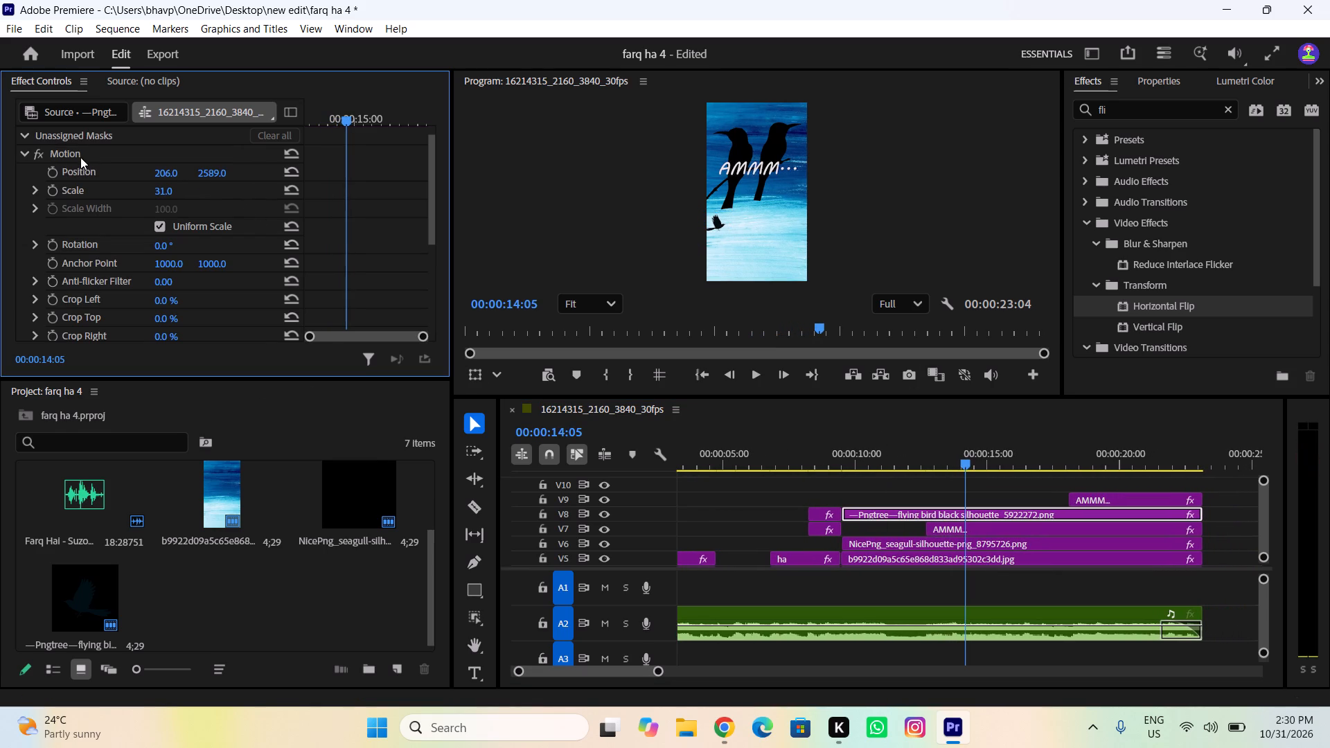
click(53, 174)
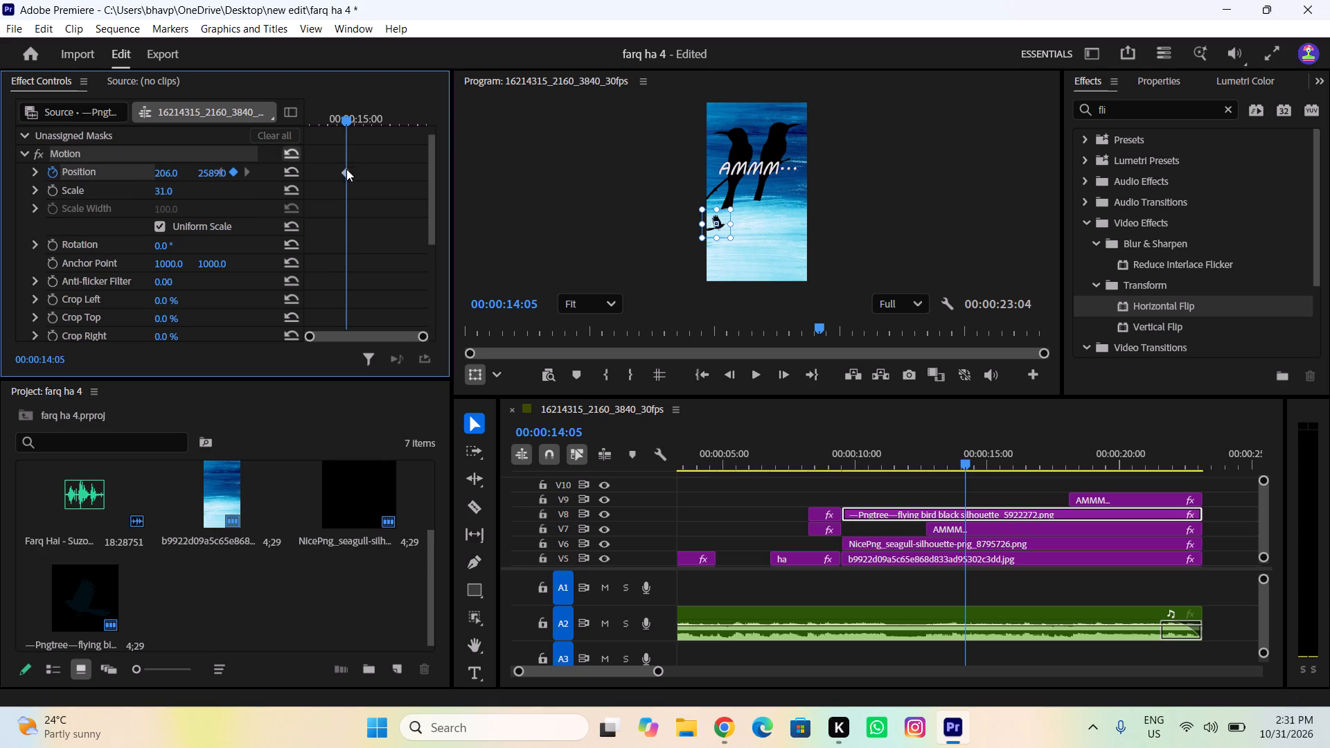
drag(346, 170, 294, 186)
drag(333, 118, 314, 125)
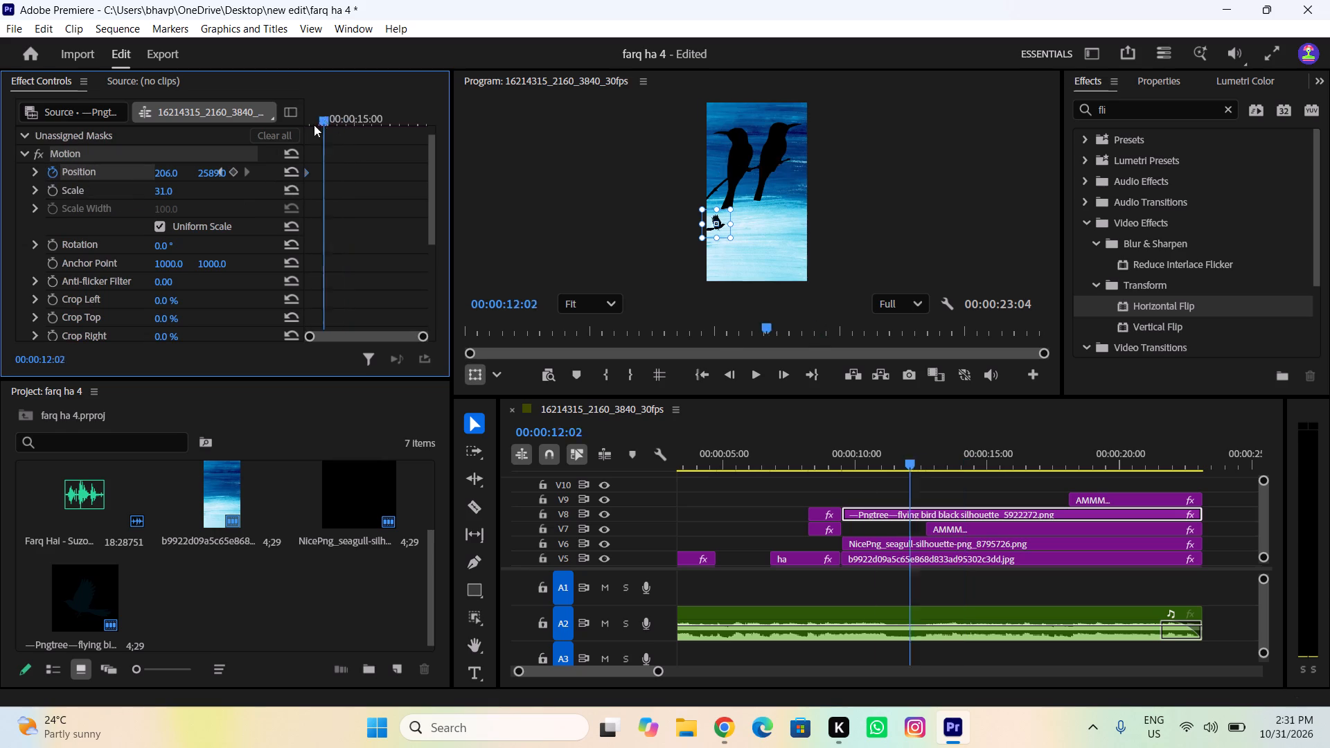
drag(314, 125, 305, 129)
click(305, 129)
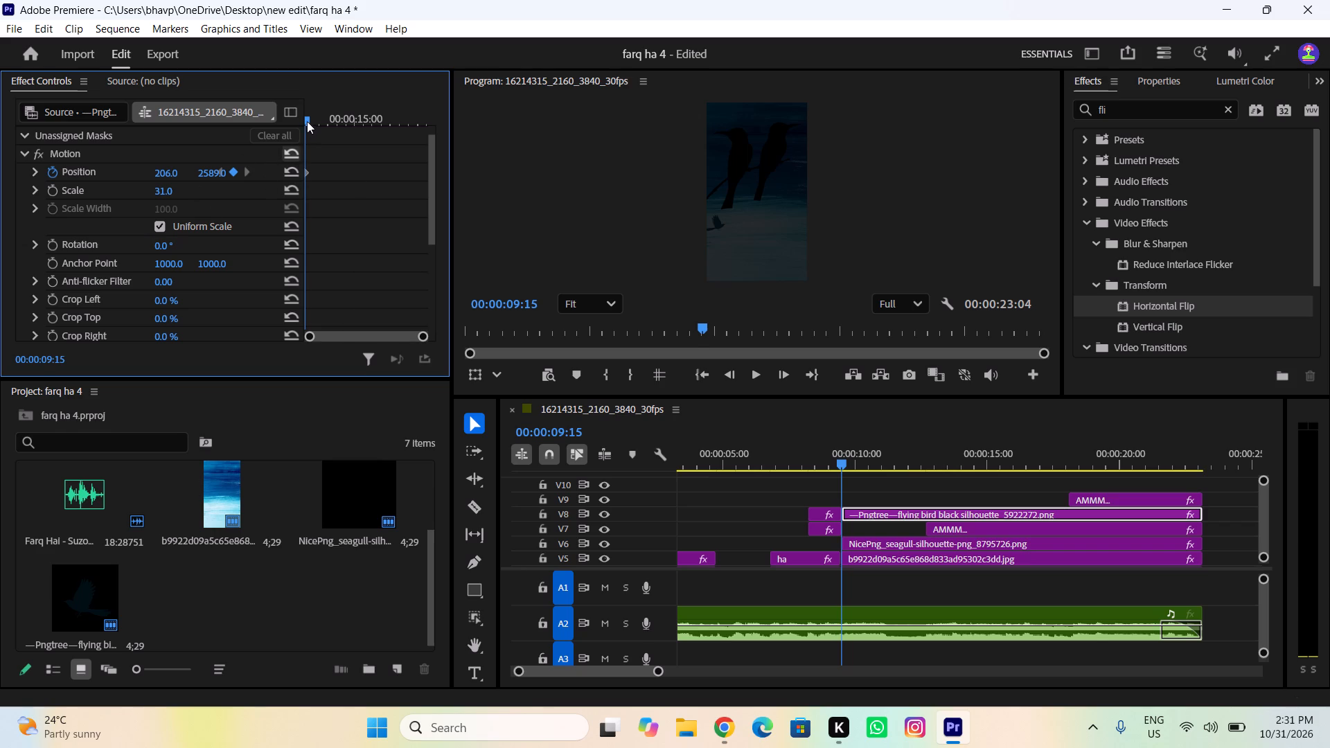
At the last frame, 00:00:23:03, keyframe the bird's horizontal position at 2362 so it flies out of the frame.
drag(307, 121, 447, 131)
key(Right)
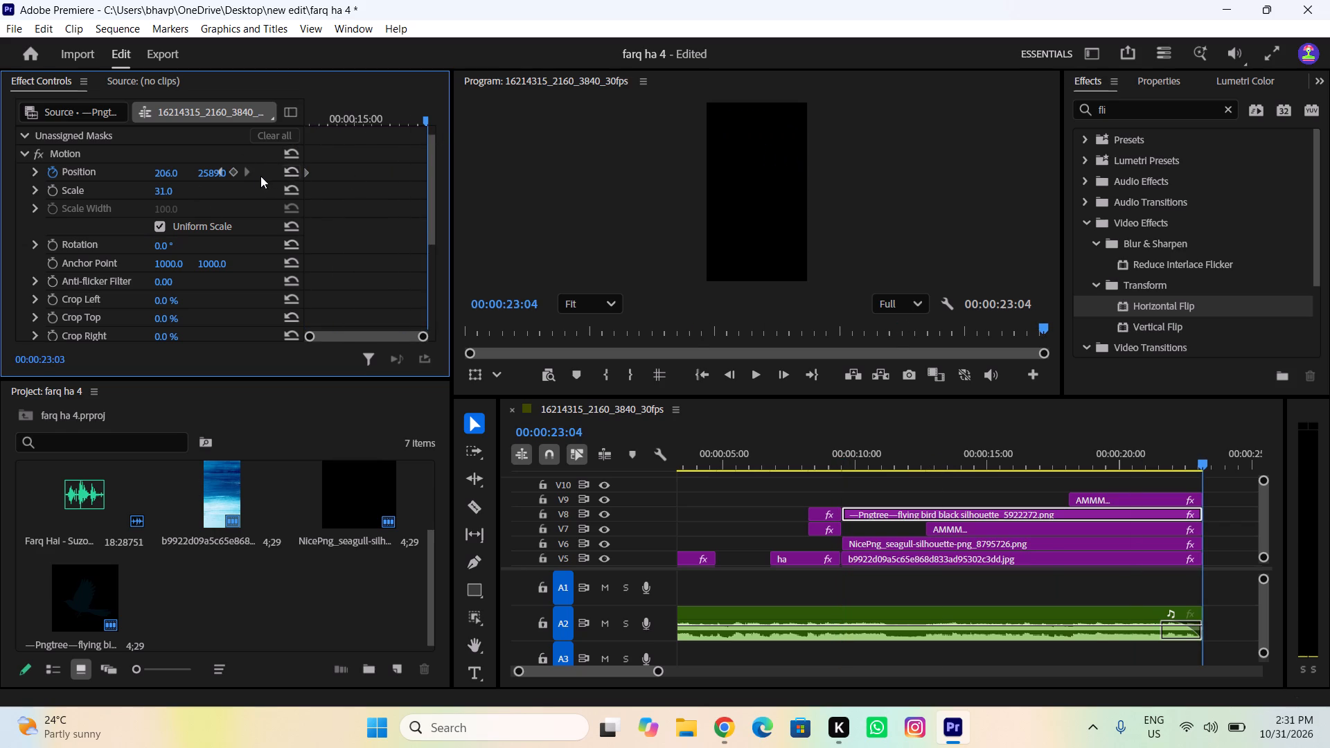
key(Left)
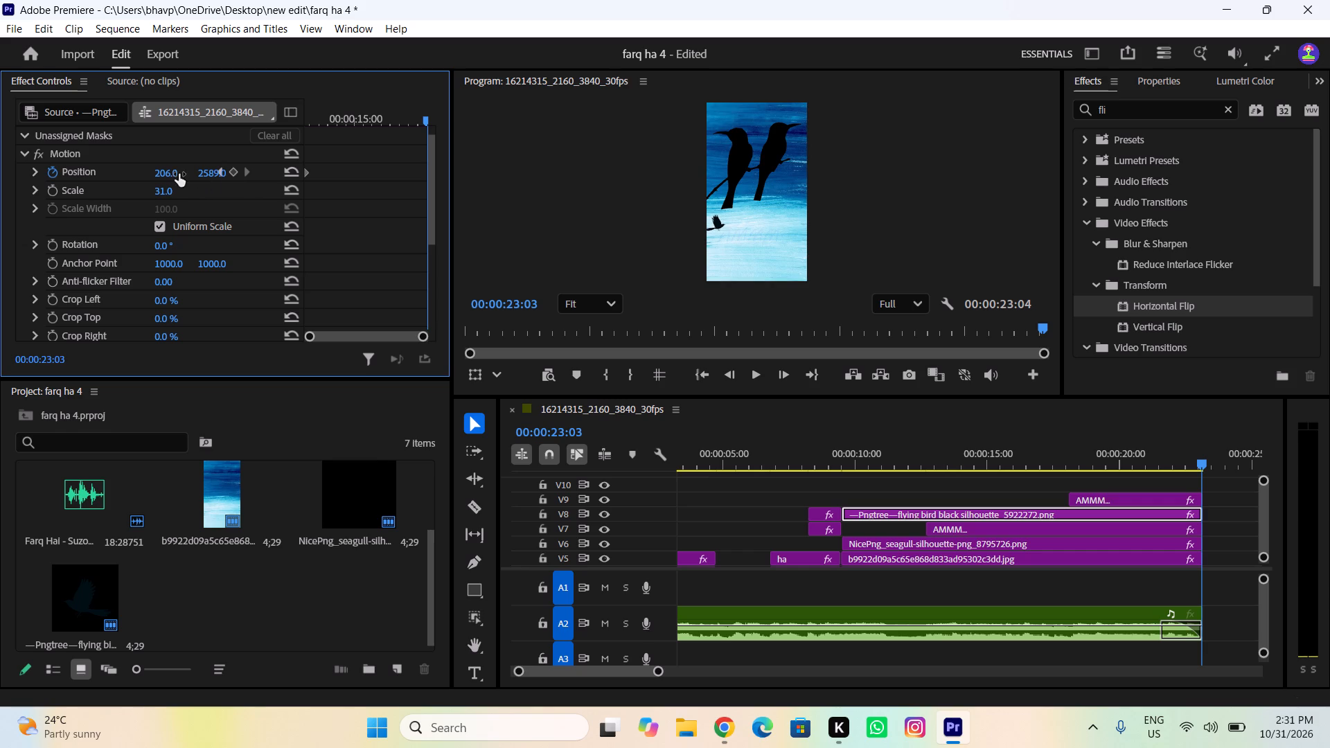
drag(170, 173, 570, 166)
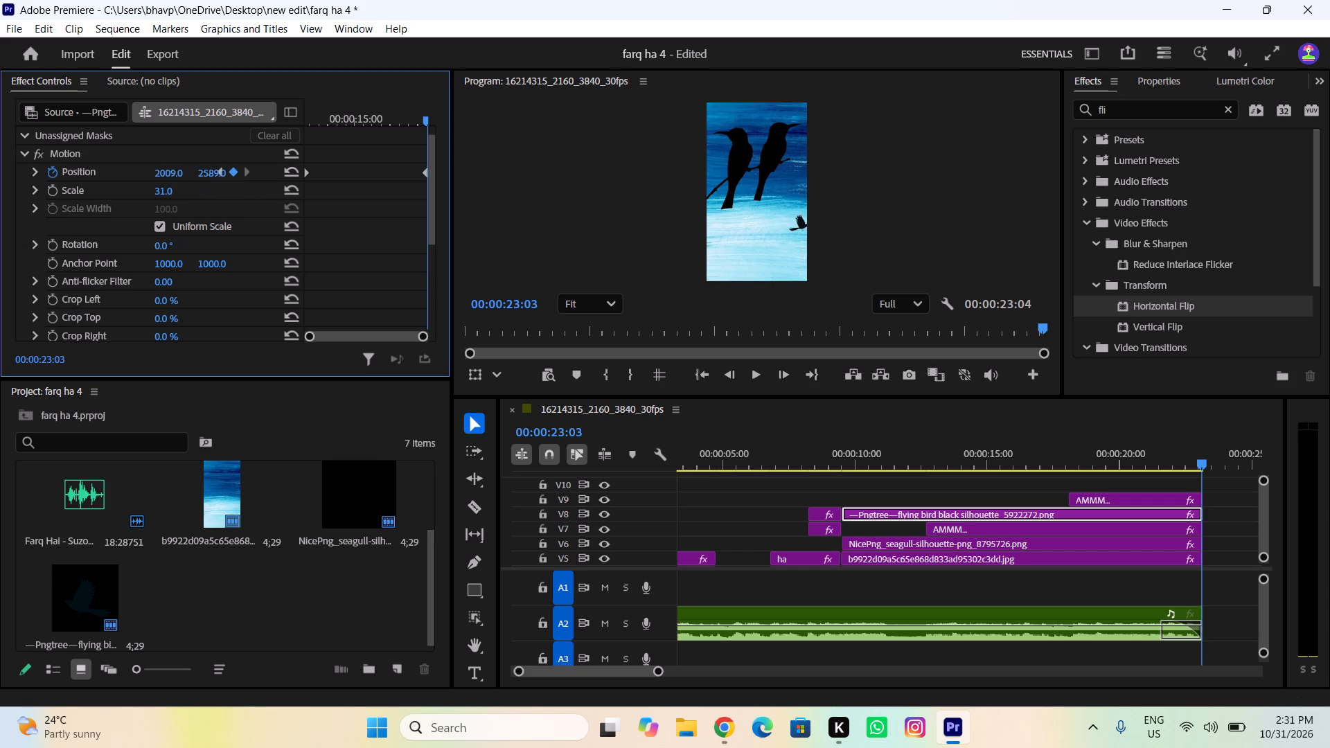
drag(570, 166, 878, 156)
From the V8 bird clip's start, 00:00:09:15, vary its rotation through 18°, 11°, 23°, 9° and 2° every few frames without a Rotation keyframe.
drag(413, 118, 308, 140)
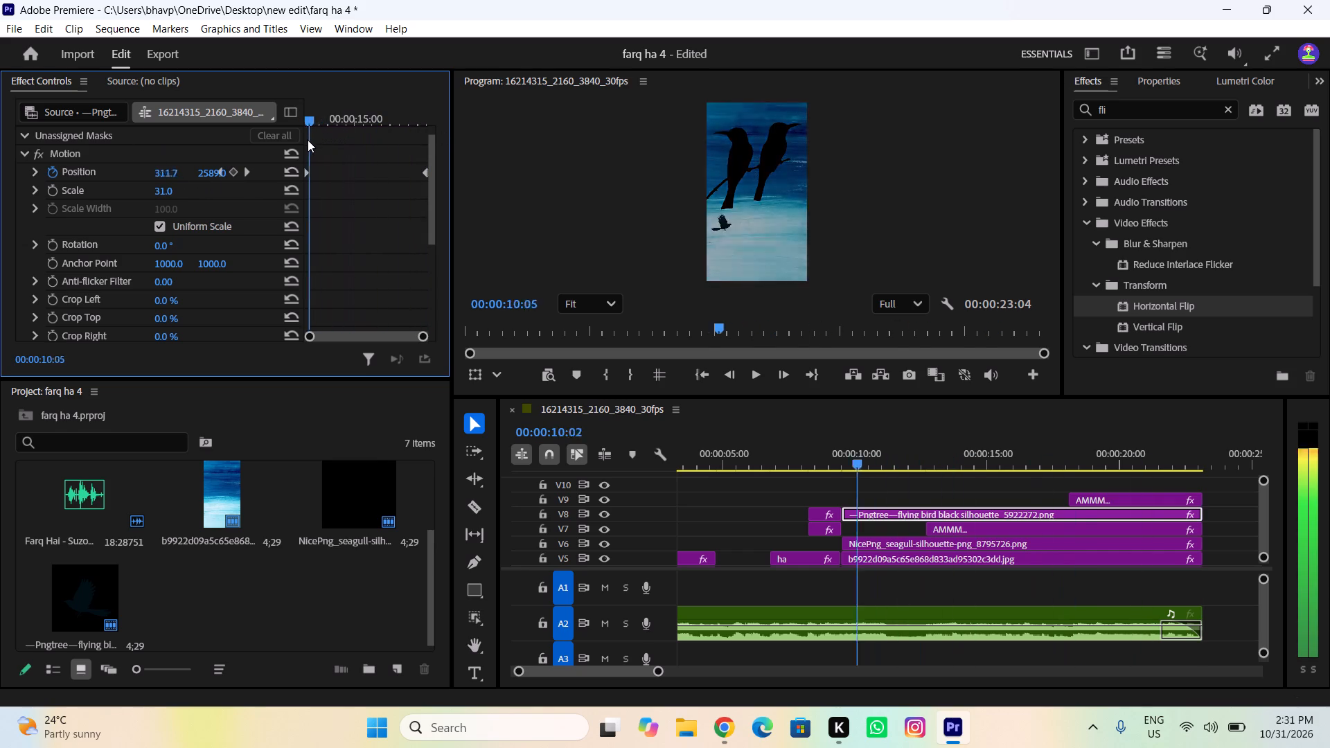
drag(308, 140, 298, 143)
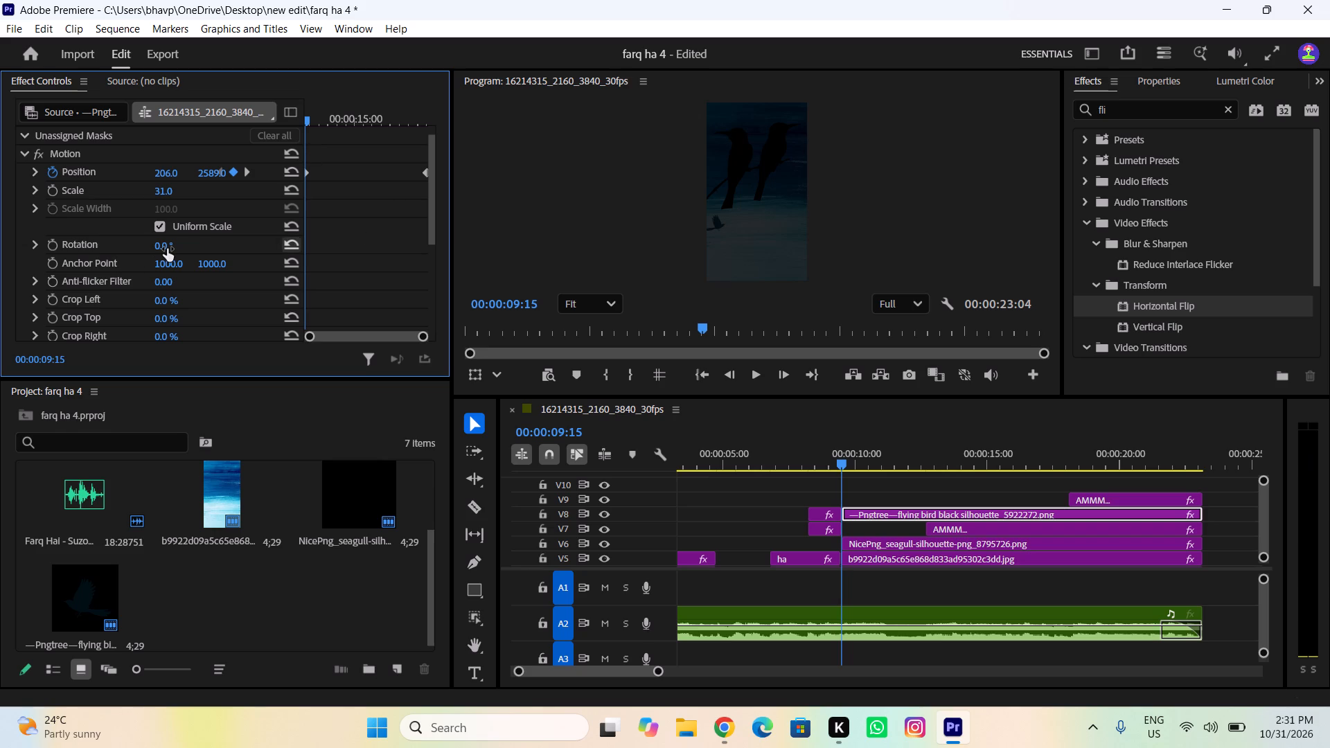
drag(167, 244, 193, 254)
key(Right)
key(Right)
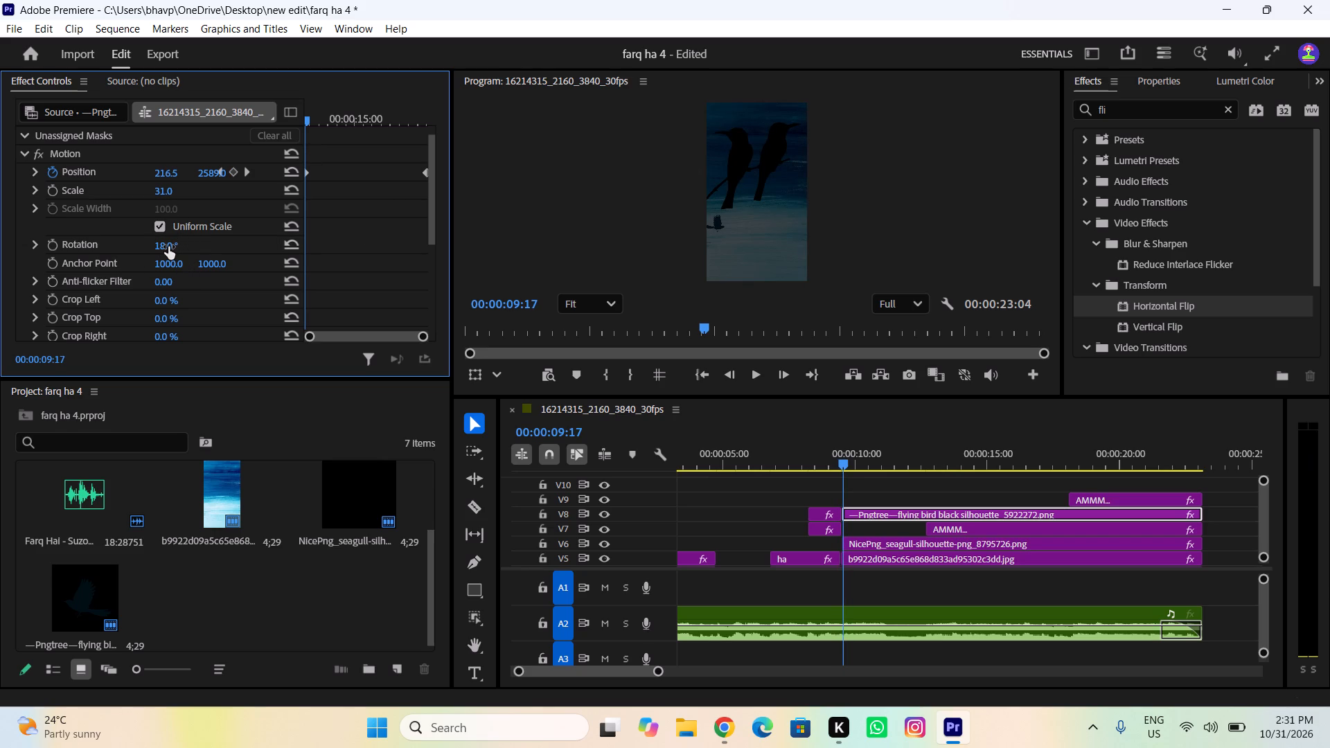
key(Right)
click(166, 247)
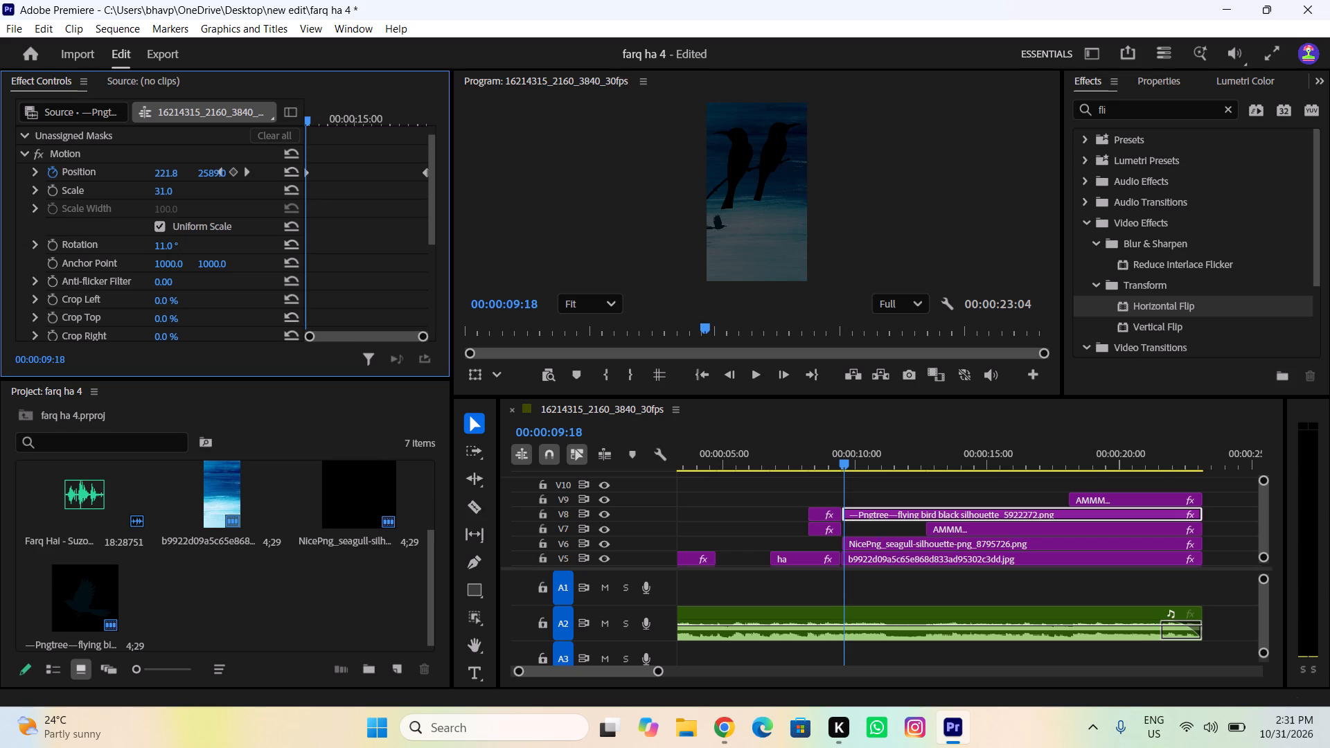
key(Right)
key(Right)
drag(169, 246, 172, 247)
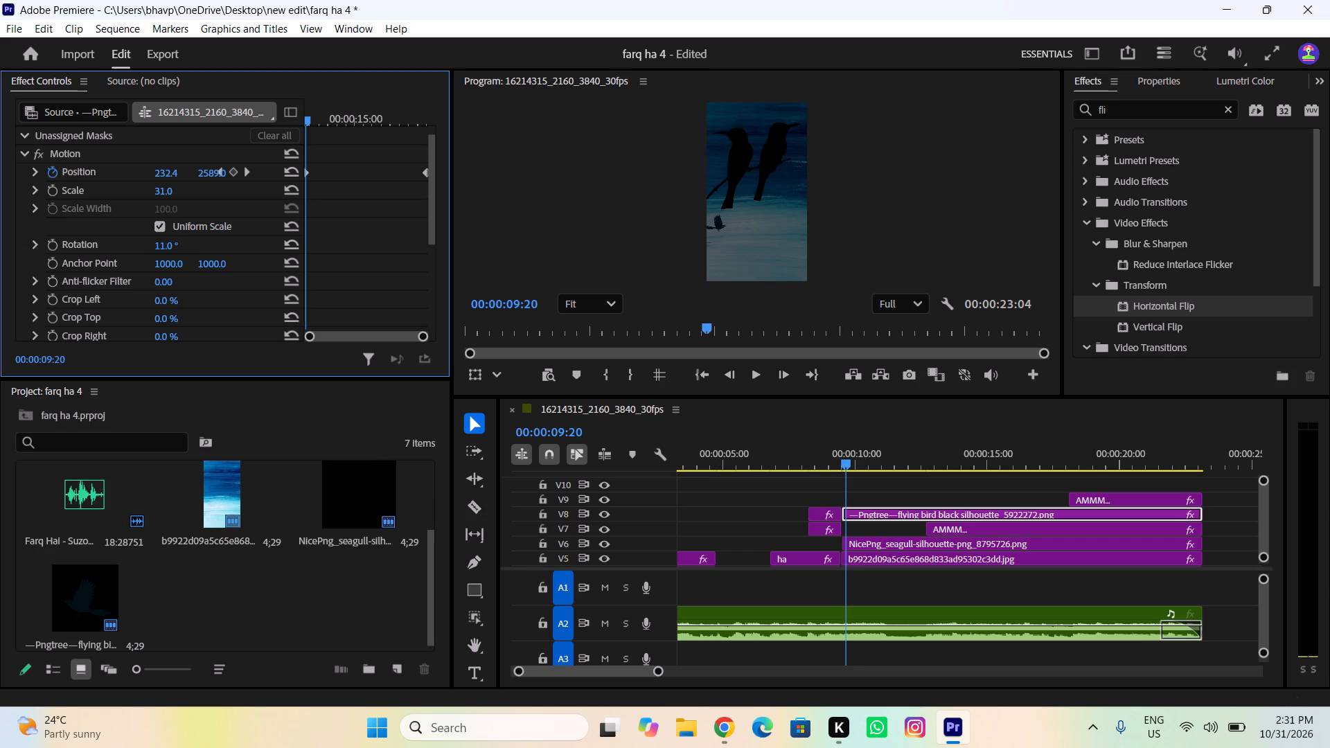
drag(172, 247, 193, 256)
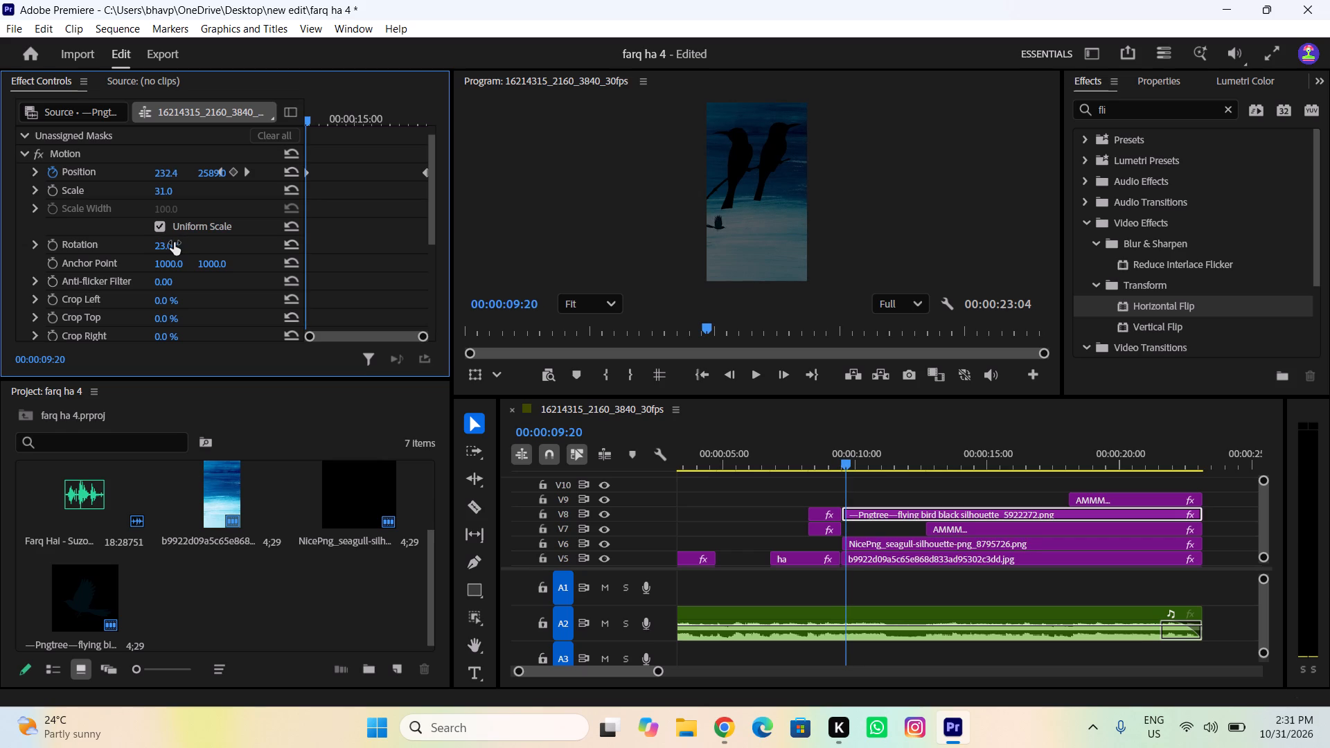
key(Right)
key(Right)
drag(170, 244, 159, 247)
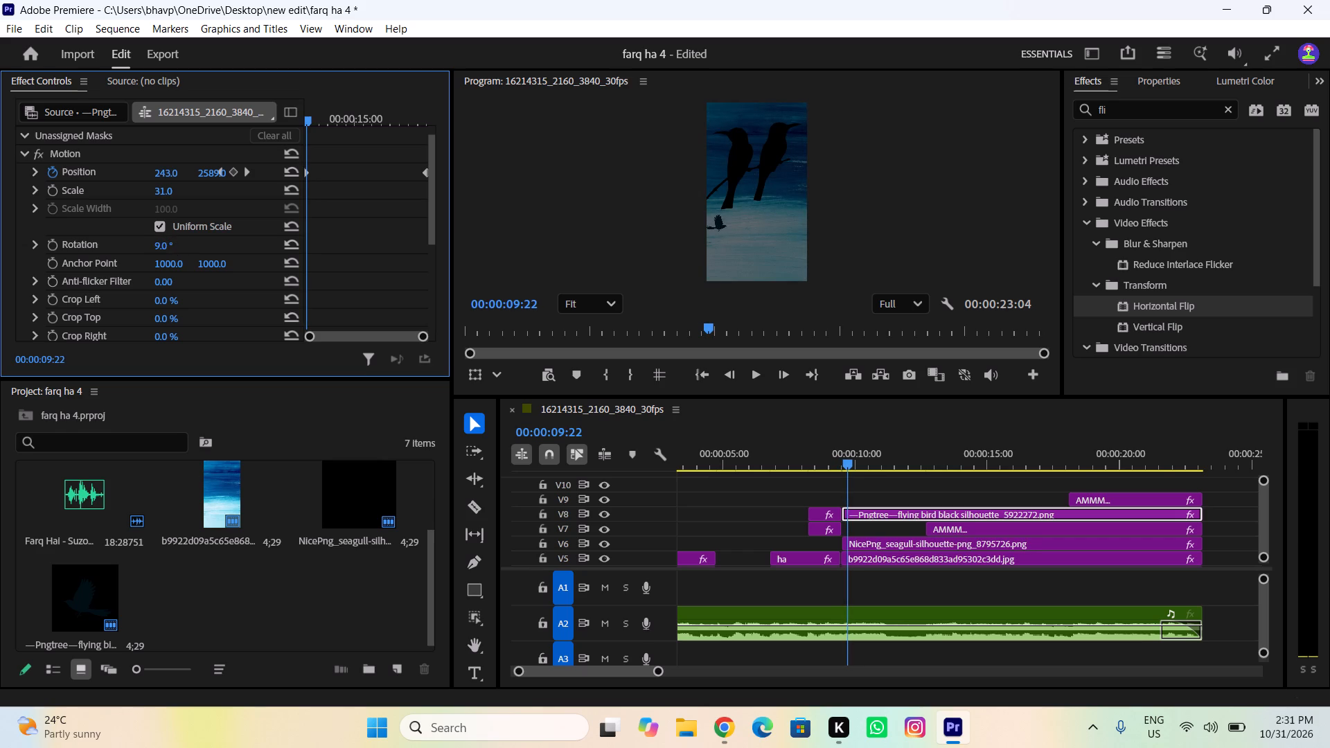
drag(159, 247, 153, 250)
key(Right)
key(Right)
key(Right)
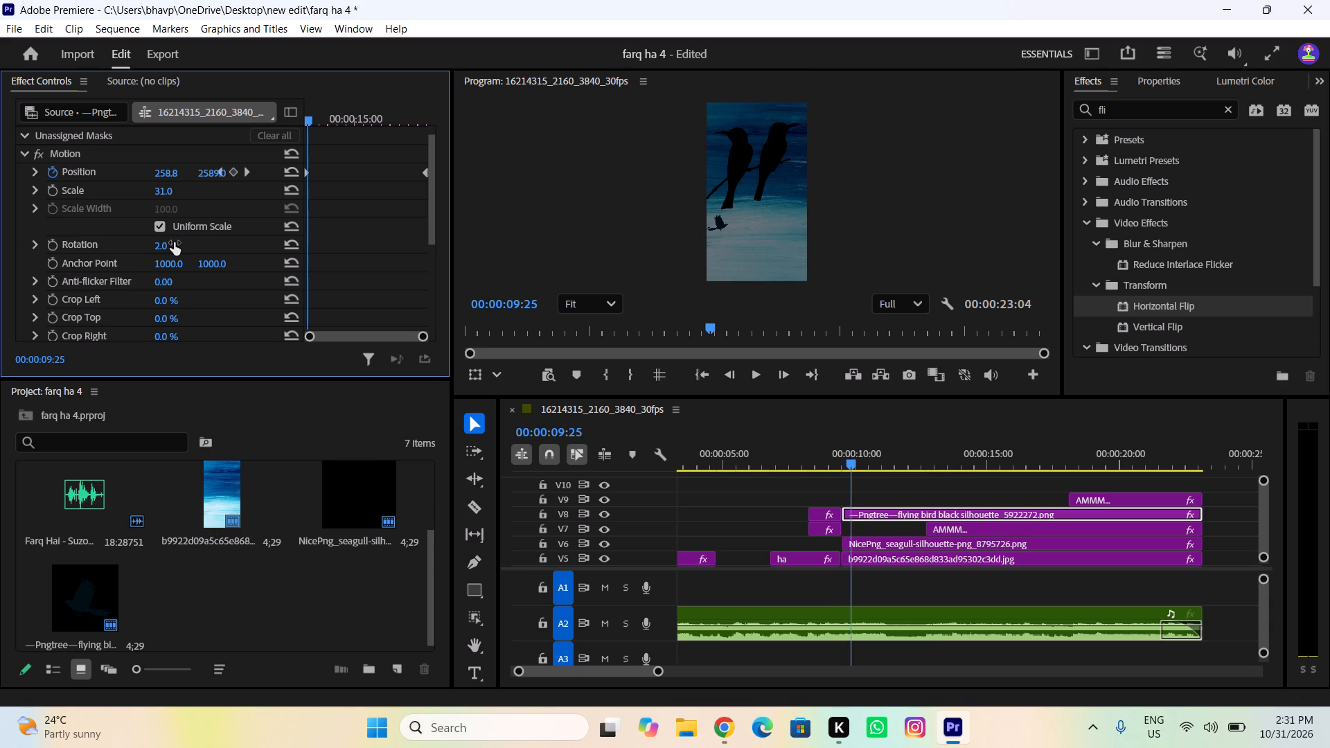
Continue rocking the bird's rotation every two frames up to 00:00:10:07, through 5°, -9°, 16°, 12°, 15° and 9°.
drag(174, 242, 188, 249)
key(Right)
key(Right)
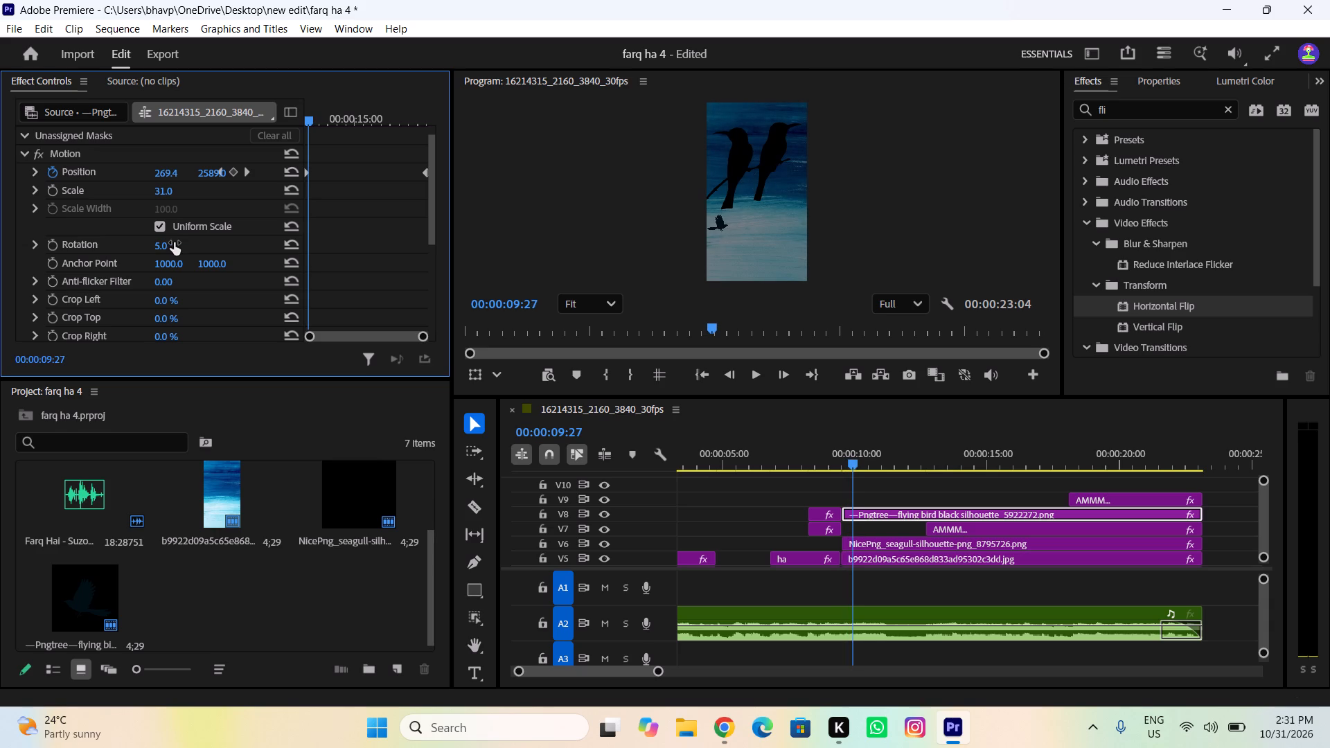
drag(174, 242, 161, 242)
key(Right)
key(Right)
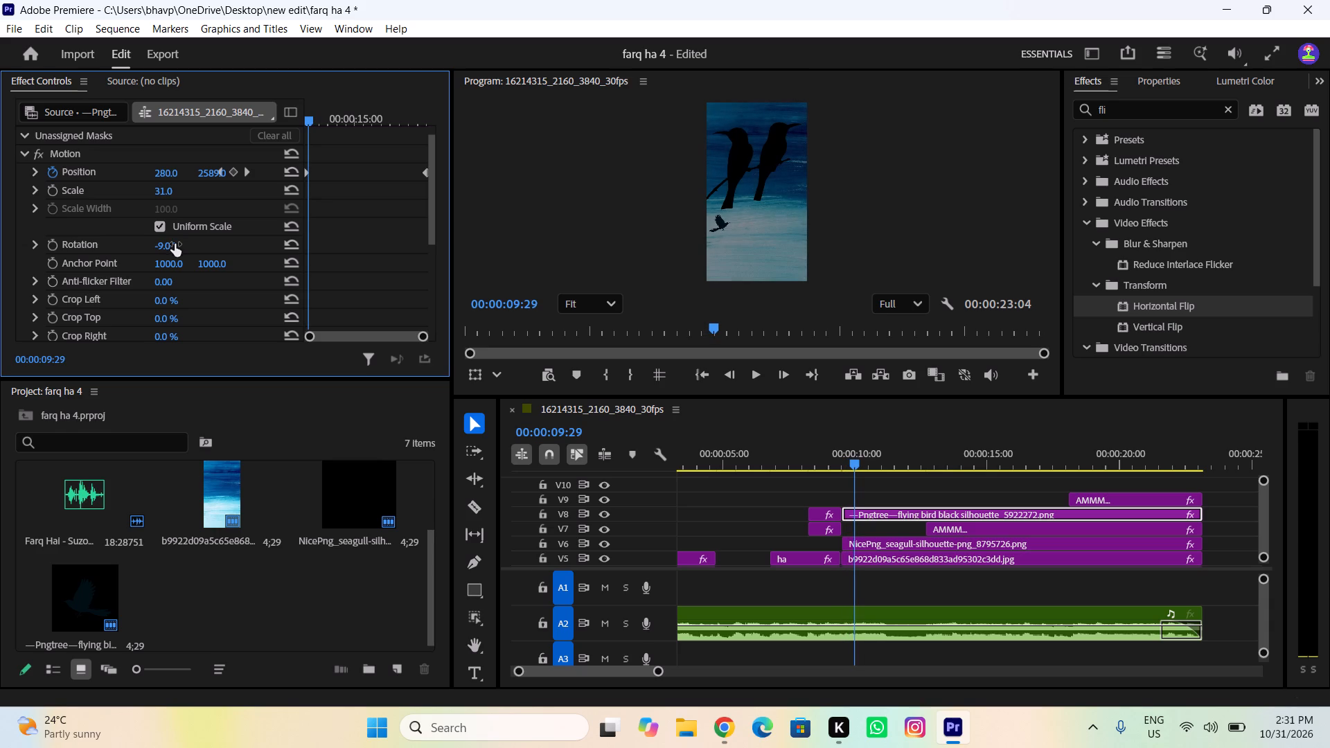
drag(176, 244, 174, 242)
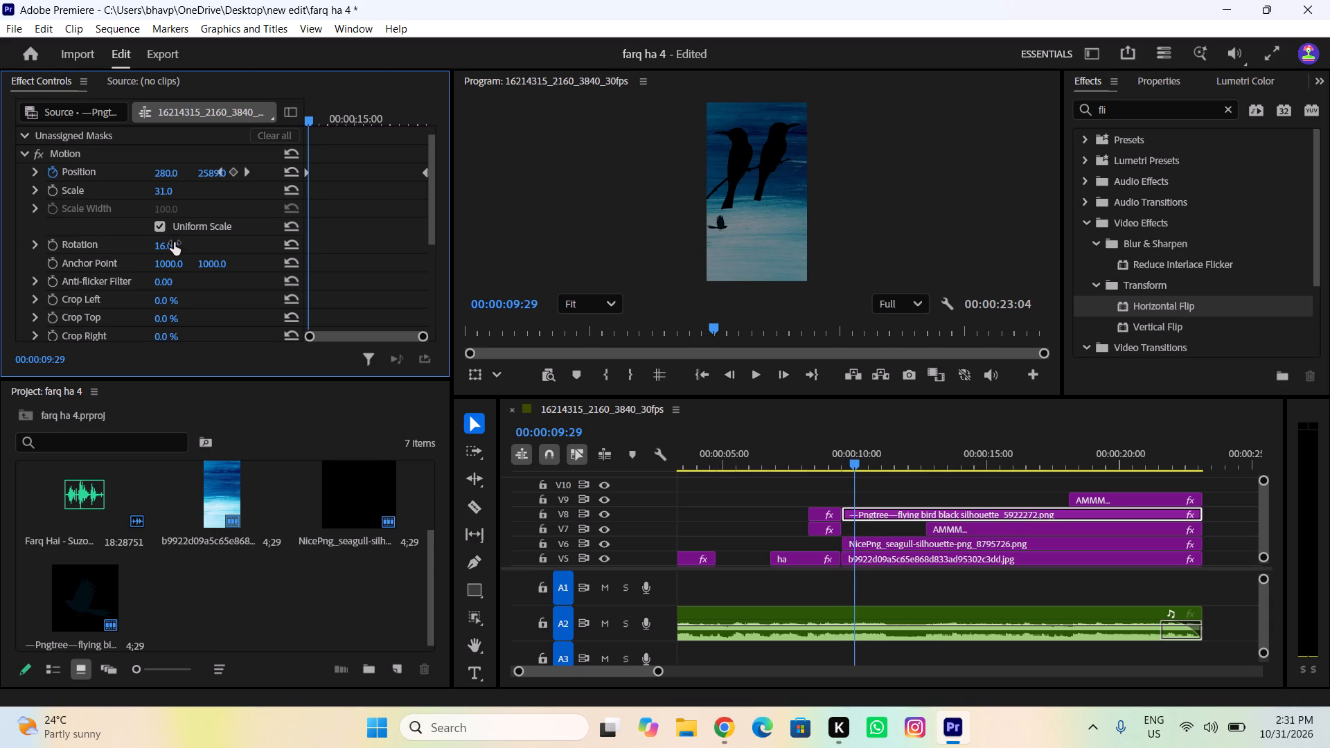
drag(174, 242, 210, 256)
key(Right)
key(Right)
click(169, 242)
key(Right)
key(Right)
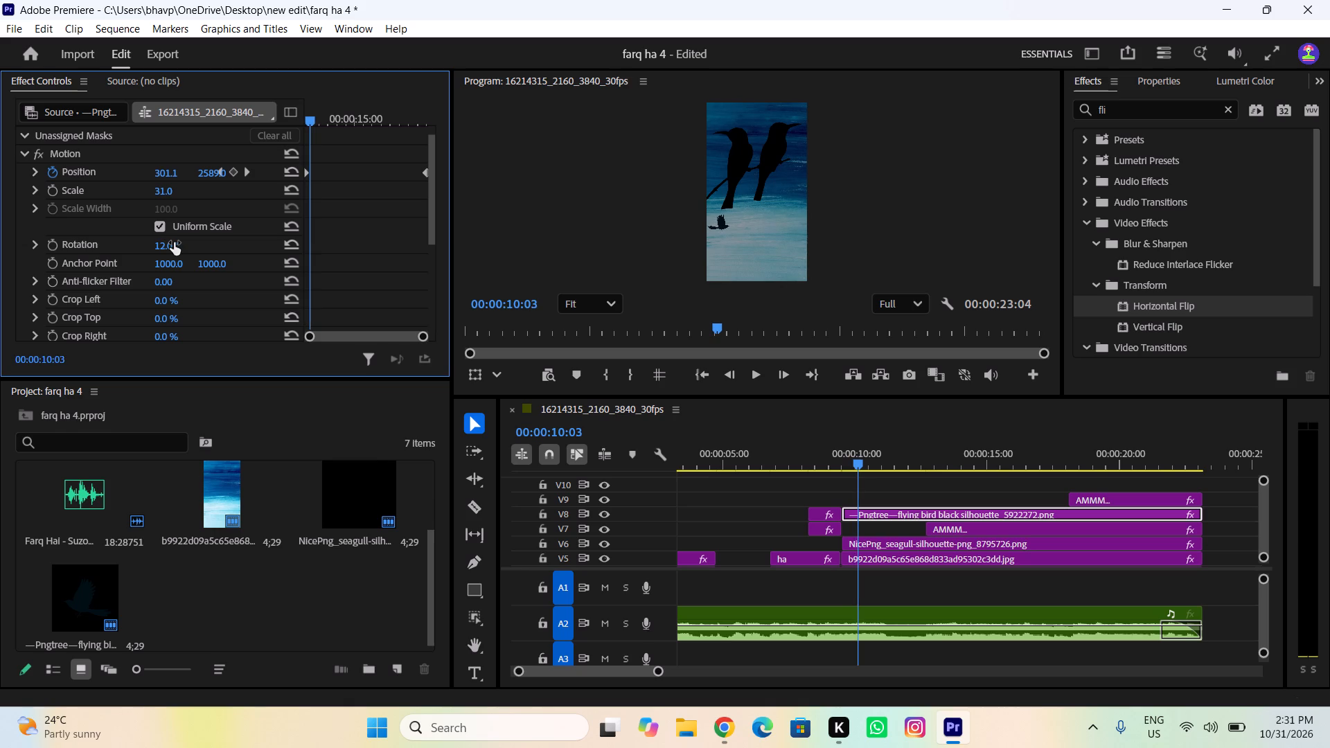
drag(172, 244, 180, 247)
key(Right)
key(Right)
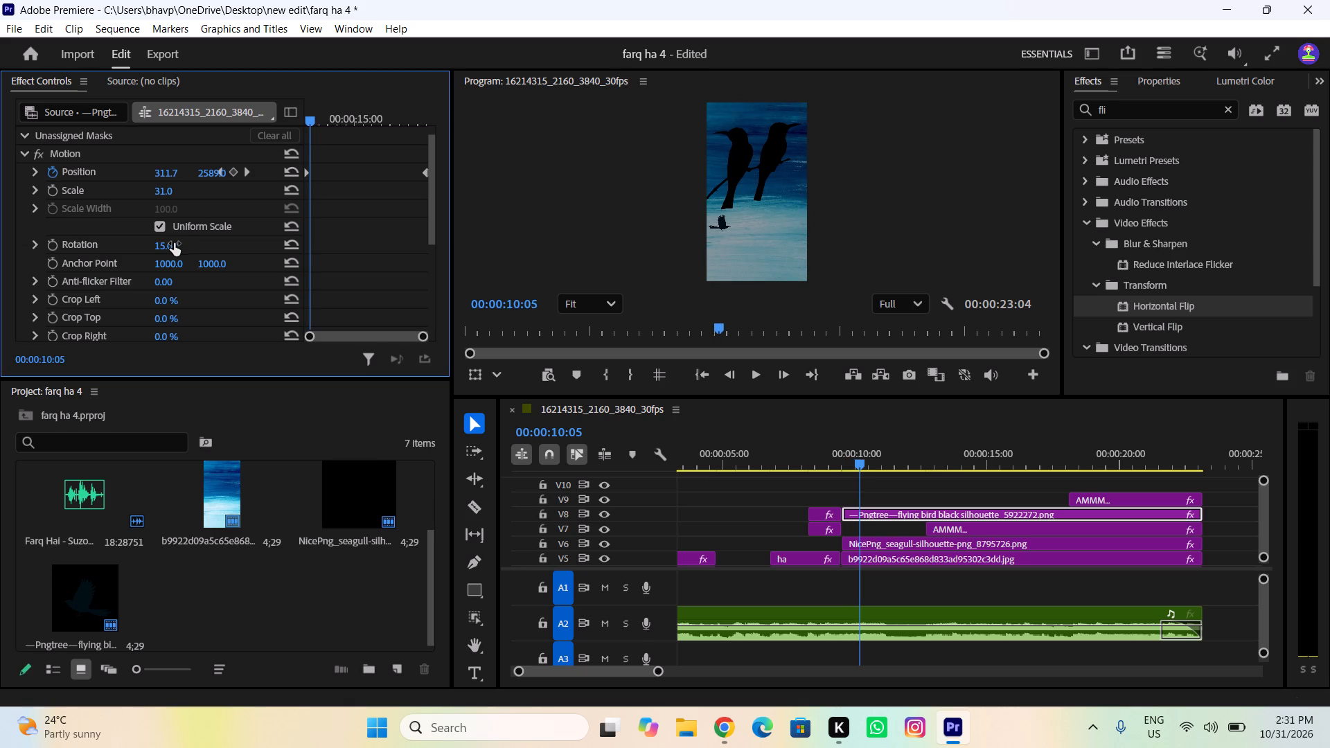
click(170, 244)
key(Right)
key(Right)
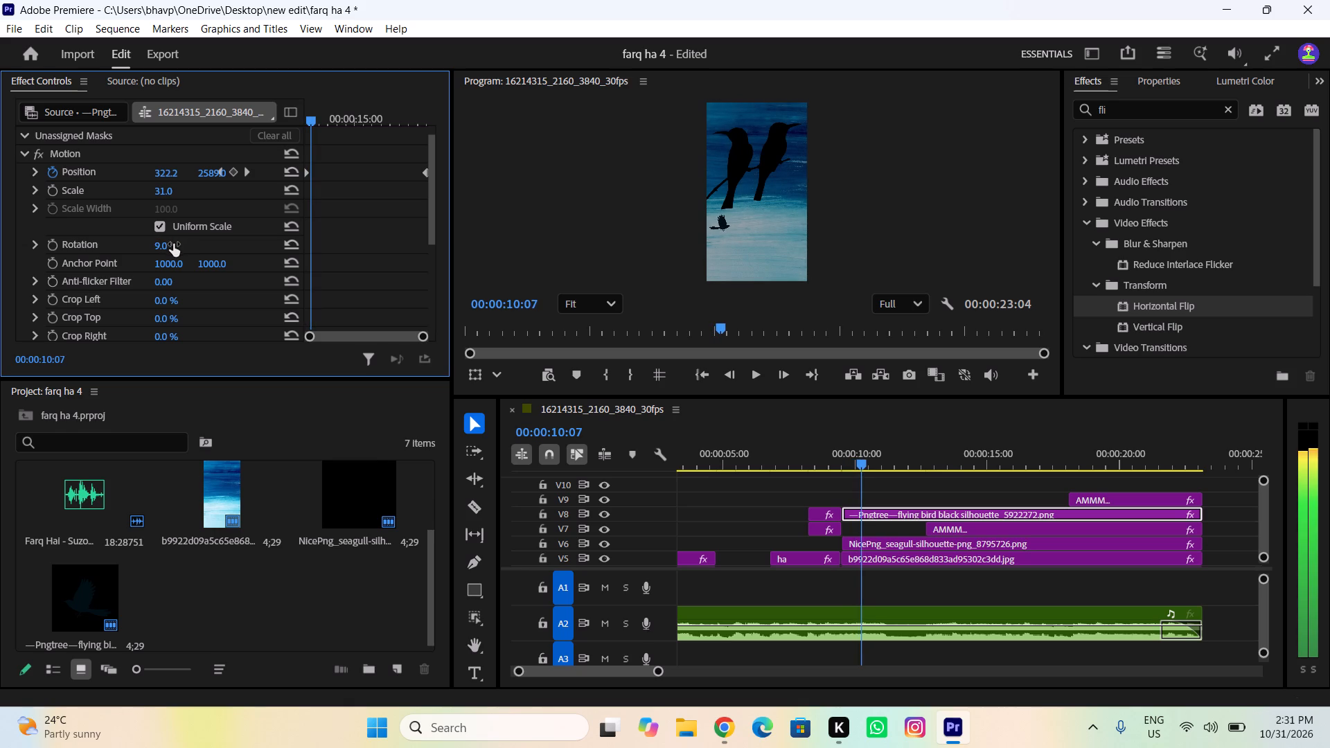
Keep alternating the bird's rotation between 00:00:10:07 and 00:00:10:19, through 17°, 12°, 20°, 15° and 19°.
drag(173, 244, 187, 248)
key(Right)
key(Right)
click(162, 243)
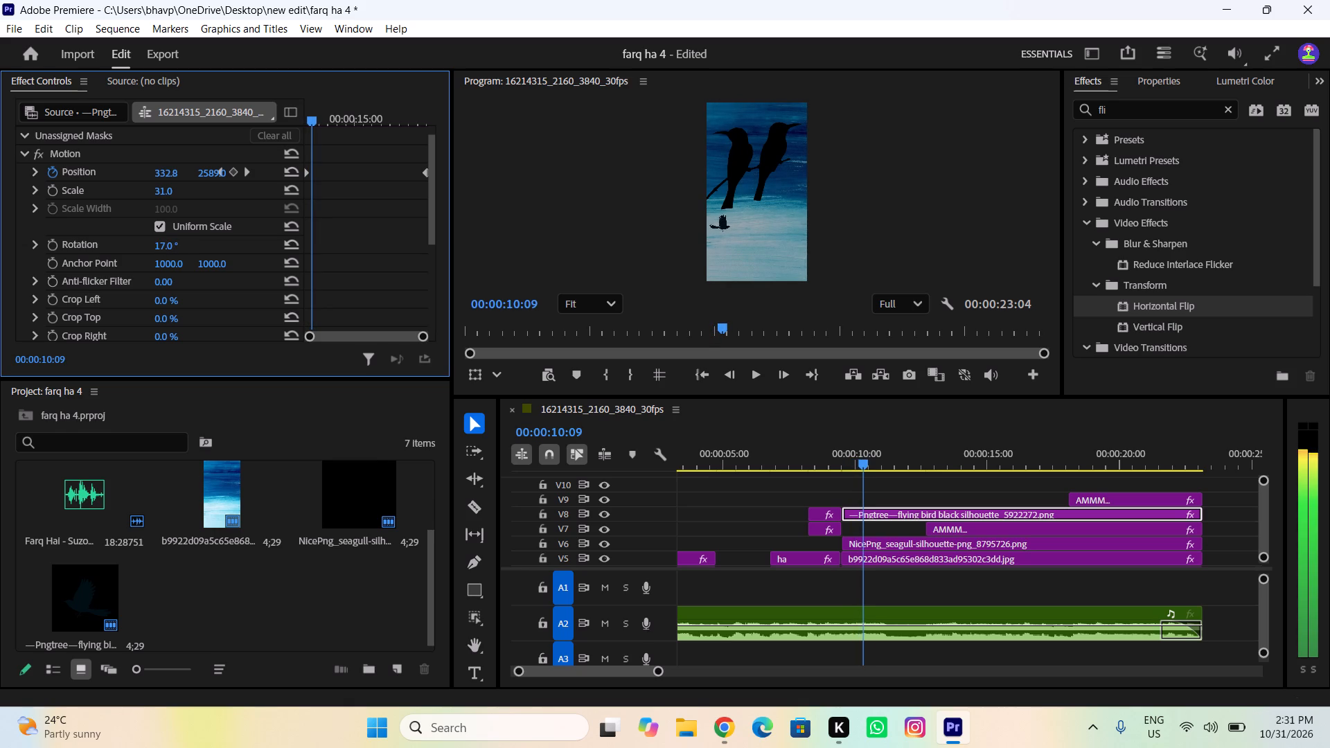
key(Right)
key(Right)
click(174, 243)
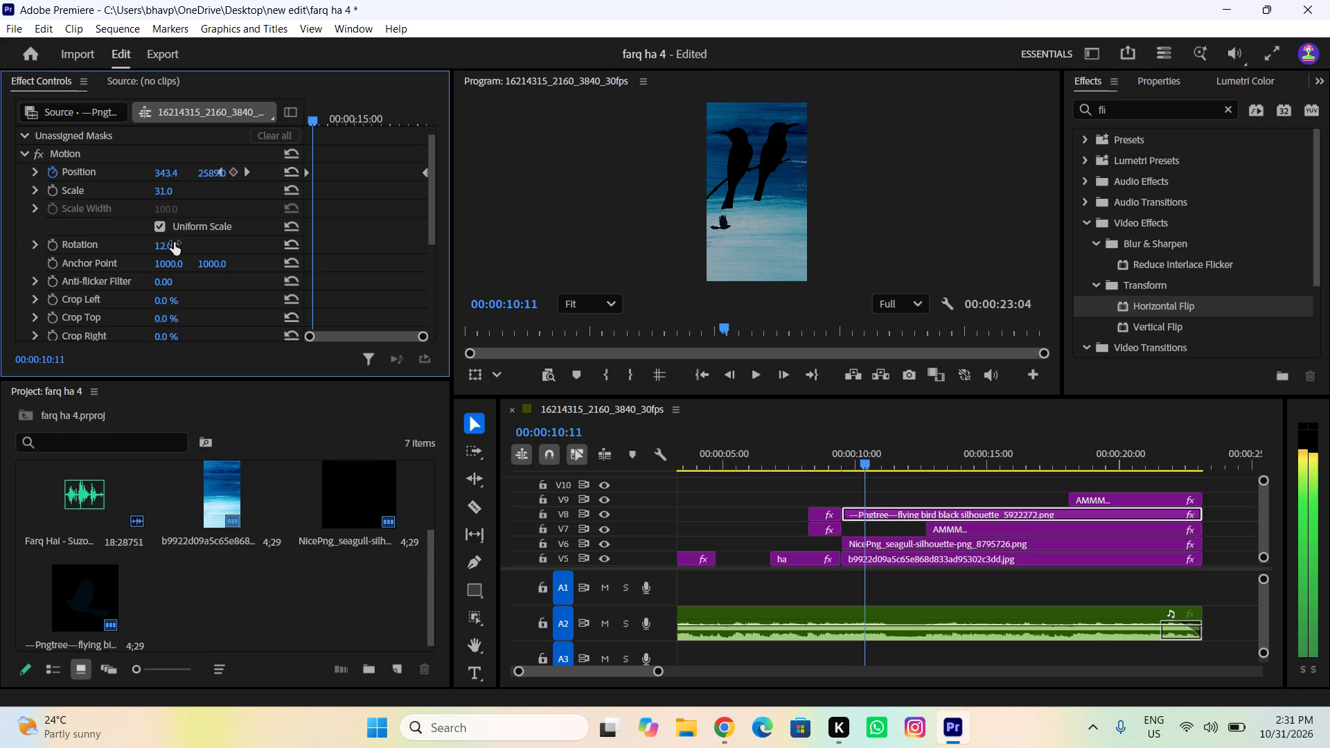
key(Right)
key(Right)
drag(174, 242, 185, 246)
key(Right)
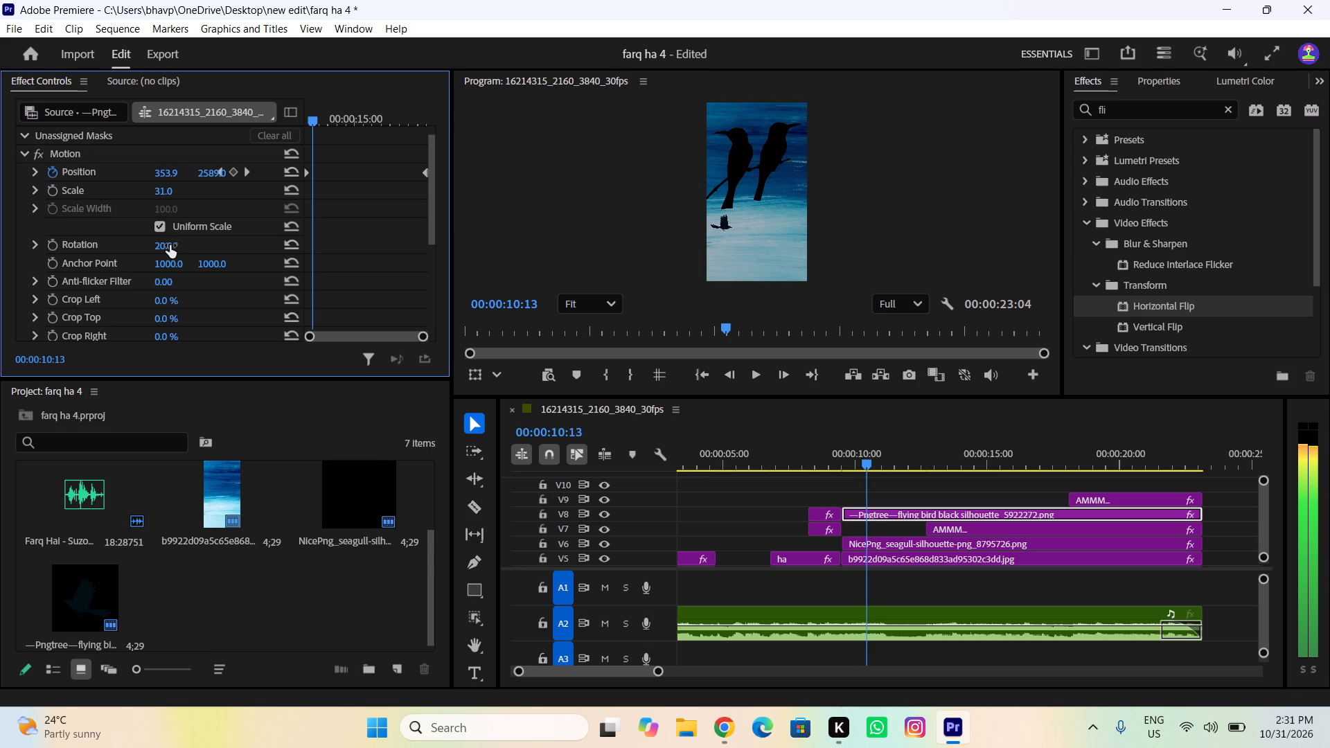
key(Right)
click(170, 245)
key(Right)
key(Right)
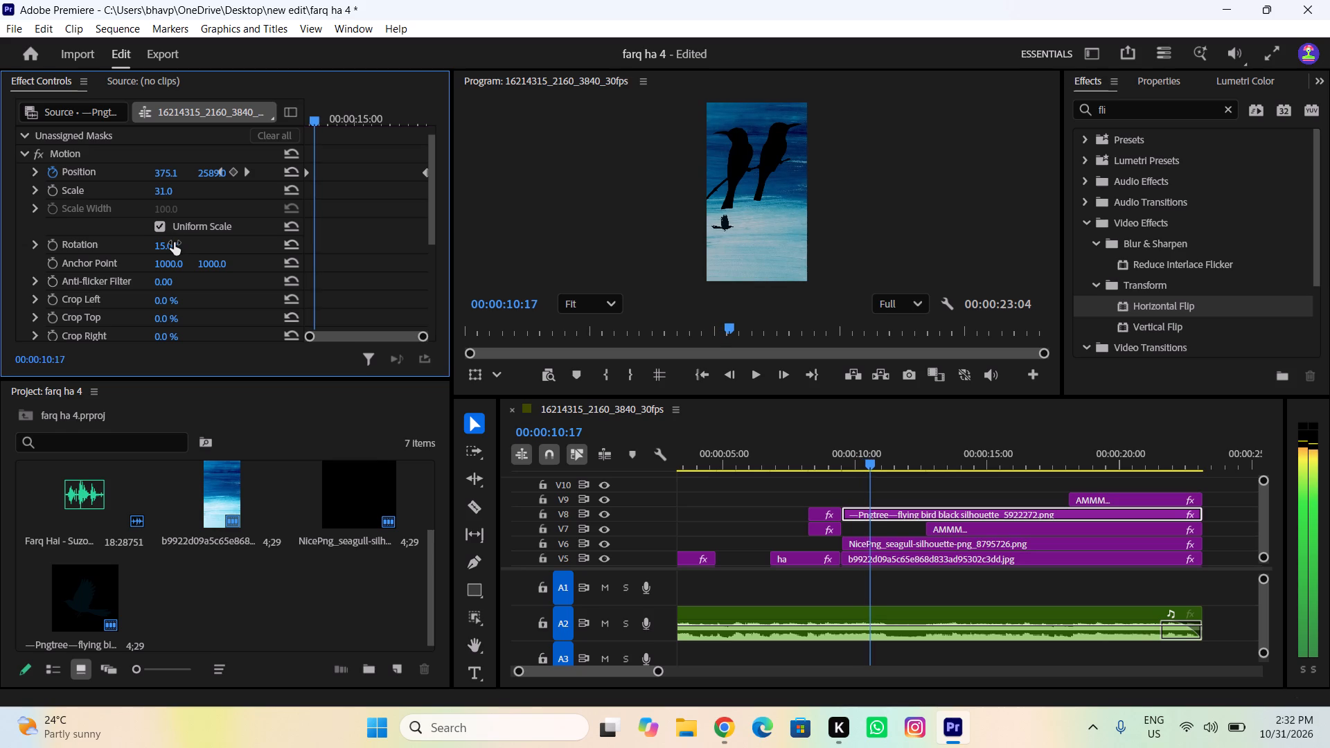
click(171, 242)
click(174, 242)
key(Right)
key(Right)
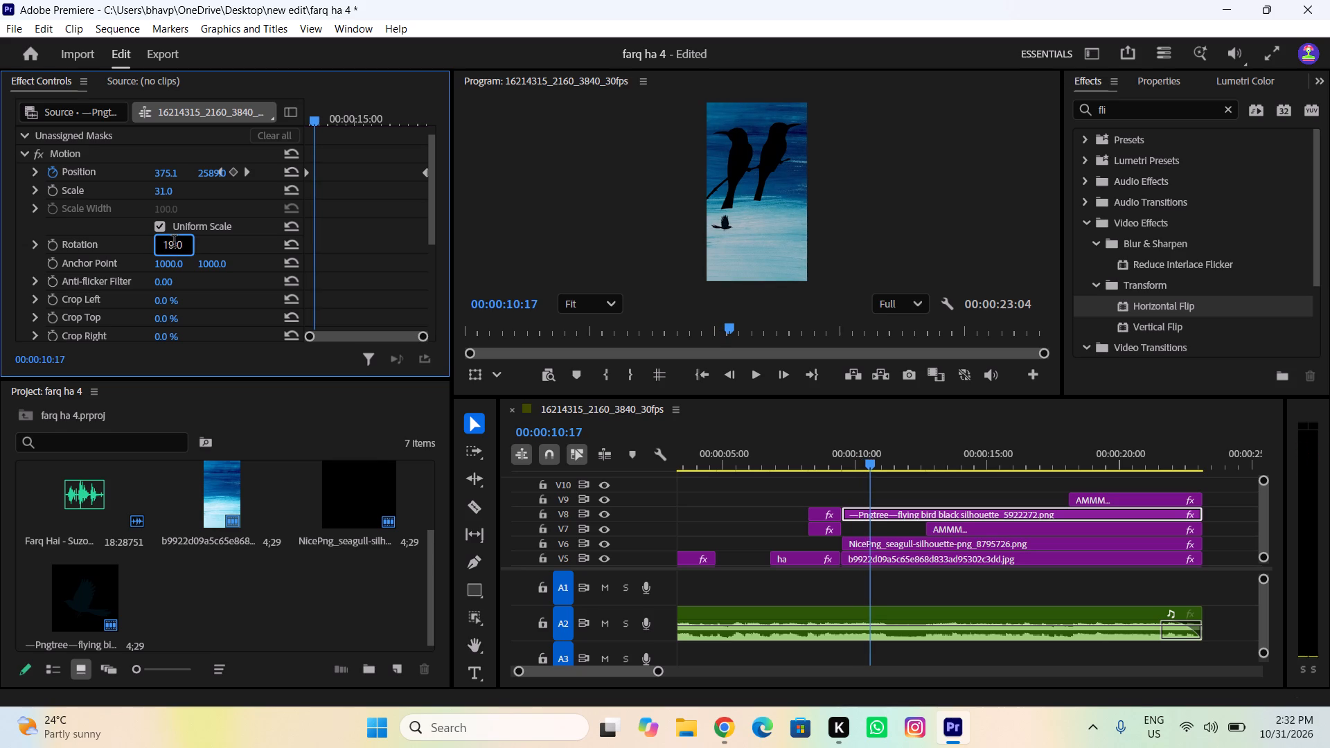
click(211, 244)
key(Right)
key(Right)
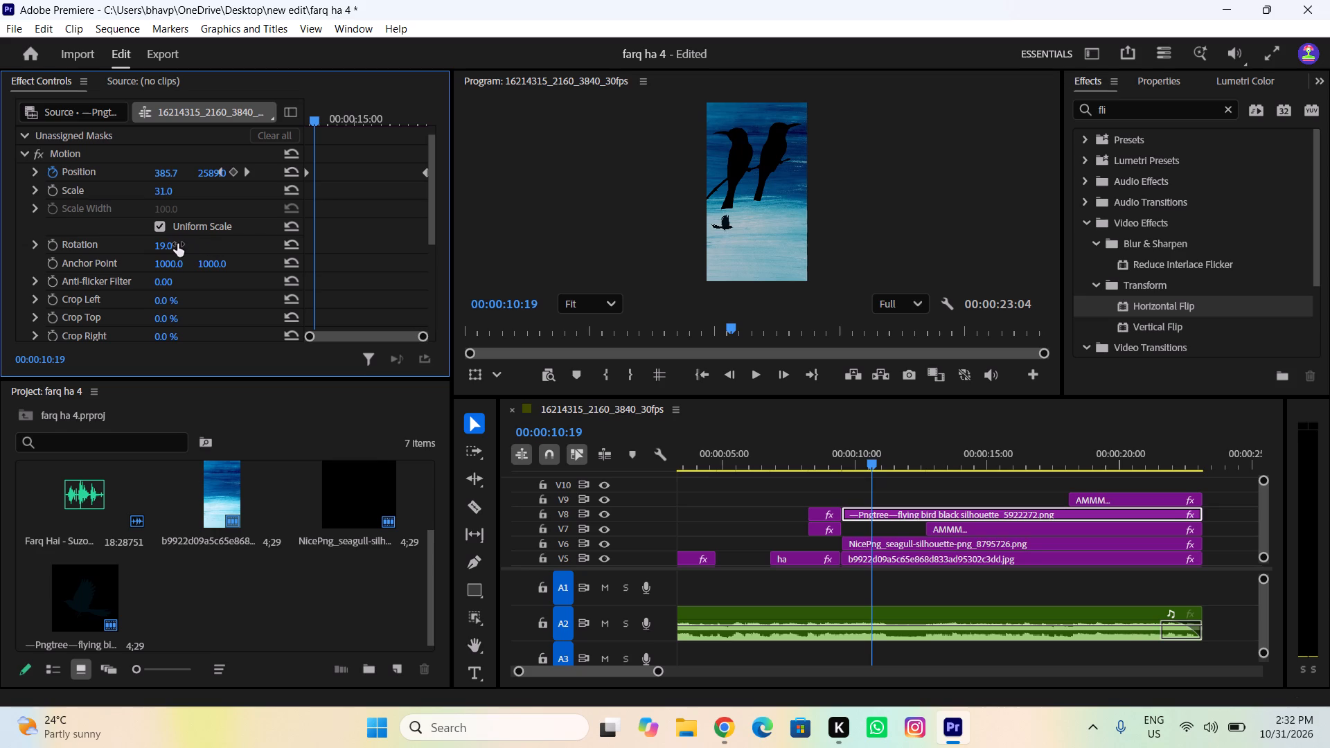
Adjust the bird's rotation around 00:00:10:21 and leave it at 8°.
drag(175, 244, 182, 250)
key(Right)
key(Right)
drag(172, 242, 167, 244)
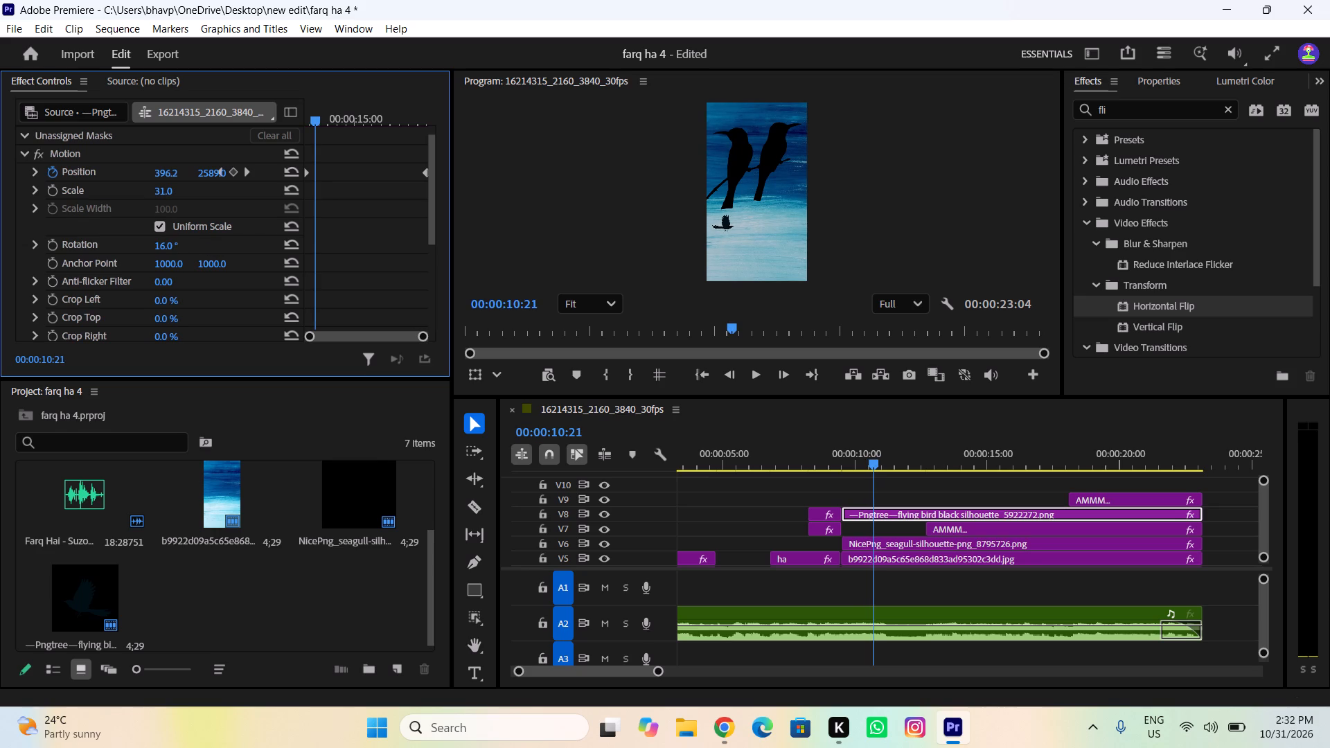
drag(167, 244, 163, 246)
key(Right)
key(Right)
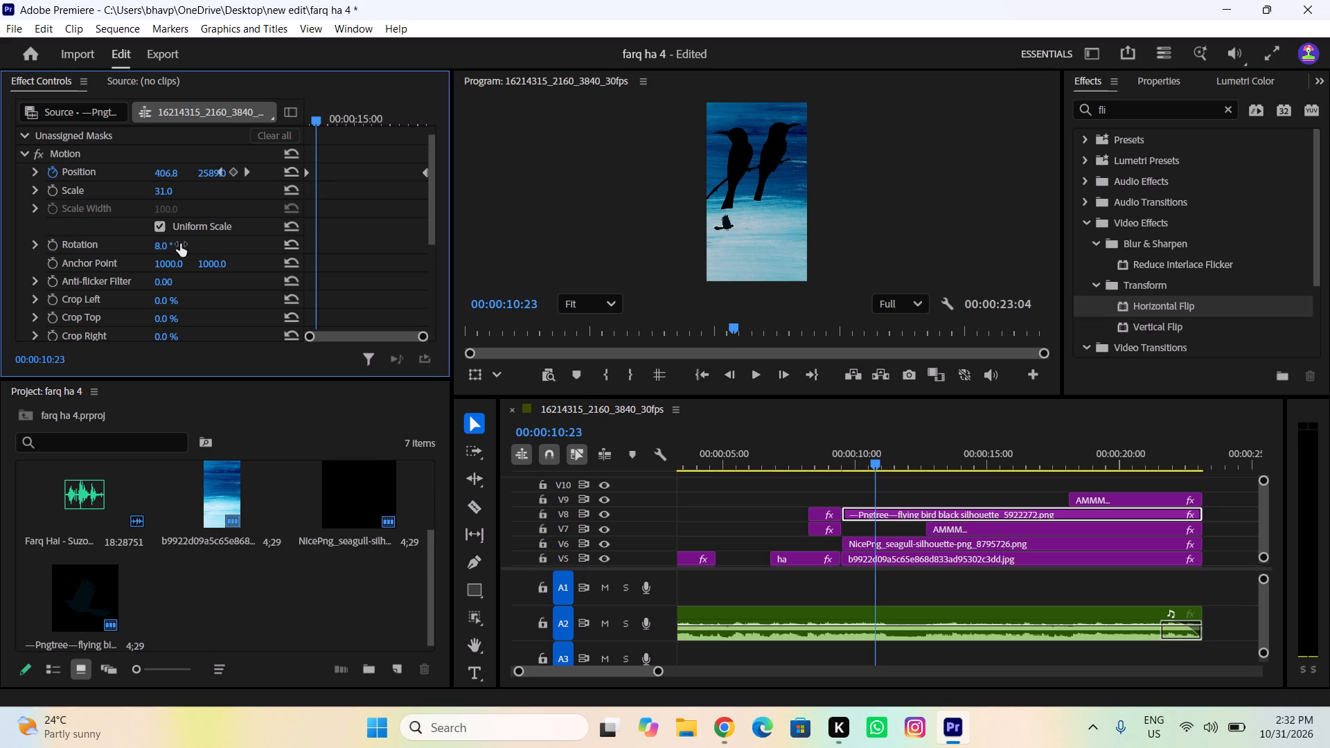
Play the video full screen from 00:00:07:17 to the end, and scrub the blue scene to check the bird's rocking.
drag(900, 443, 792, 465)
key(space)
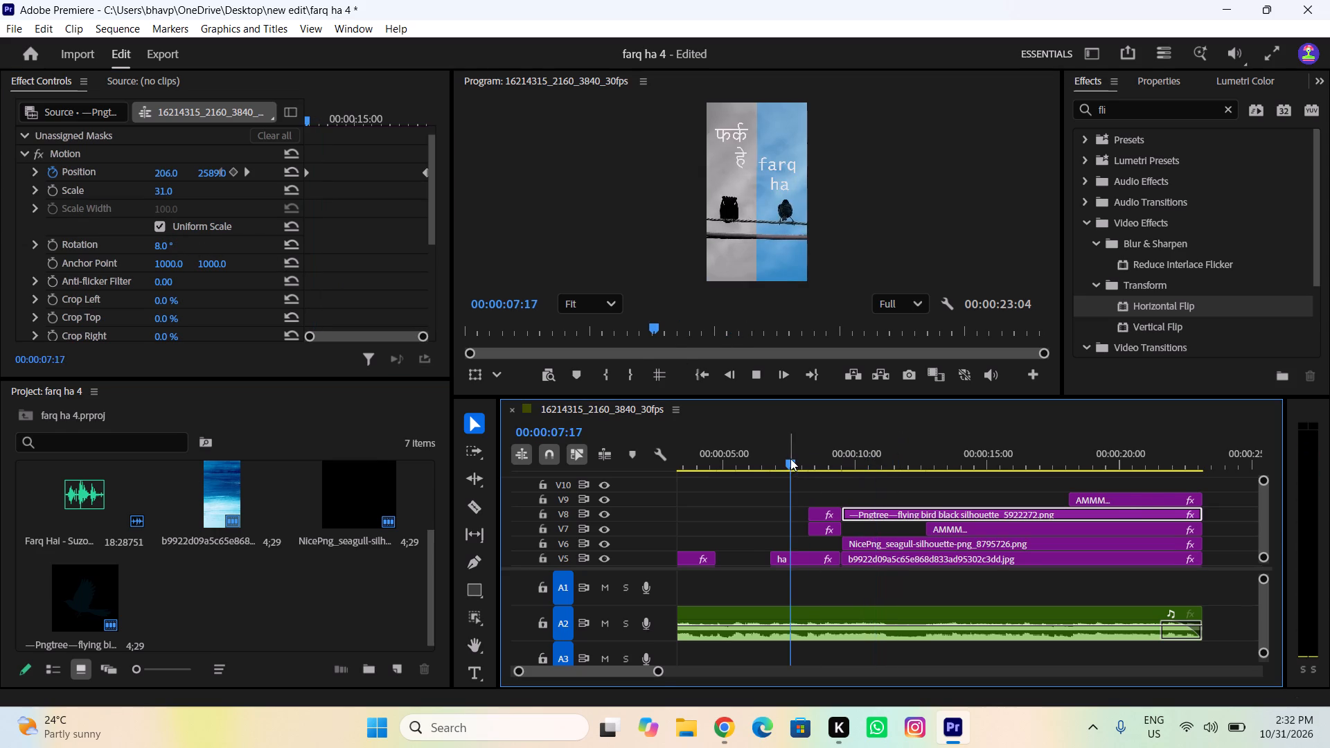
click(1275, 49)
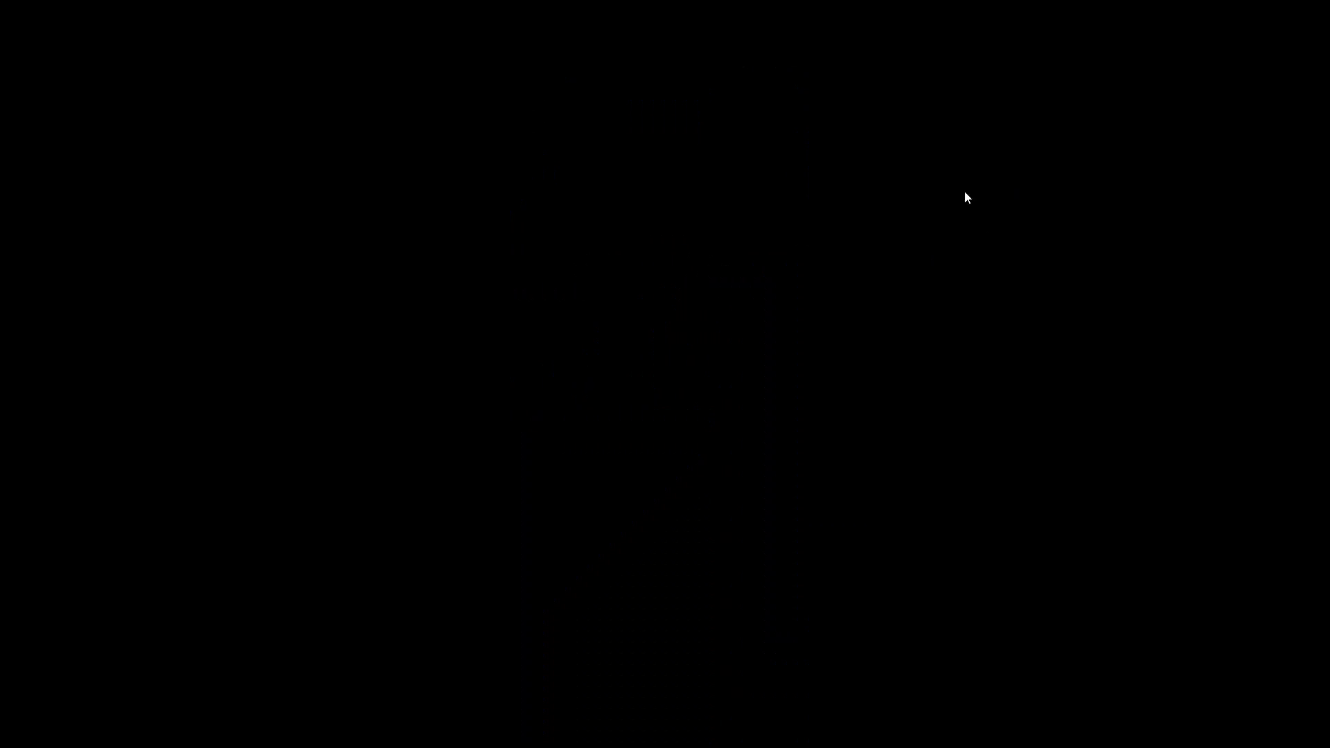
key(Escape)
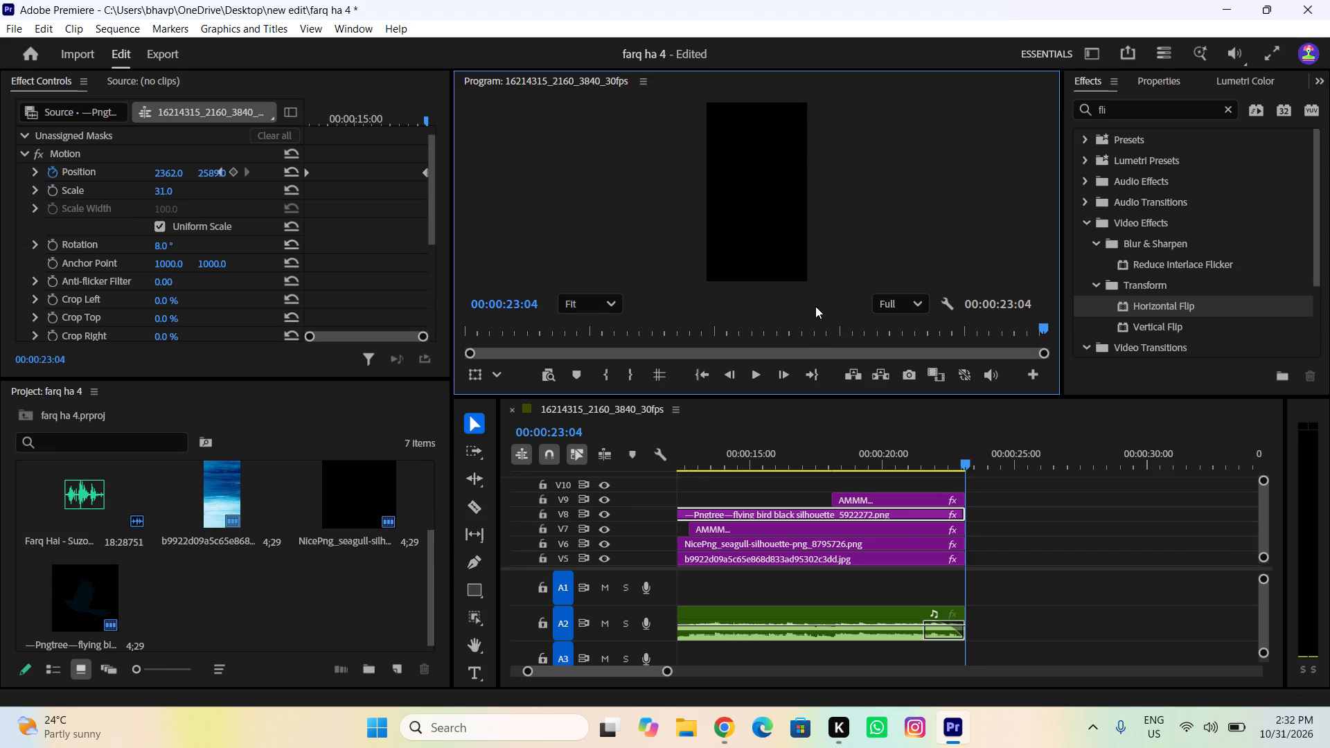
drag(925, 465, 925, 544)
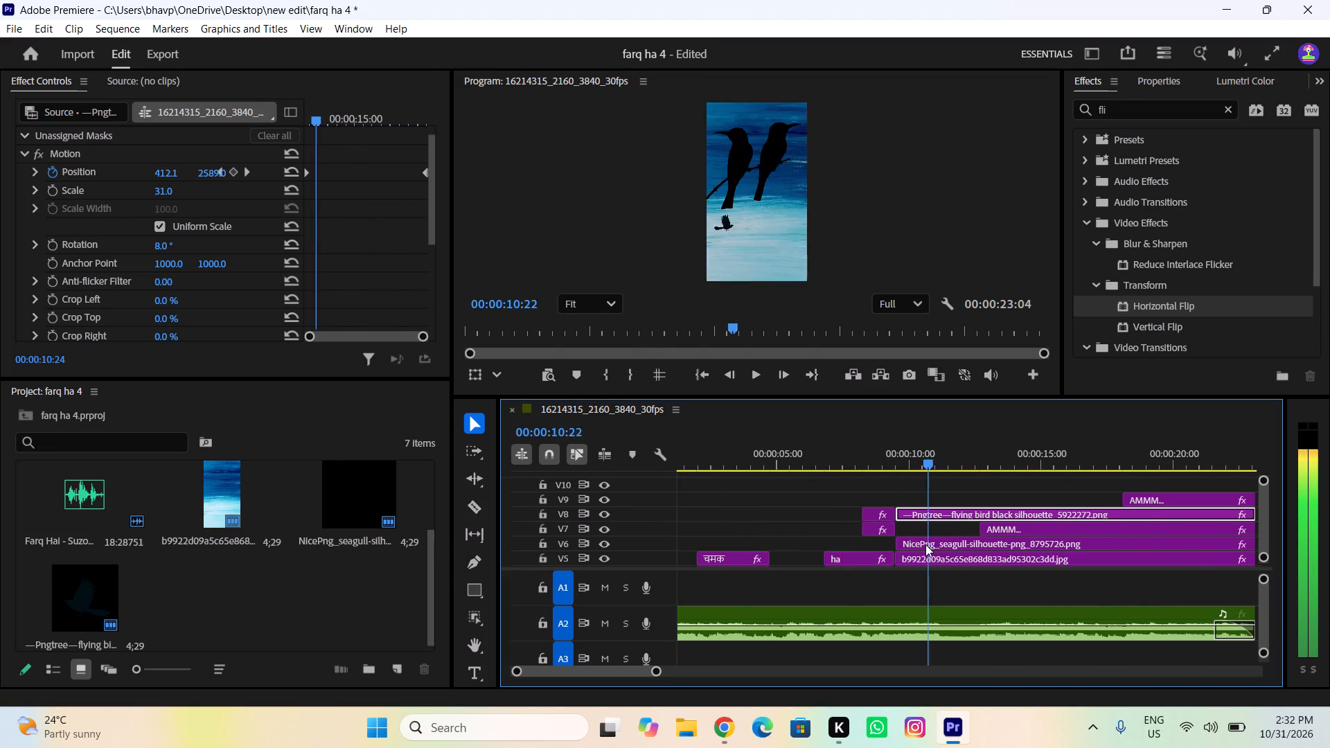
drag(925, 544, 1007, 542)
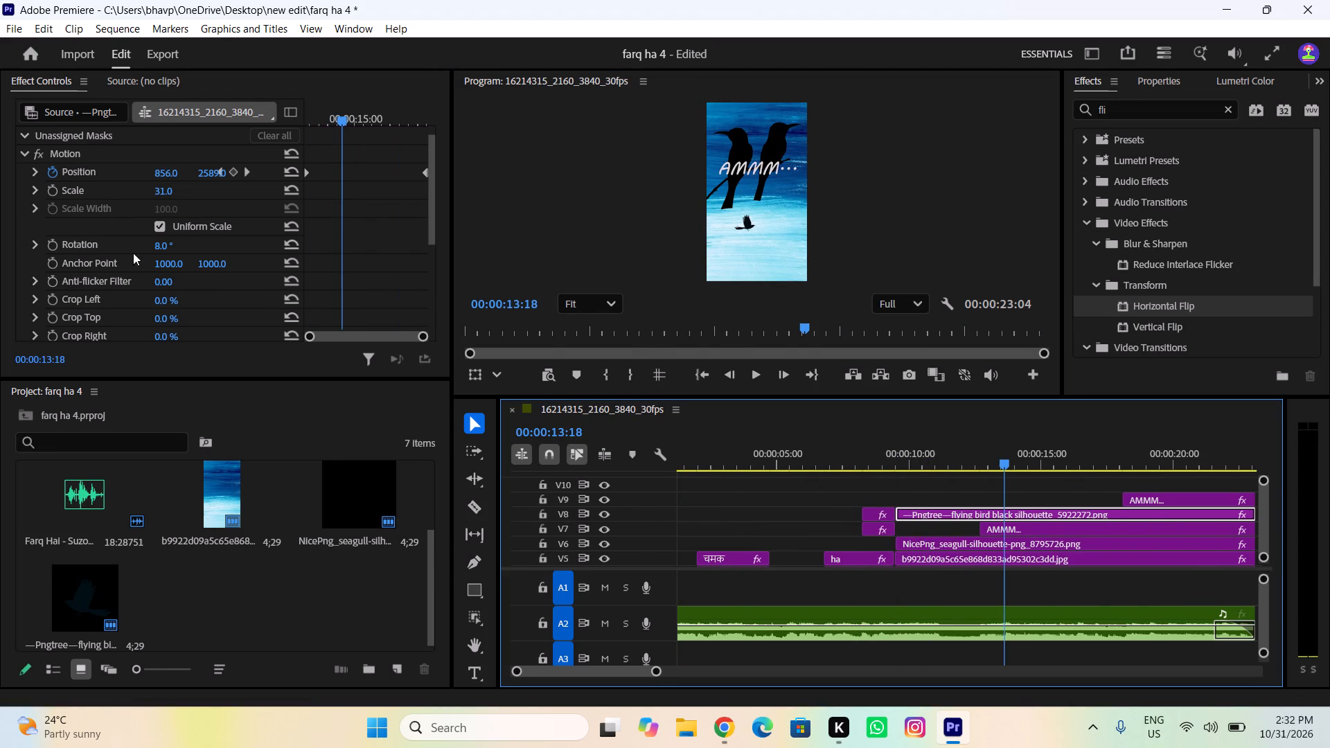
At the bird clip's start, 00:00:09:15, turn on Rotation animation with a keyframe of 8°.
drag(336, 122, 330, 124)
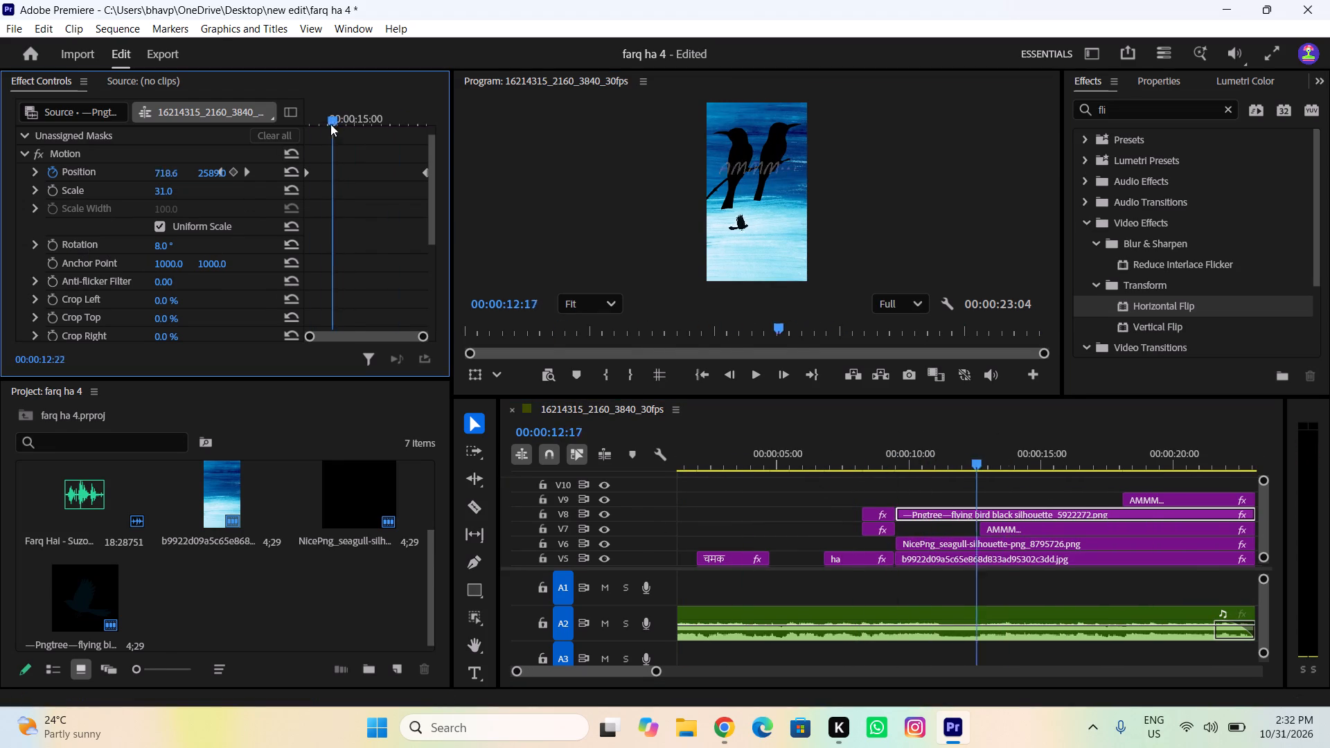
drag(330, 124, 364, 165)
drag(333, 121, 253, 131)
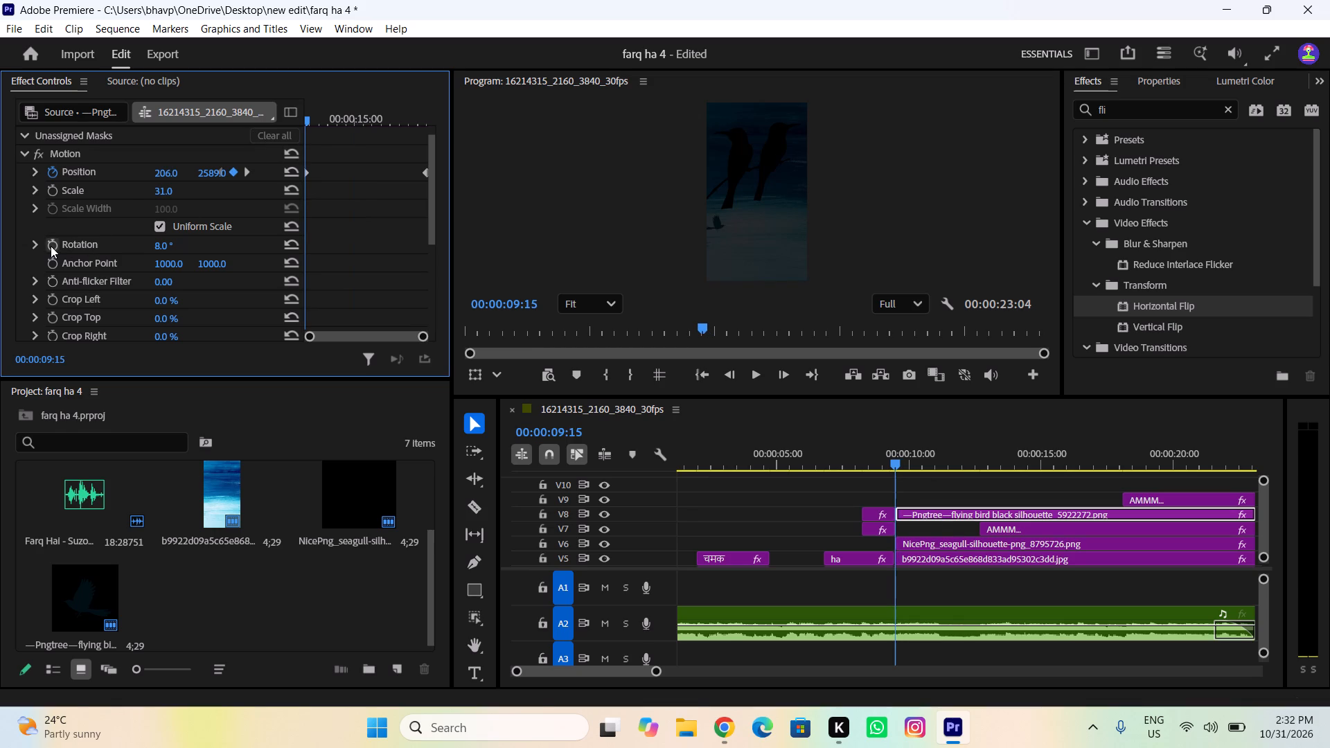
click(51, 246)
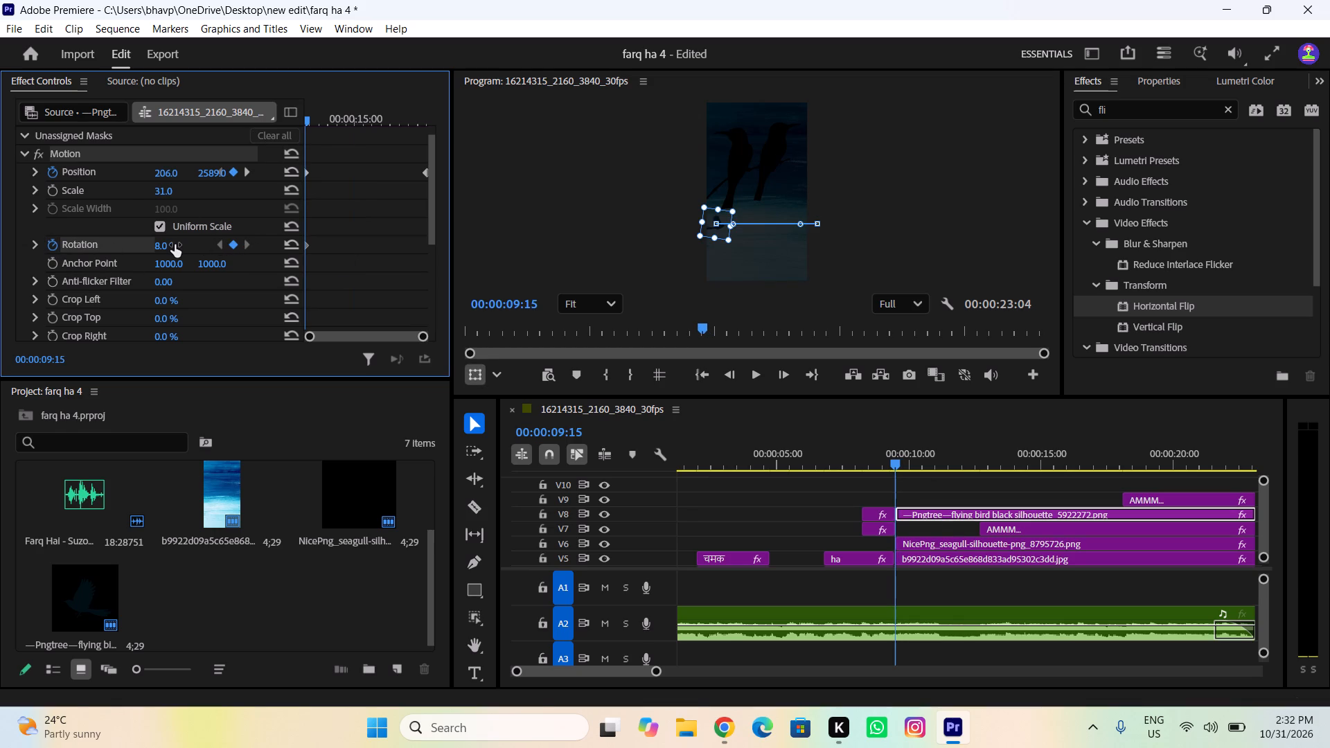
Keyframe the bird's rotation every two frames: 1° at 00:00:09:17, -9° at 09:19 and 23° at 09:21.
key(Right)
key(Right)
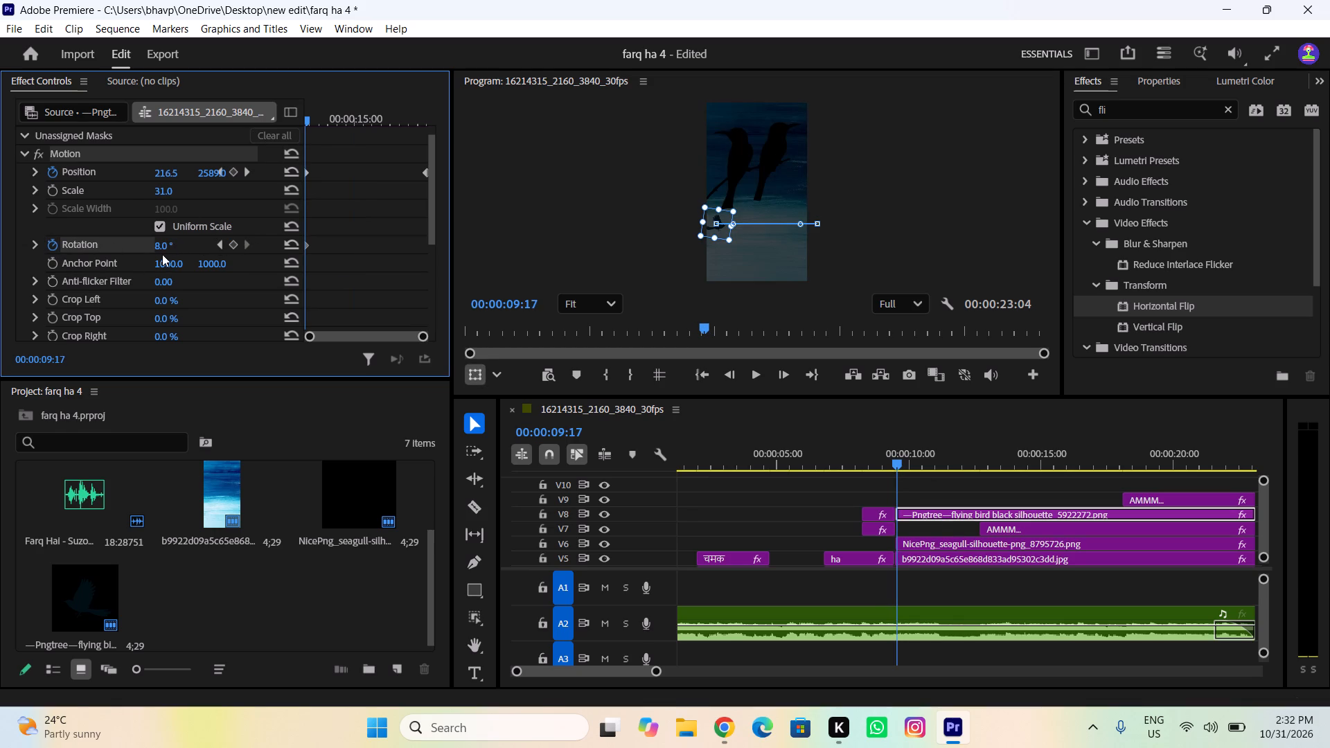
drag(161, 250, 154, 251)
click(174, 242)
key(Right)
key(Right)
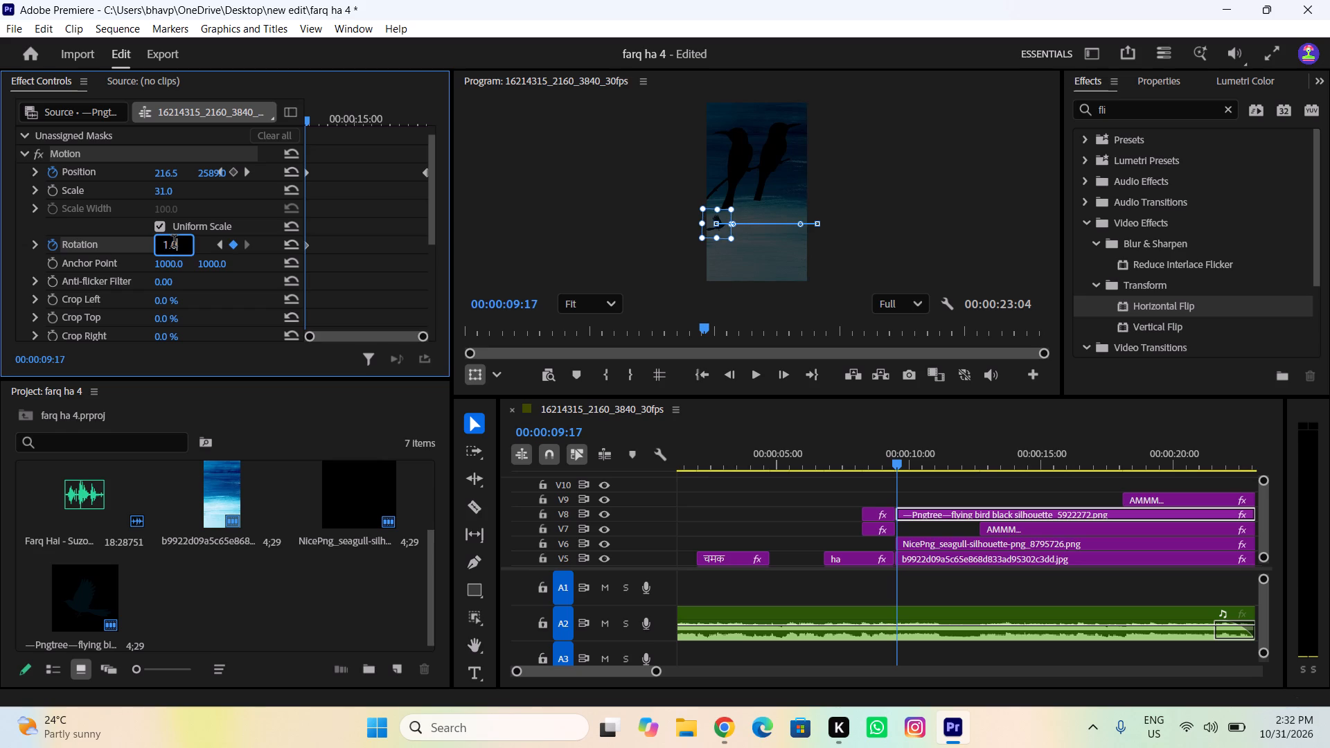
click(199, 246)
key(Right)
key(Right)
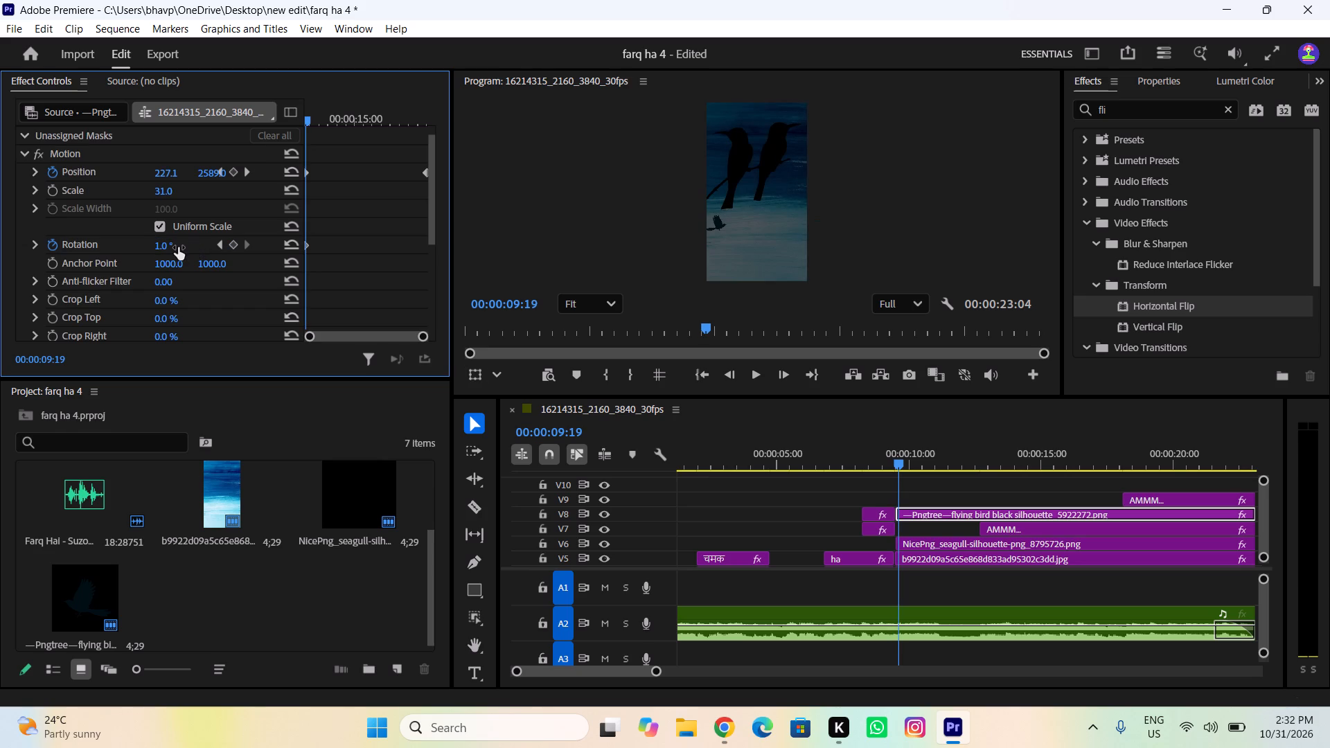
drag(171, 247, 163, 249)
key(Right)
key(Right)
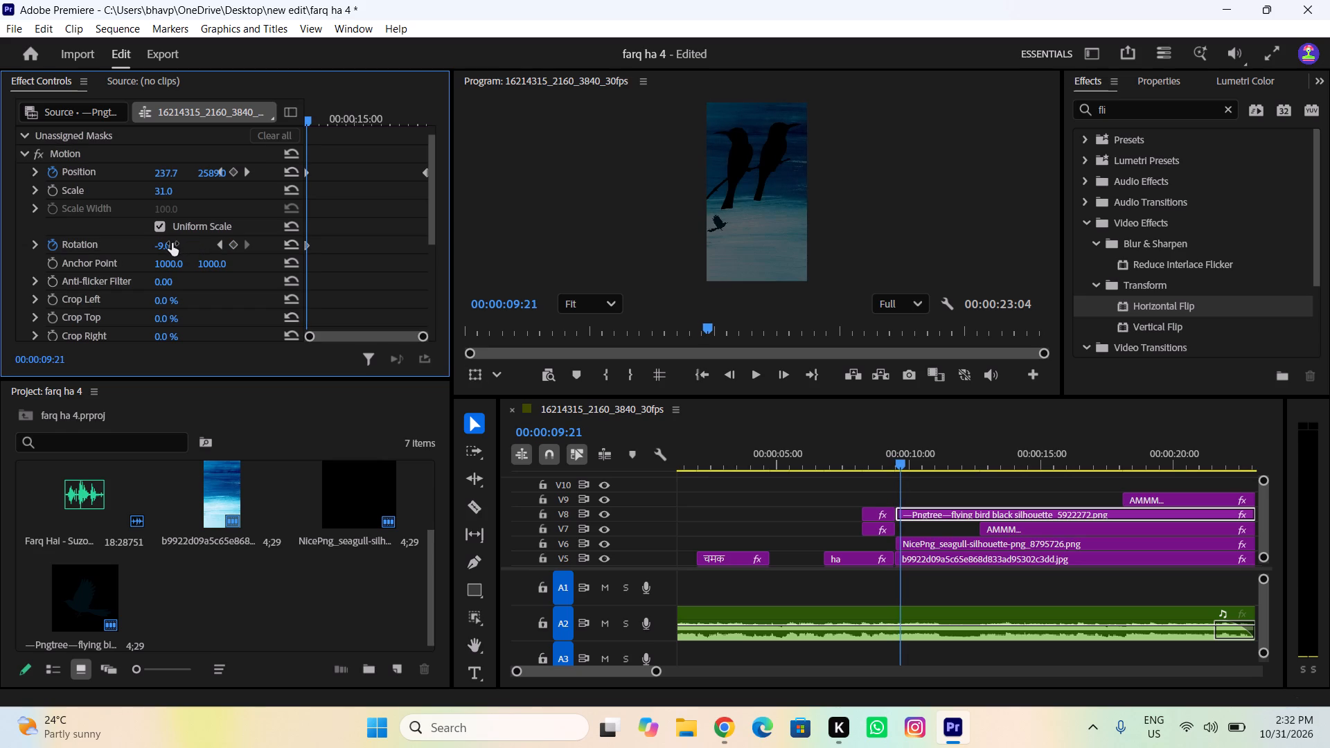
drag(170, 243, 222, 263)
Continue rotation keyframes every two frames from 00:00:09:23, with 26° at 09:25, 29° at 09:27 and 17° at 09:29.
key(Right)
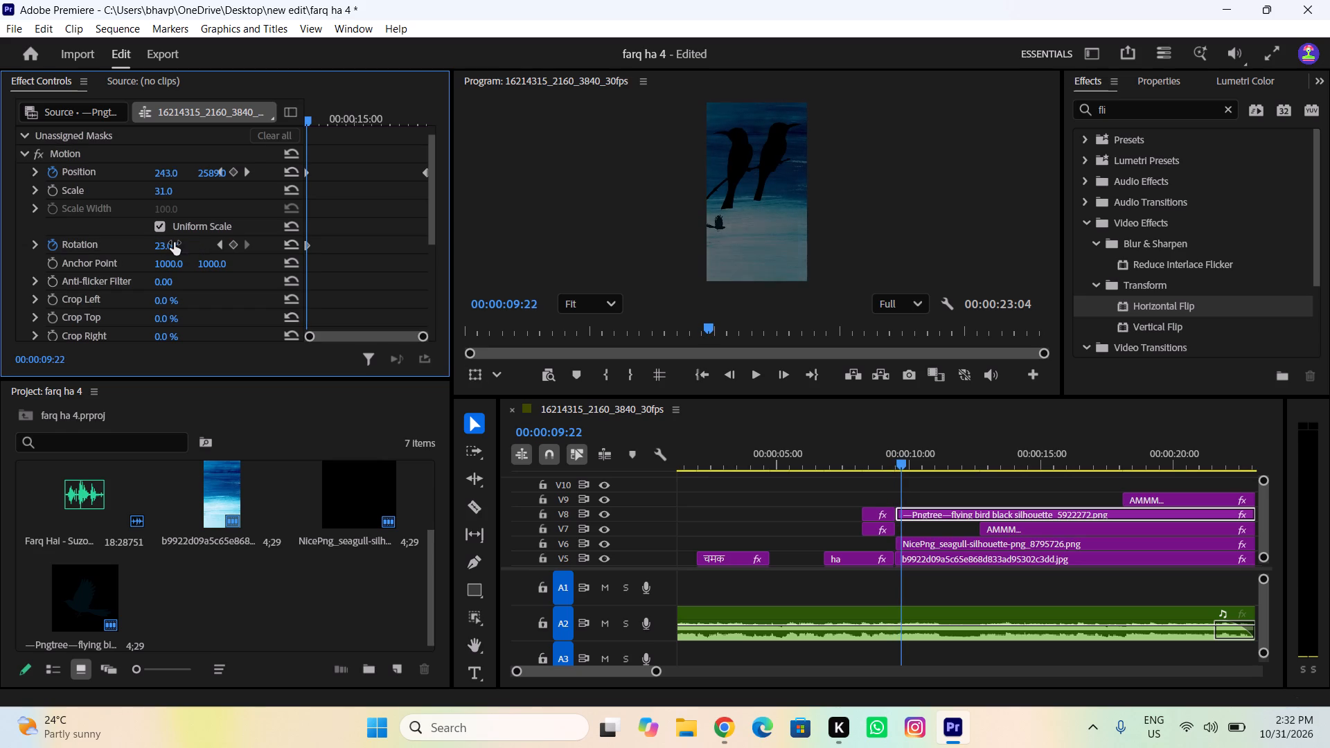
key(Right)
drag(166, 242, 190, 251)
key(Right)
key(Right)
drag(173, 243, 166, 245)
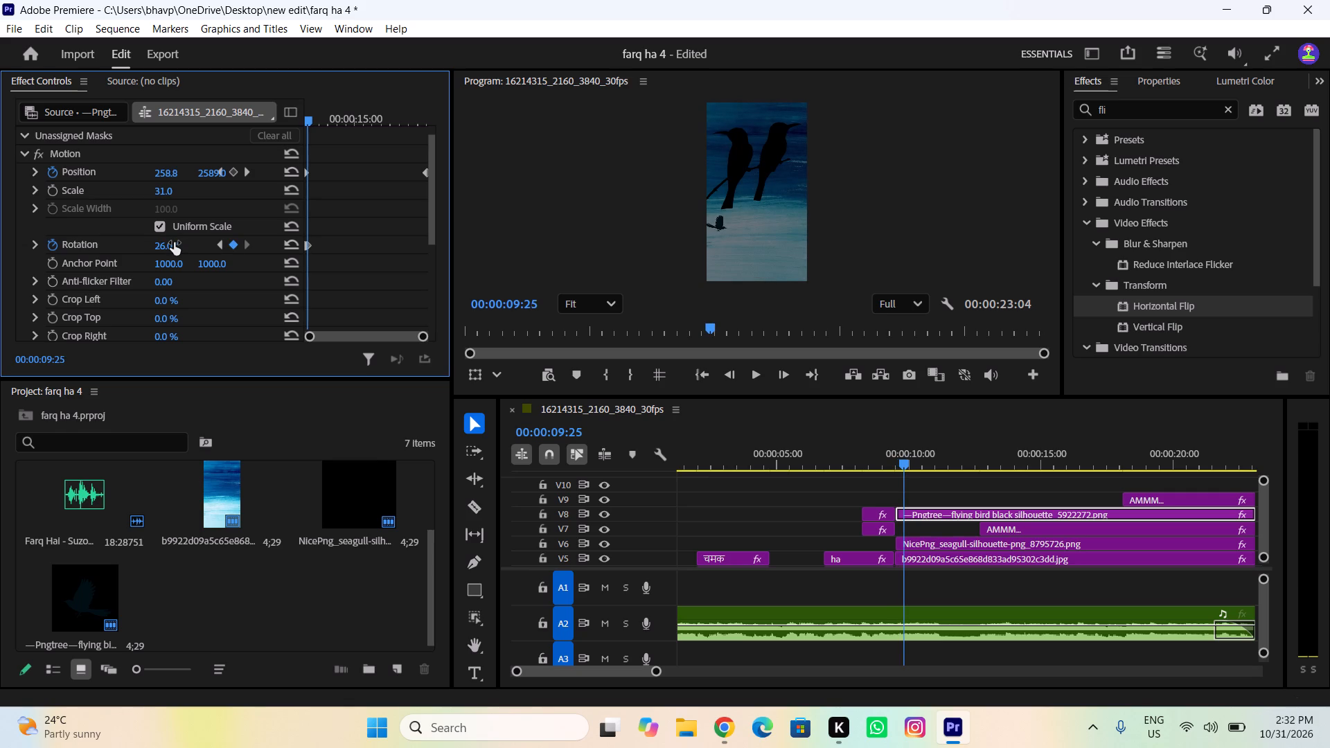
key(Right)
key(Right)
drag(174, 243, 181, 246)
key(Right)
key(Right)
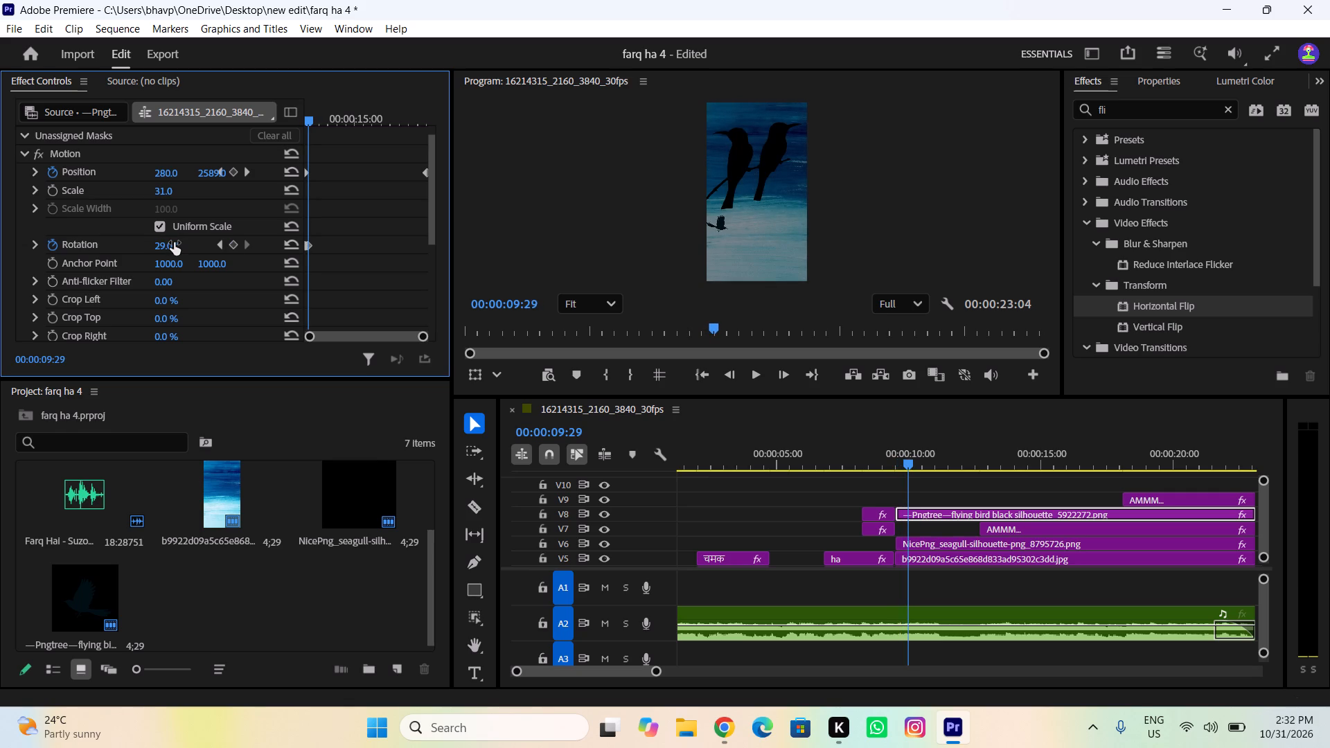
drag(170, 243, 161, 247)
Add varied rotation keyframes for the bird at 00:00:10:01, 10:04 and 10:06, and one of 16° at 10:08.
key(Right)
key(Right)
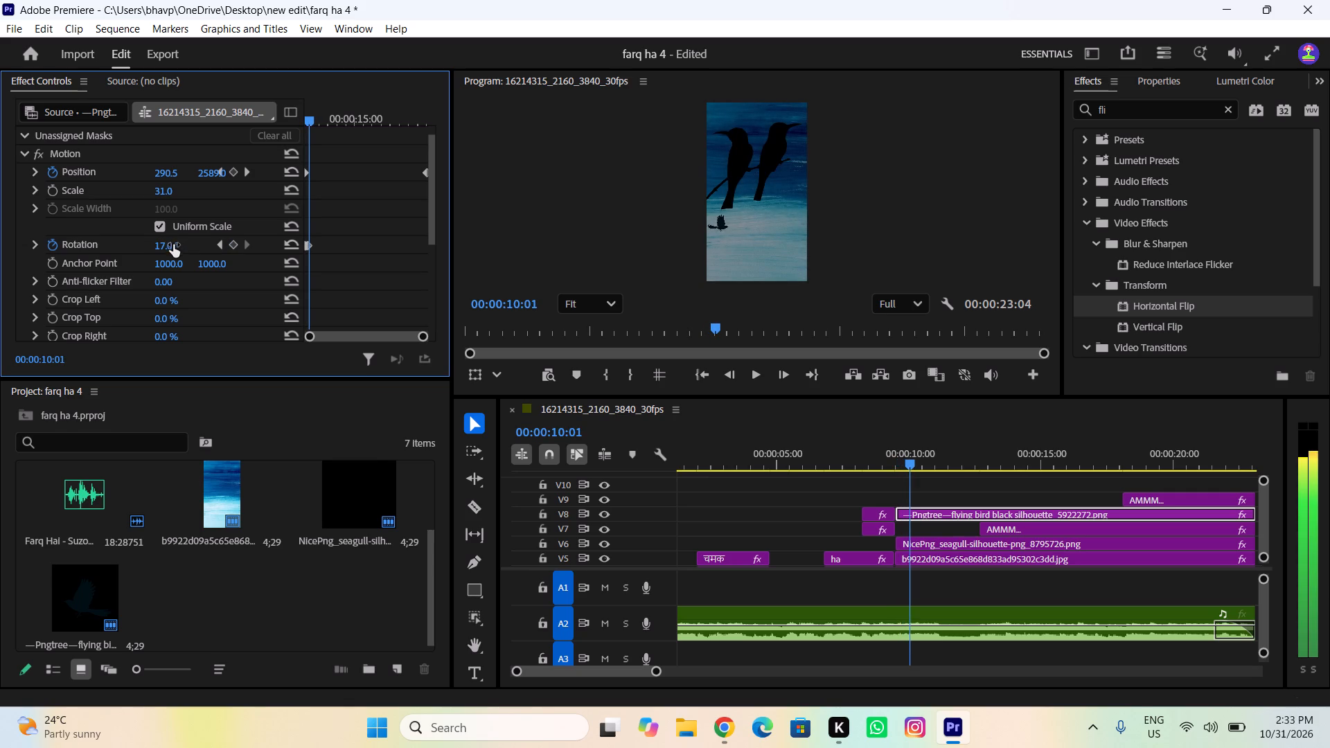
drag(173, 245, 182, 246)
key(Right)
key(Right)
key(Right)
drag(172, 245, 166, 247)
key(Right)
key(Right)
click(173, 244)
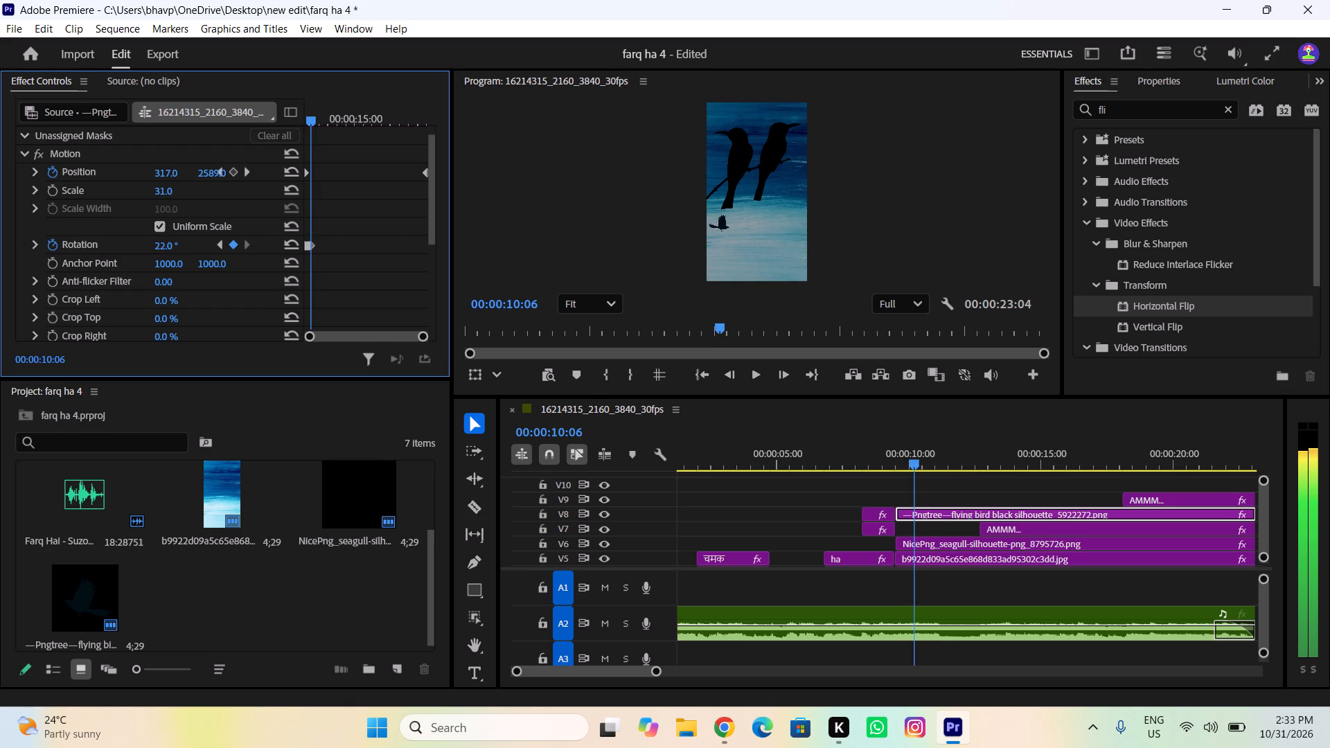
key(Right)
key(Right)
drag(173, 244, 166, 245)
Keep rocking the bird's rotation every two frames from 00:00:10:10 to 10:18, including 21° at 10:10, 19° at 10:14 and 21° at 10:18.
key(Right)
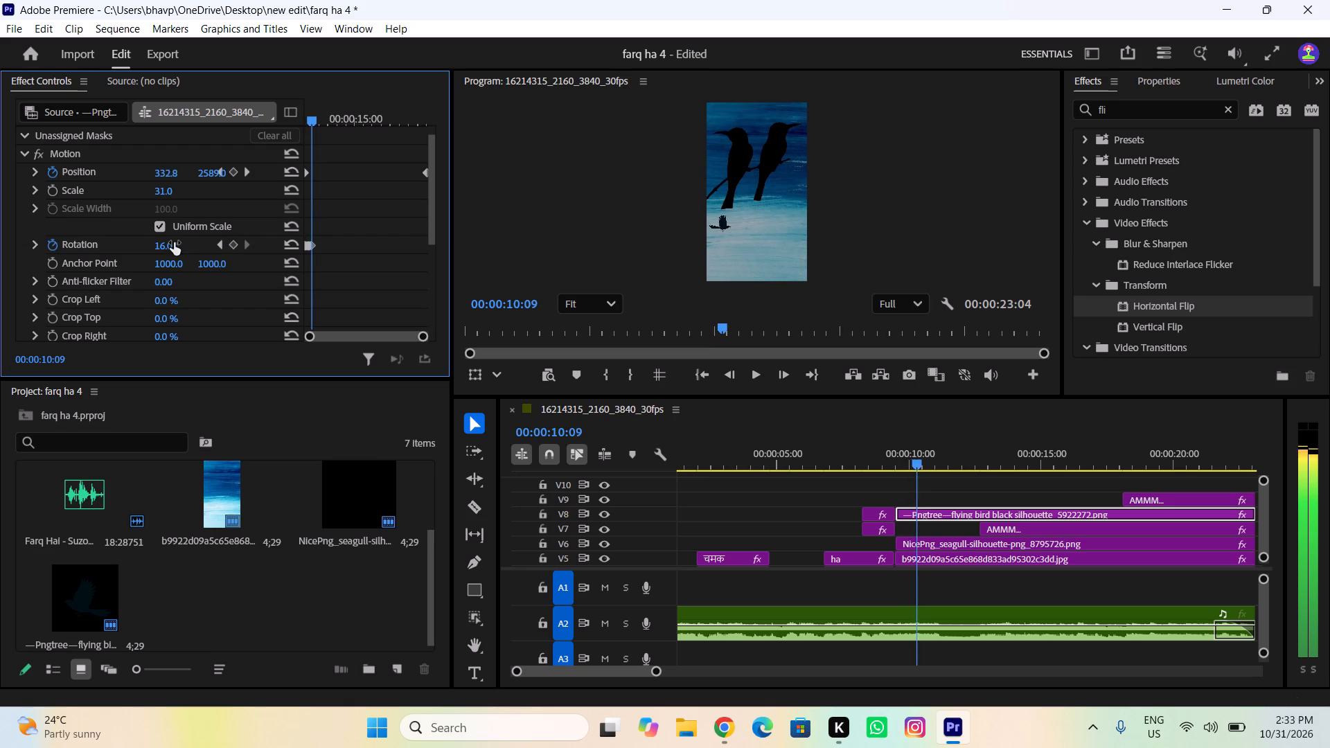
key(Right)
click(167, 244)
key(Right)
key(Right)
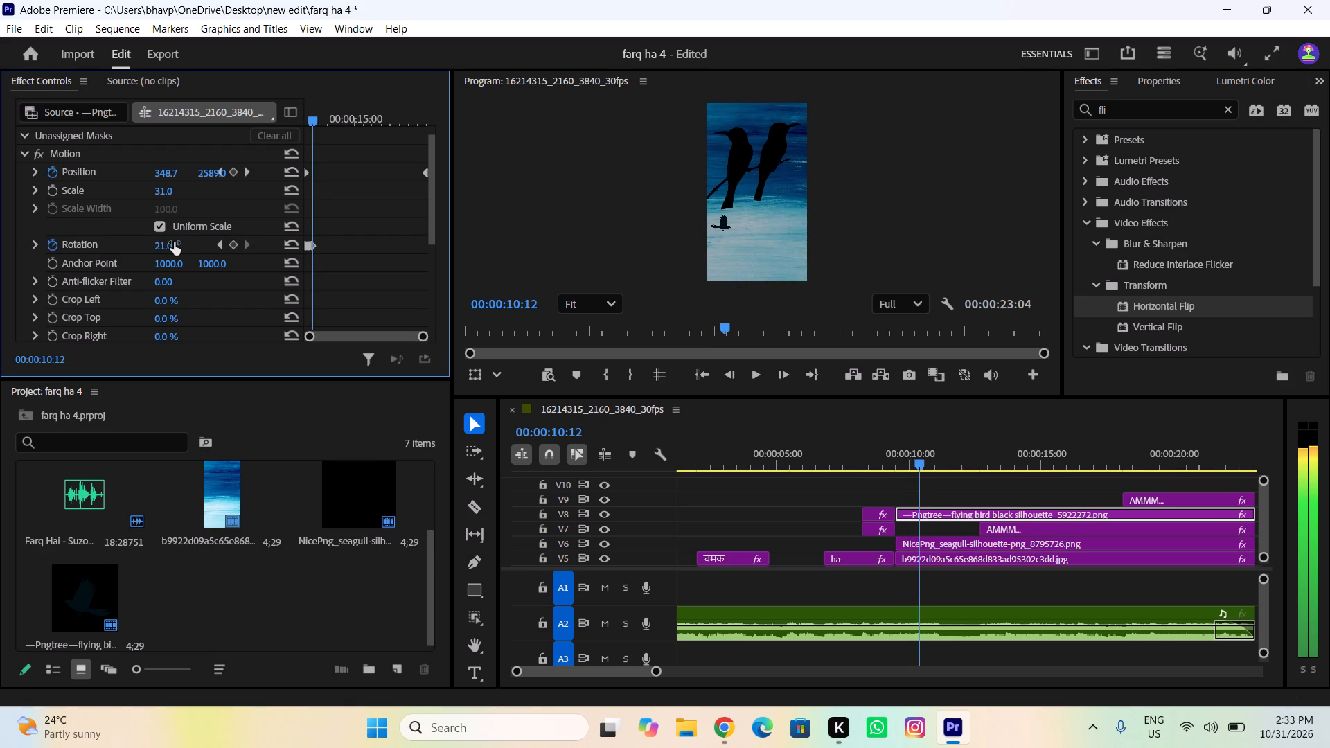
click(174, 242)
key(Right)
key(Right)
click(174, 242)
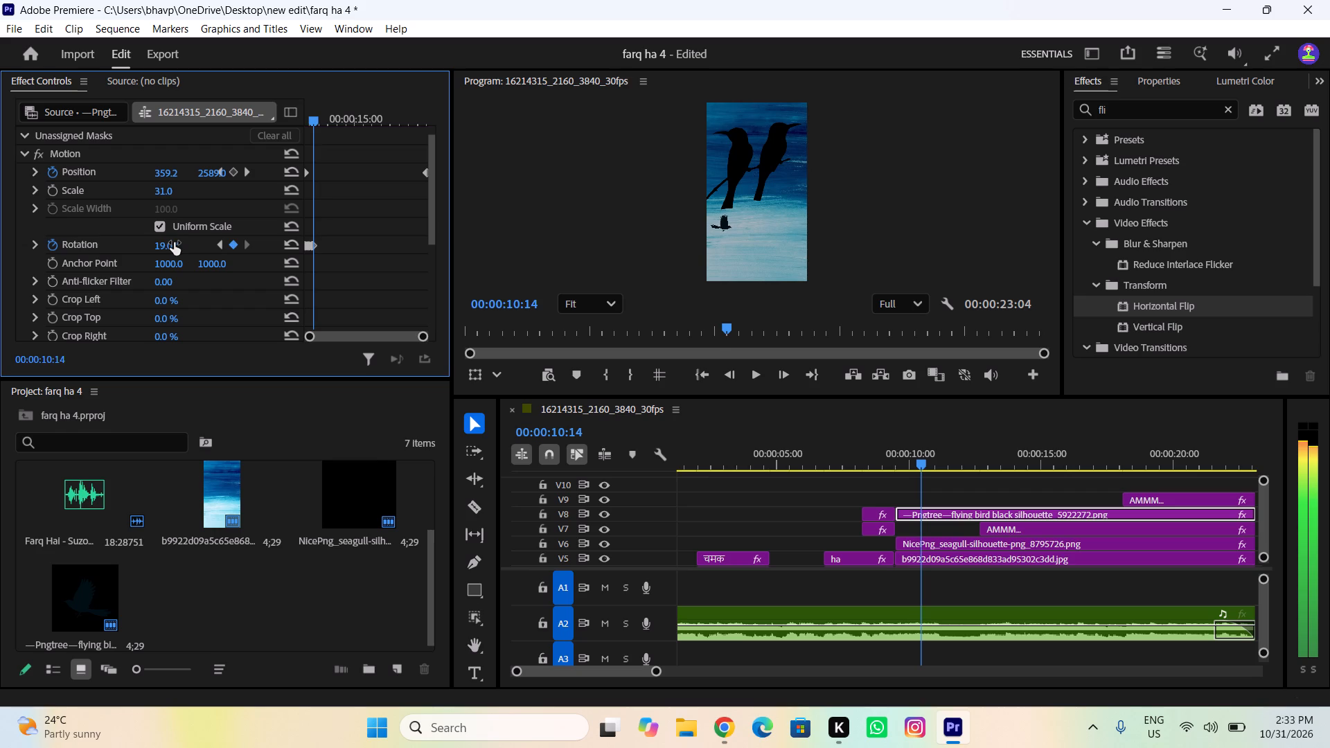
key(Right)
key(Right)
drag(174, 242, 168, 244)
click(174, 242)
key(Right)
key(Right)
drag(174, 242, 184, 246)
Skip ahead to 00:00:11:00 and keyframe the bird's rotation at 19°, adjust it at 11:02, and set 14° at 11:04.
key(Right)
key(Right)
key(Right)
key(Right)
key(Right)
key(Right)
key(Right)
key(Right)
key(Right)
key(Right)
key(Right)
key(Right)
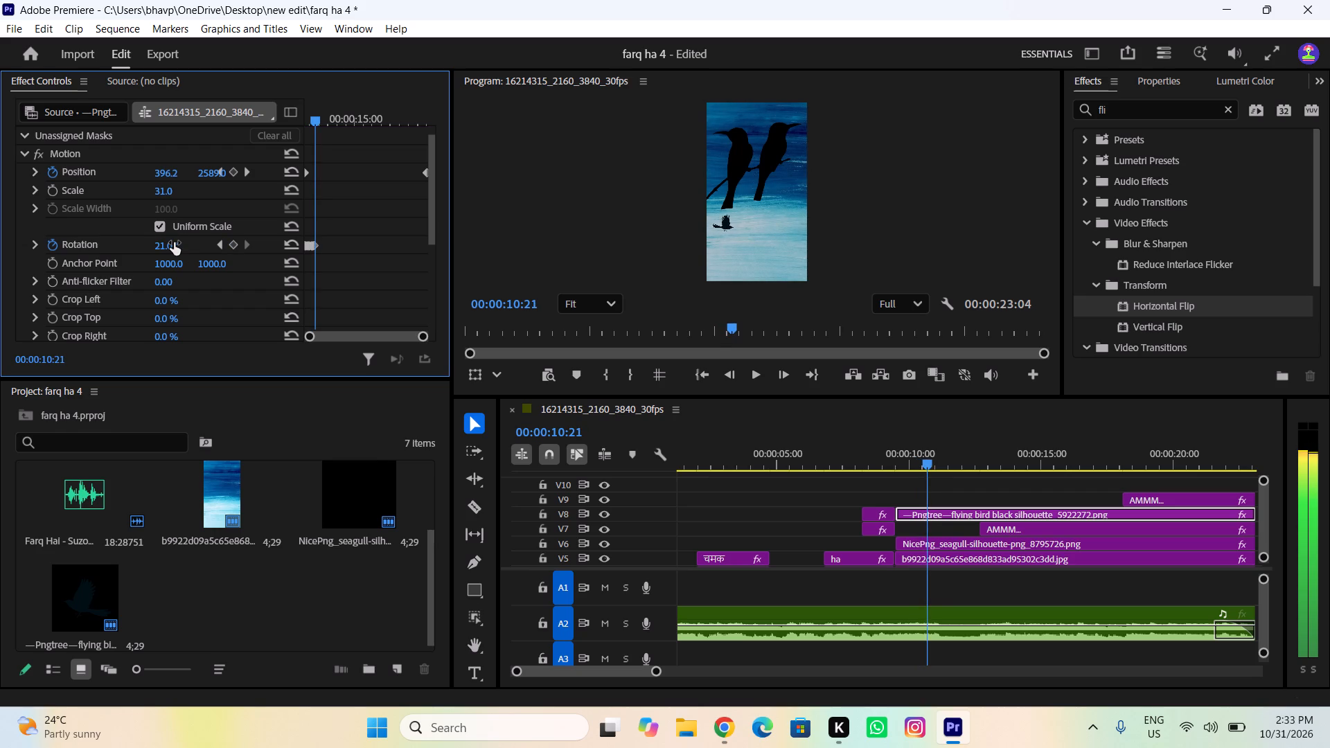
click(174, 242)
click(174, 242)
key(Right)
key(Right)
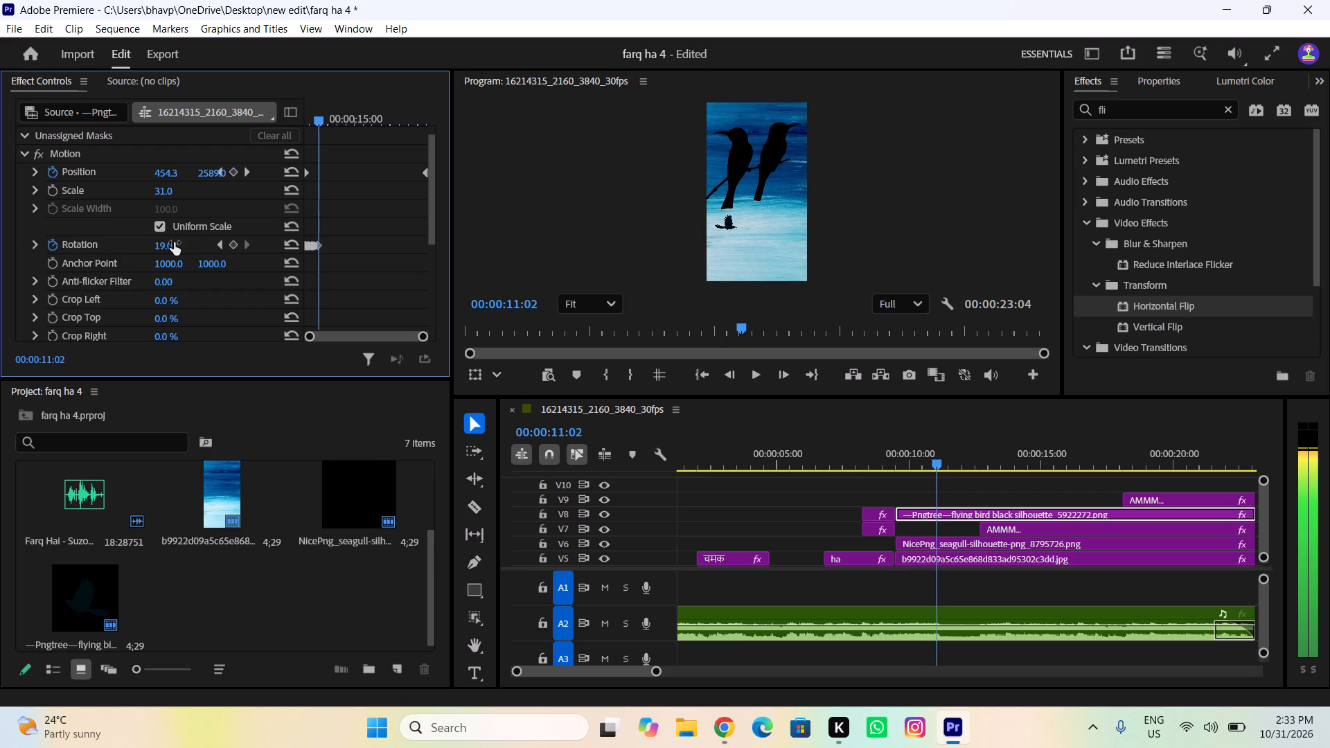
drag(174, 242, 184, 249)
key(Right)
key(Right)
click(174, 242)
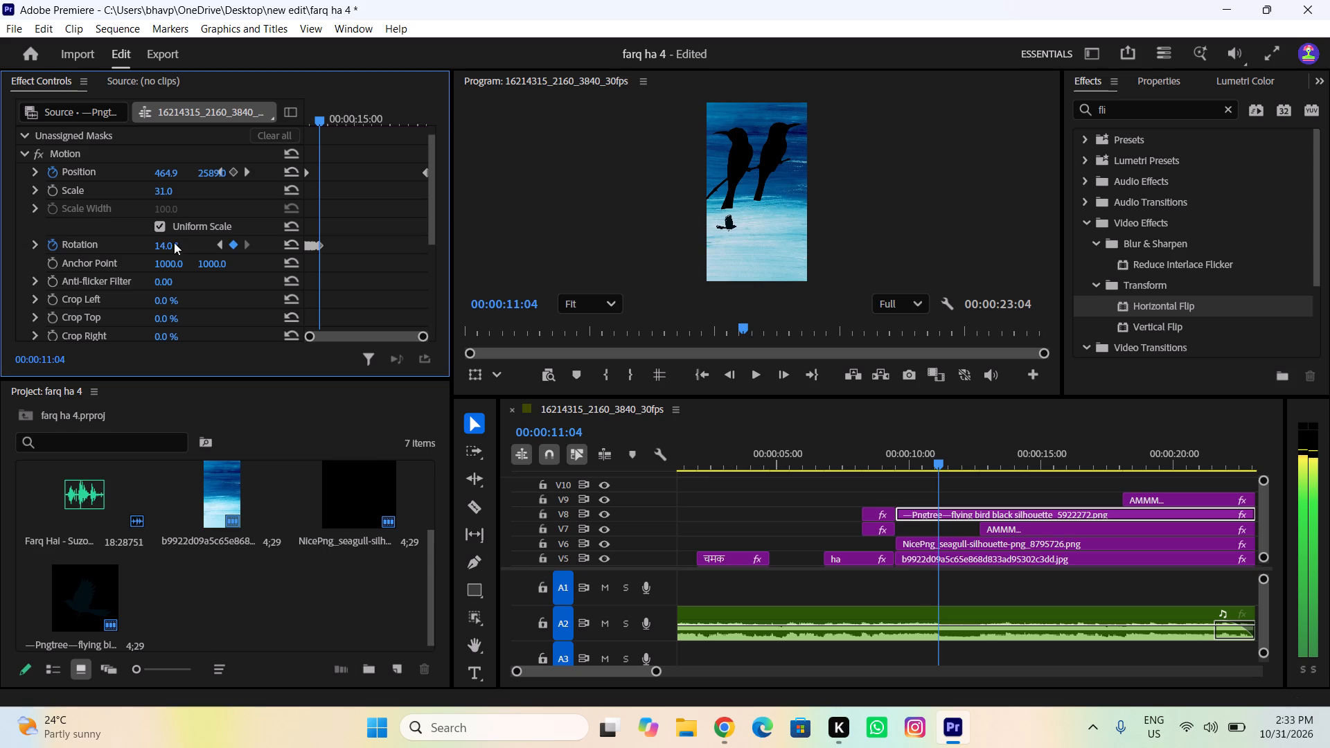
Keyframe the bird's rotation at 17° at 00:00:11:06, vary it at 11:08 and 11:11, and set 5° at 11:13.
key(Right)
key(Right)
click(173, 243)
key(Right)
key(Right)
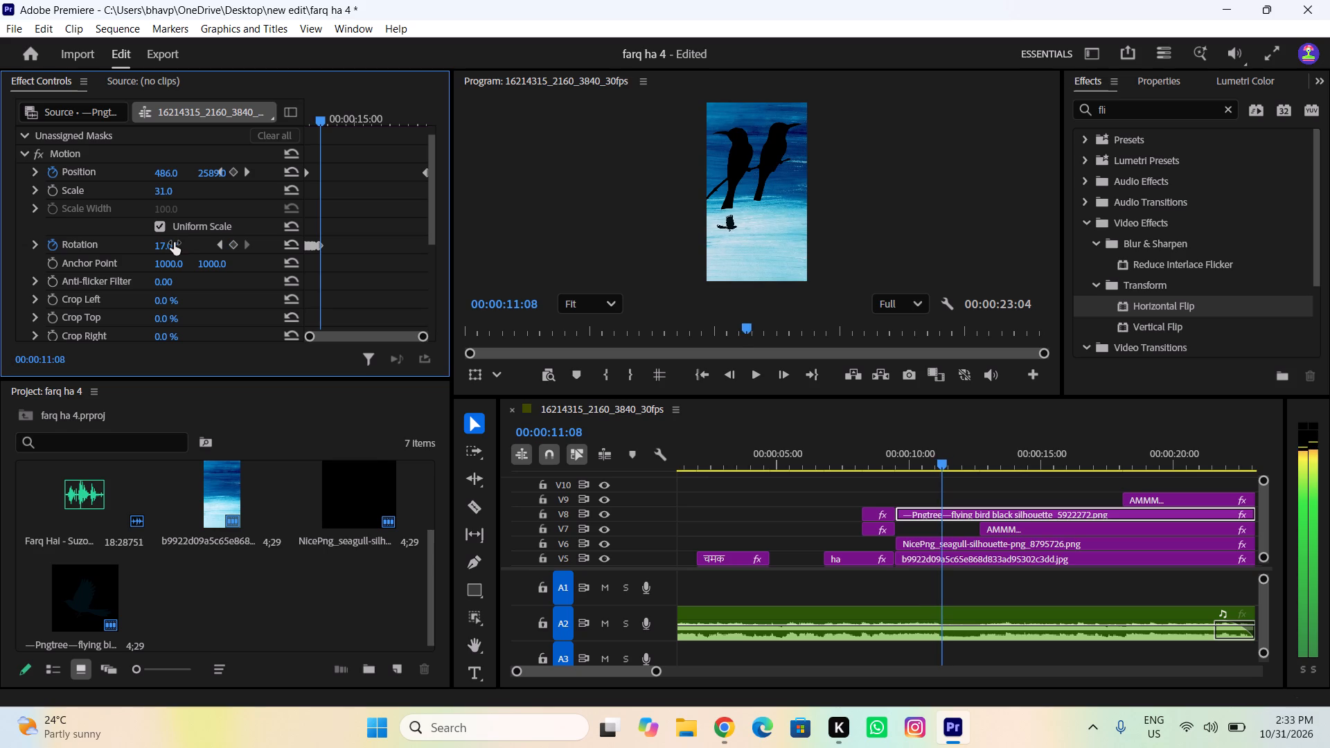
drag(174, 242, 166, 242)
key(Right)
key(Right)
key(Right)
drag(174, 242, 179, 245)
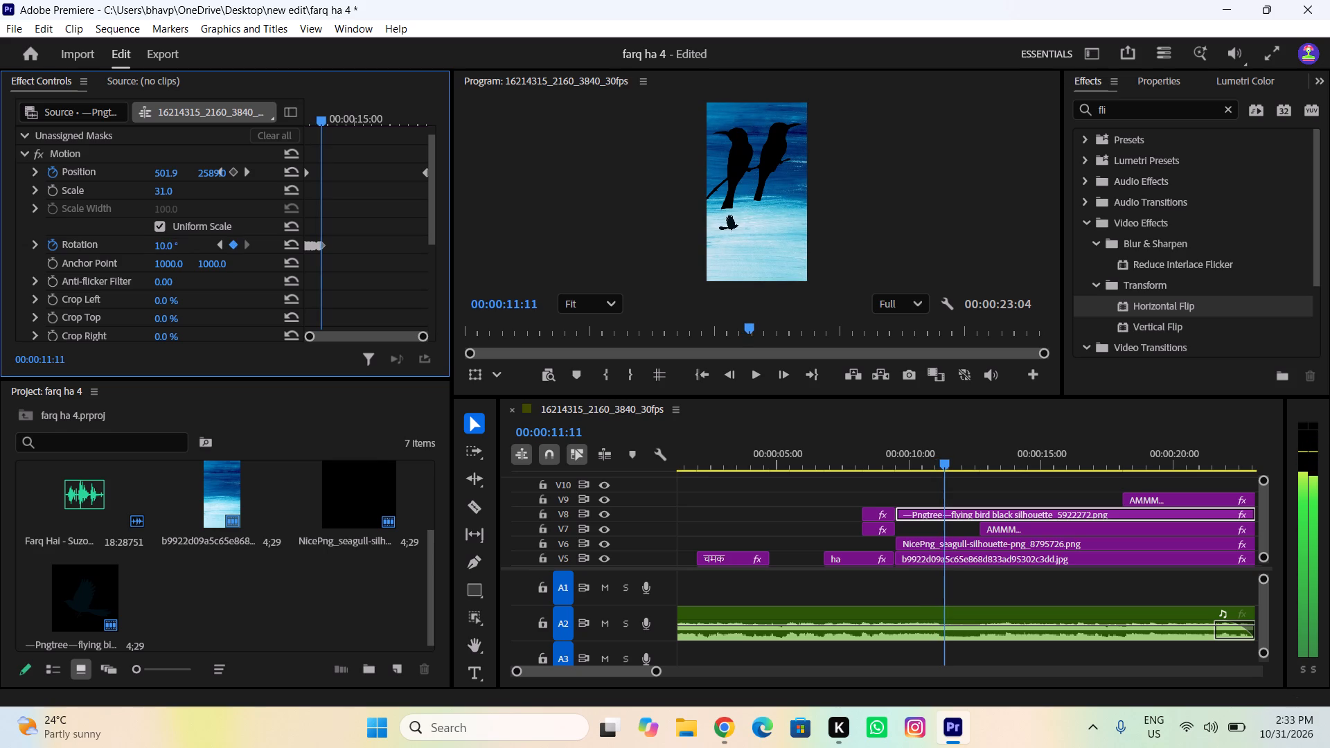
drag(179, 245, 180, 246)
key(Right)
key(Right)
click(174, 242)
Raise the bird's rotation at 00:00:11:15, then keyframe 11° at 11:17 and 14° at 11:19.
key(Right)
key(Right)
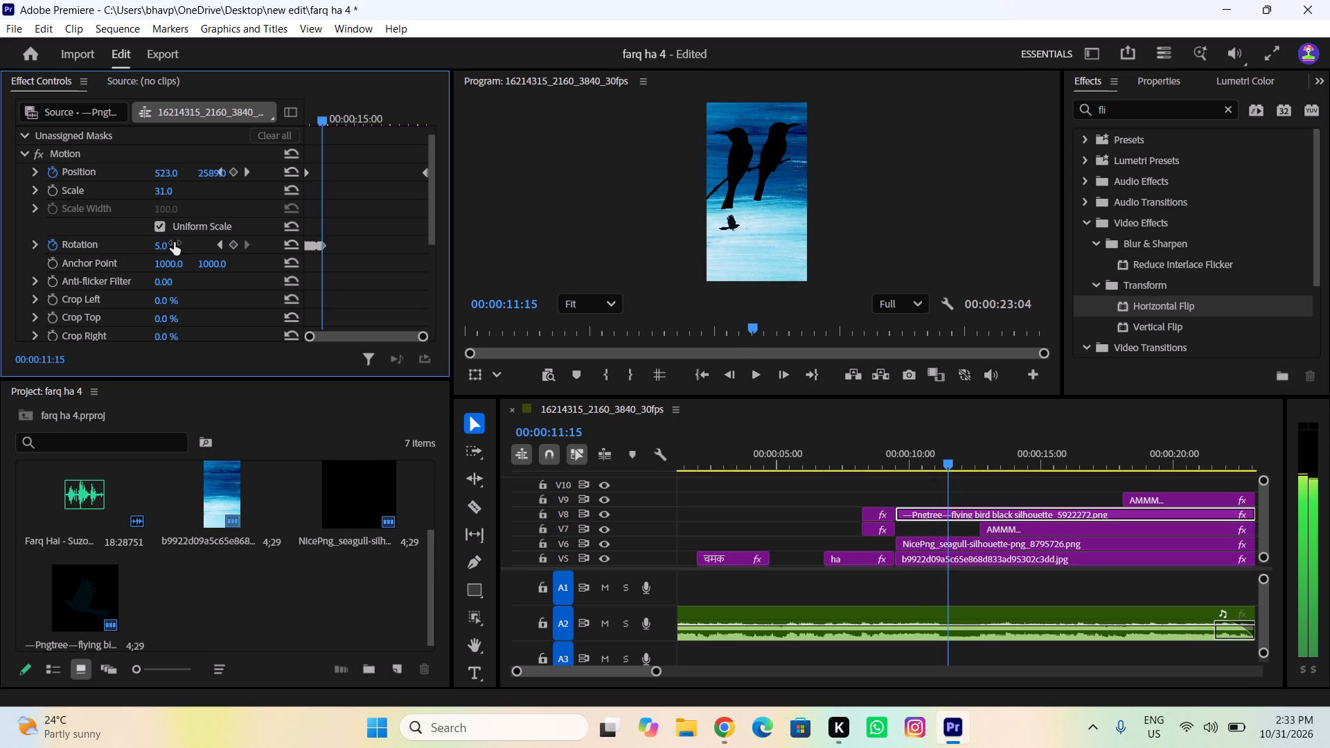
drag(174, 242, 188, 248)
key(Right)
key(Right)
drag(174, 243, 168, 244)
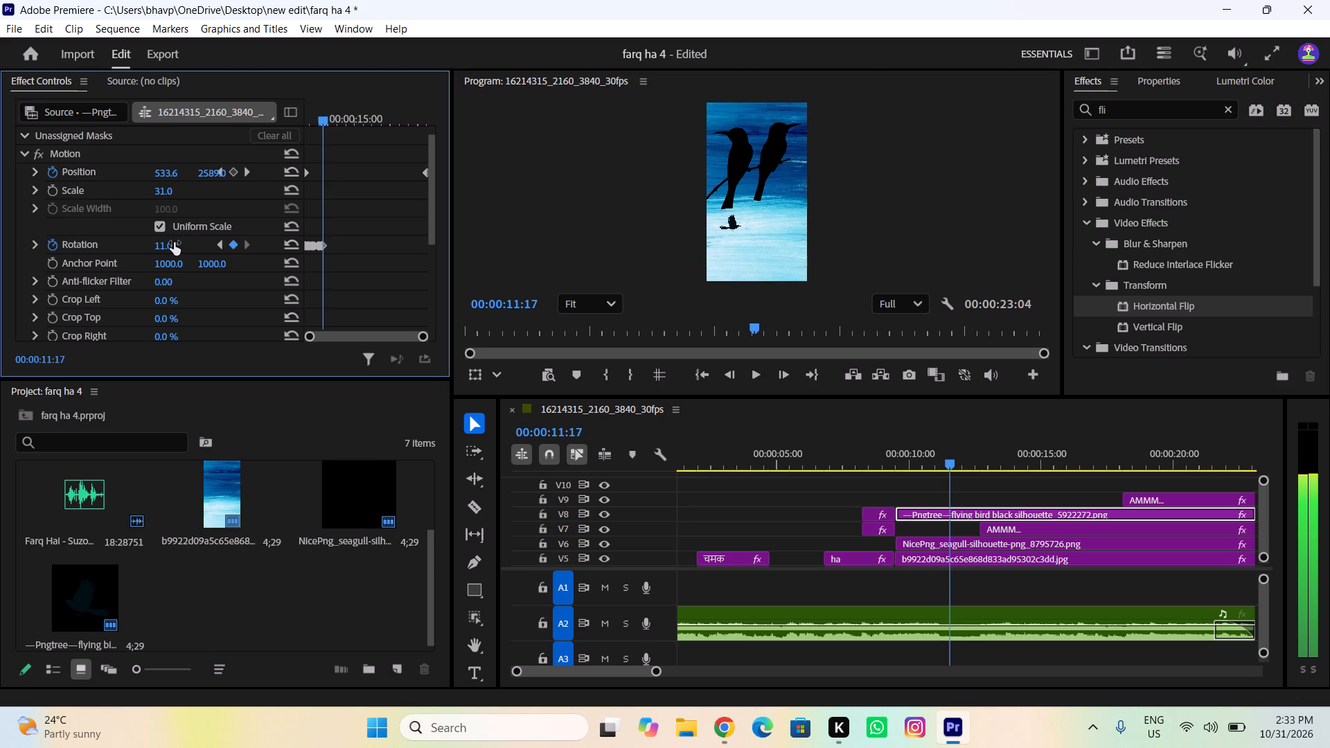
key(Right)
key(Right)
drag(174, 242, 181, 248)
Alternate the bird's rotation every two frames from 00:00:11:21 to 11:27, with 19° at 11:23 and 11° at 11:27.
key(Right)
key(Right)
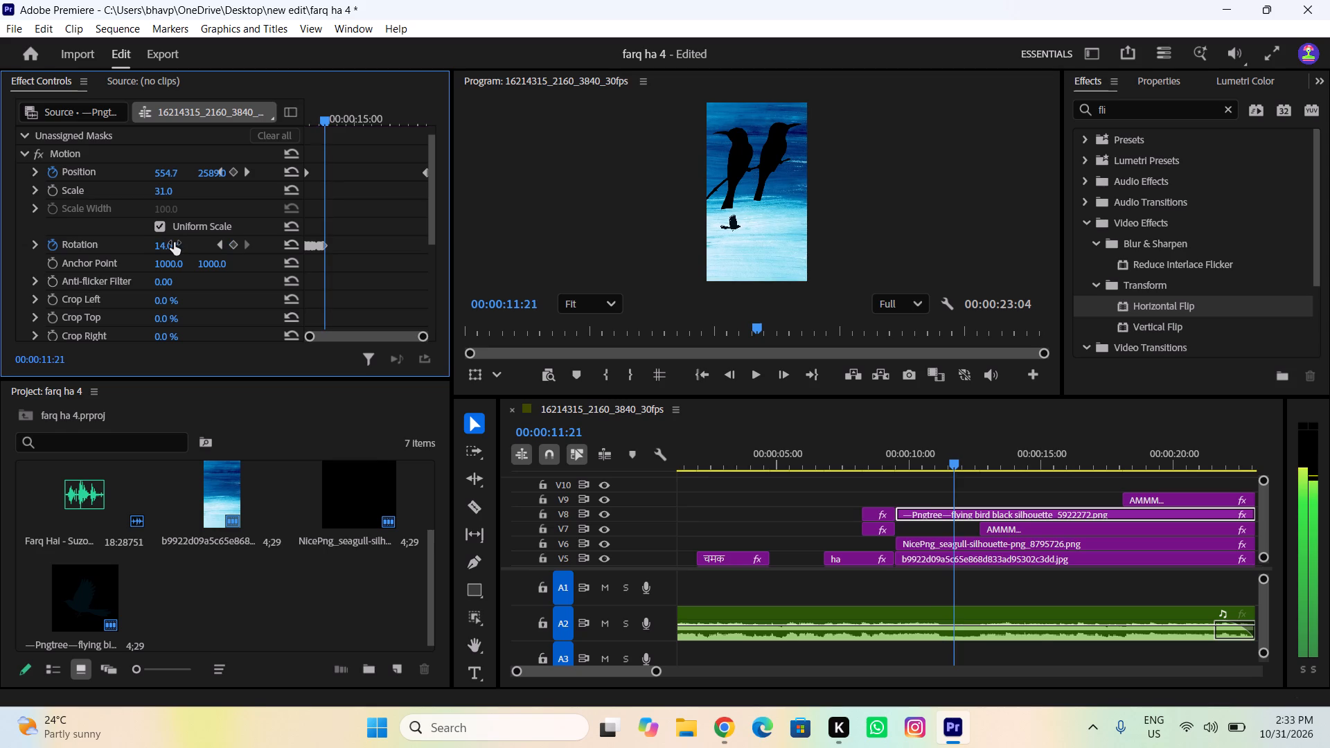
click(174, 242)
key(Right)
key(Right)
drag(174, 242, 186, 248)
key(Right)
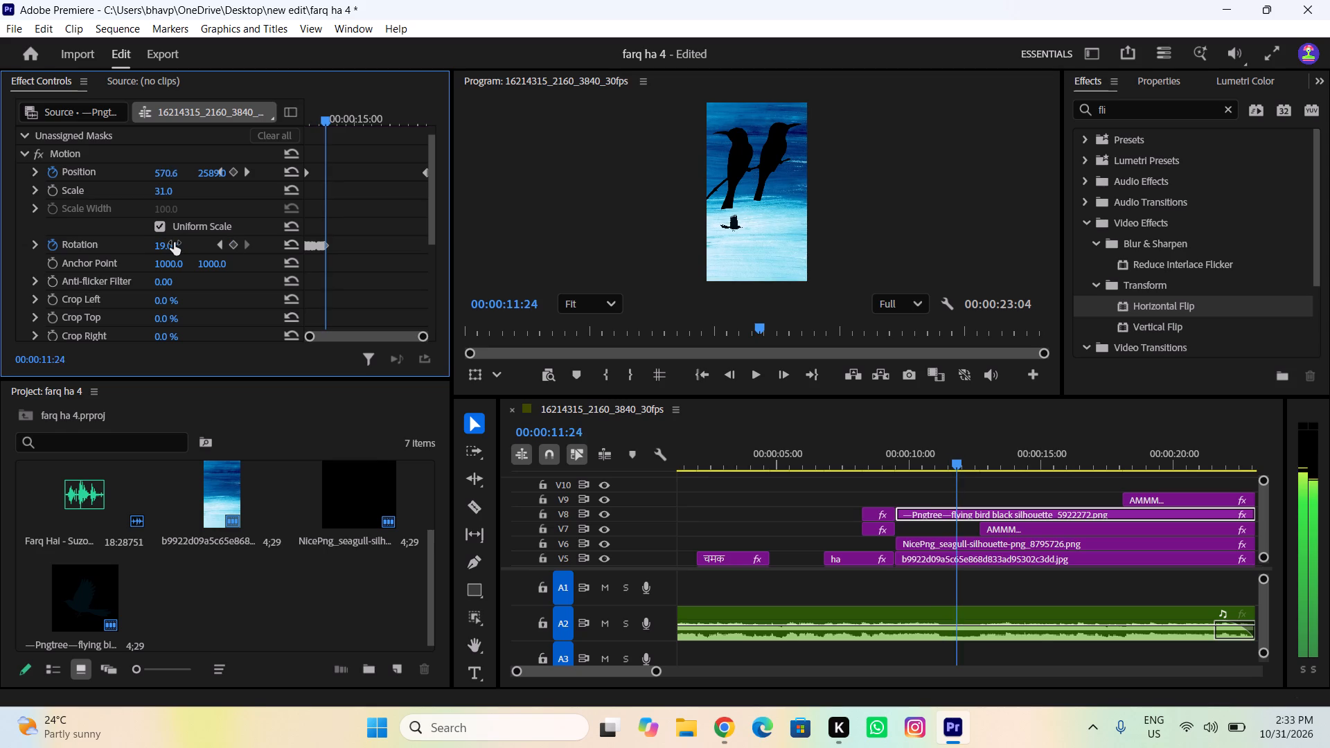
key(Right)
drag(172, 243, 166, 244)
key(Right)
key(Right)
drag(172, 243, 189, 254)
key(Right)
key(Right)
Play the blue scene full screen from just before its start to 00:00:13:09 to check the bird's rocking.
drag(943, 461, 910, 474)
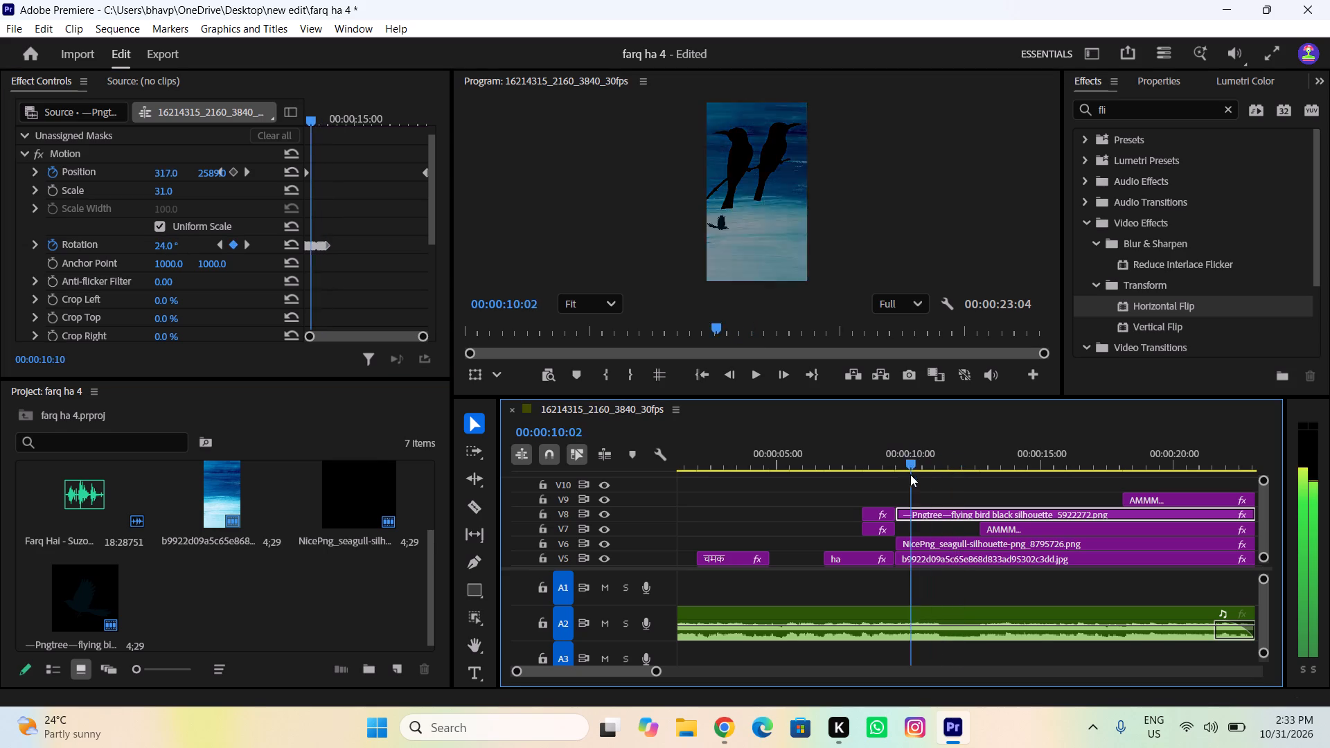
drag(910, 474, 888, 482)
key(space)
click(1282, 57)
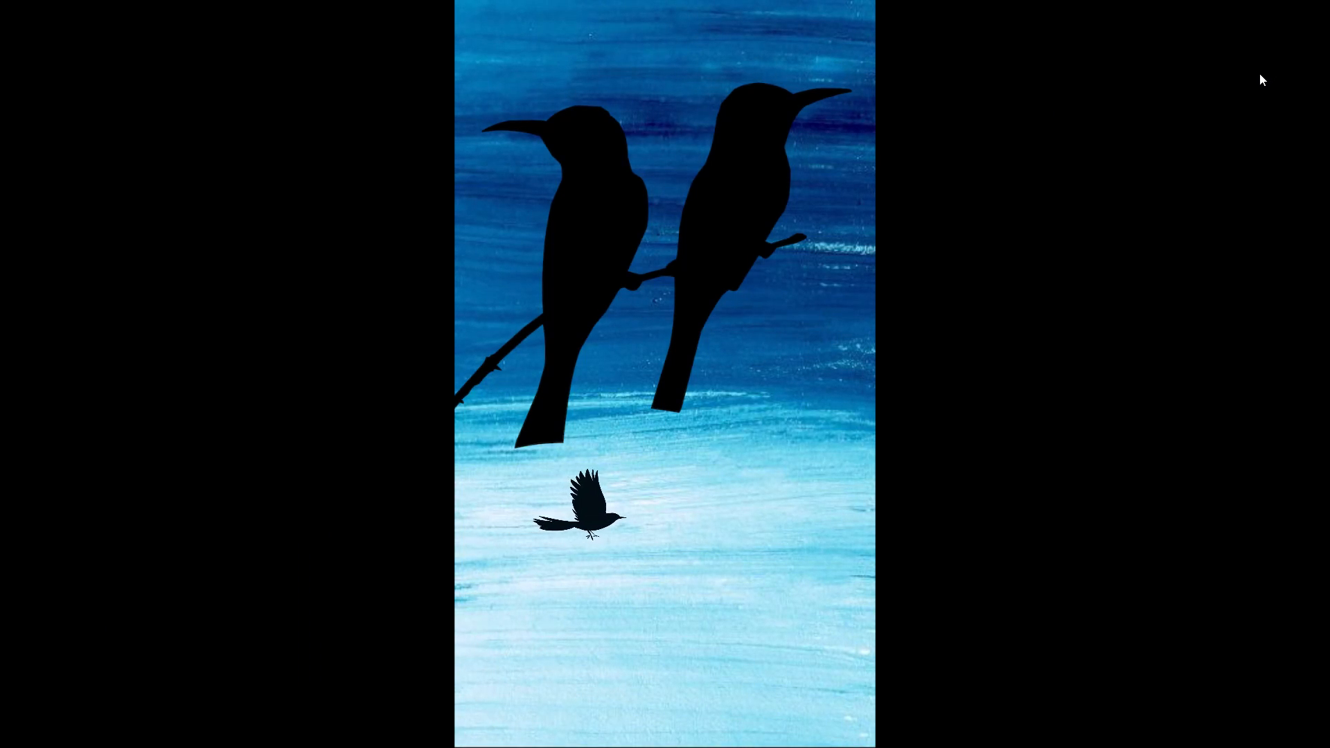
key(space)
key(Escape)
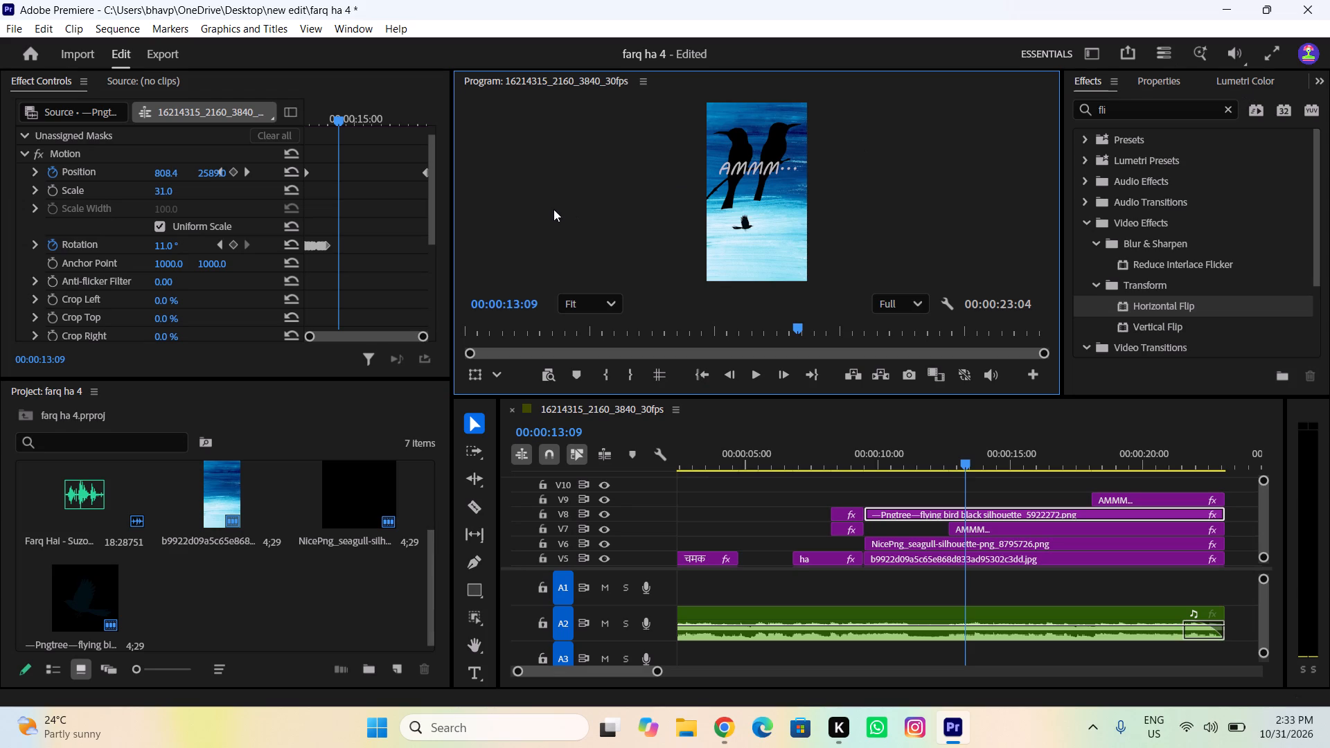
Delete the bird clip's rotation keyframes and turn off Rotation animation, leaving a fixed rotation of 8°.
drag(407, 220, 258, 267)
key(Delete)
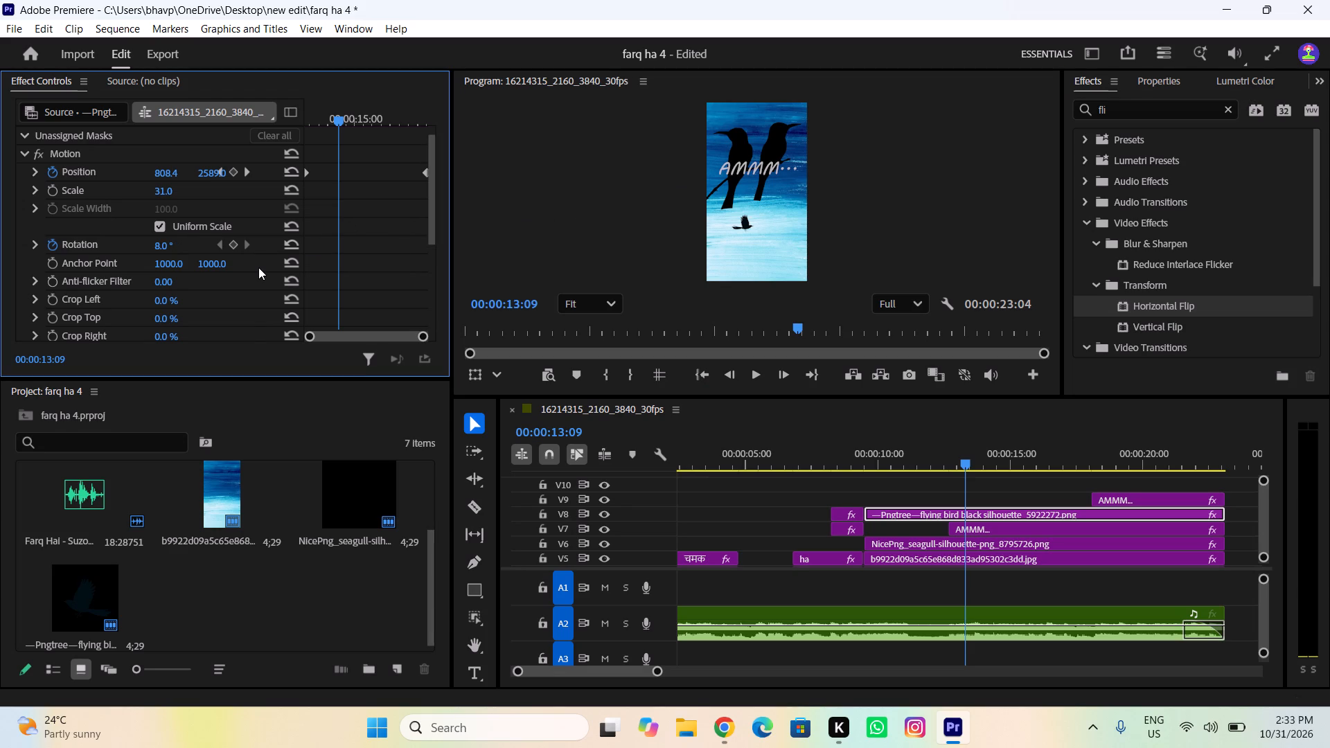
click(48, 248)
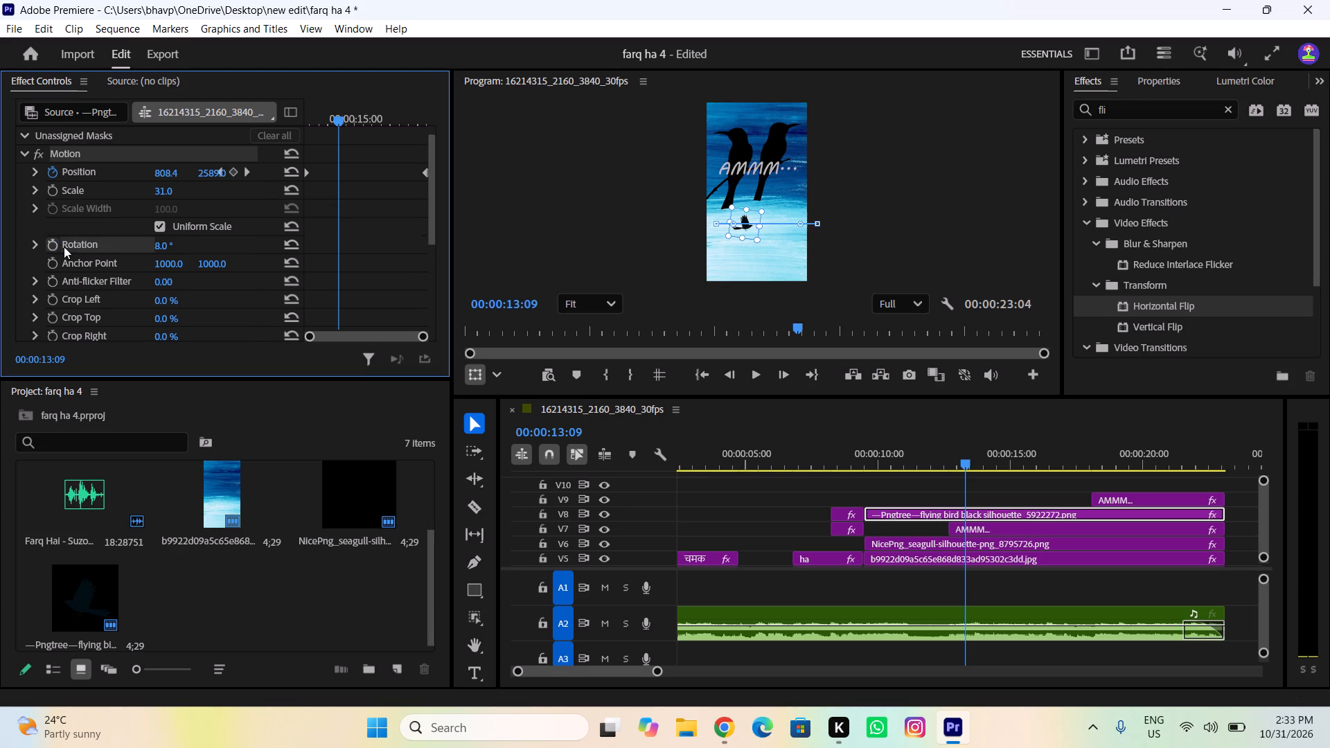
Return the playhead to the bird clip's start at 00:00:09:15.
drag(331, 114, 289, 132)
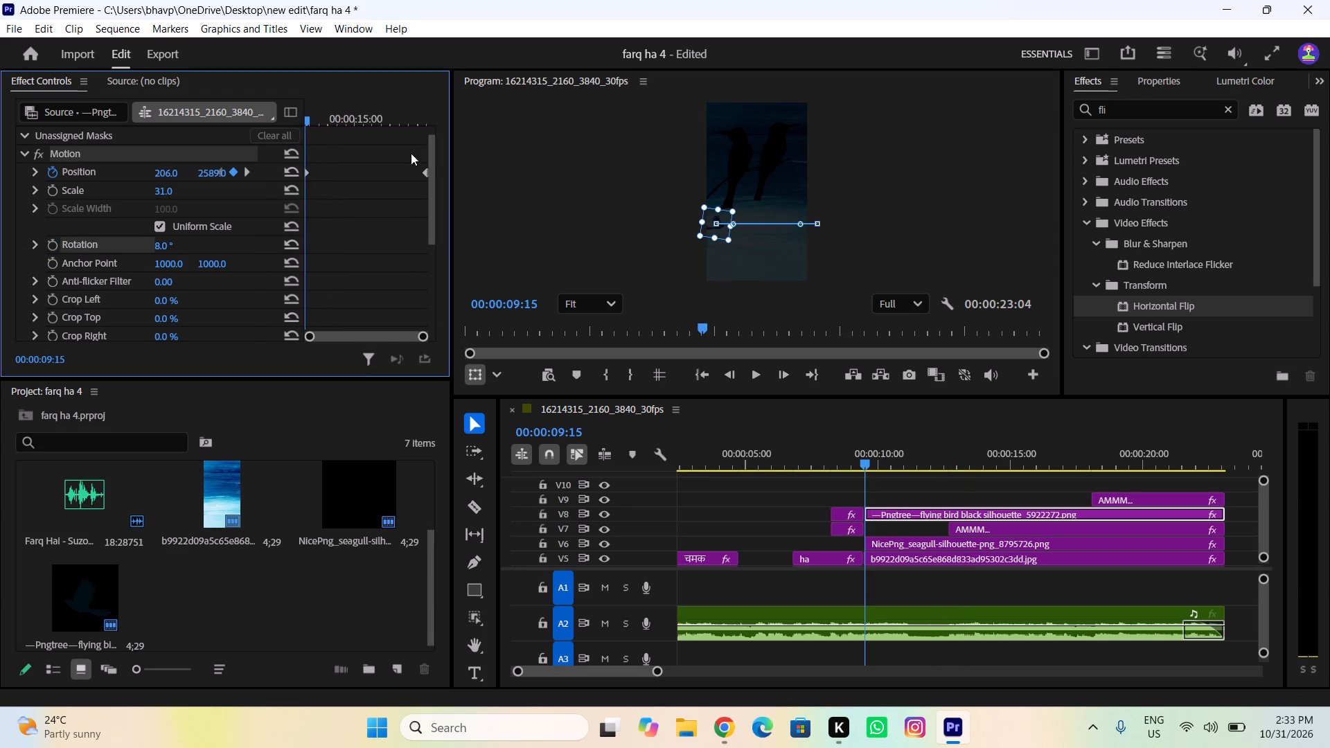
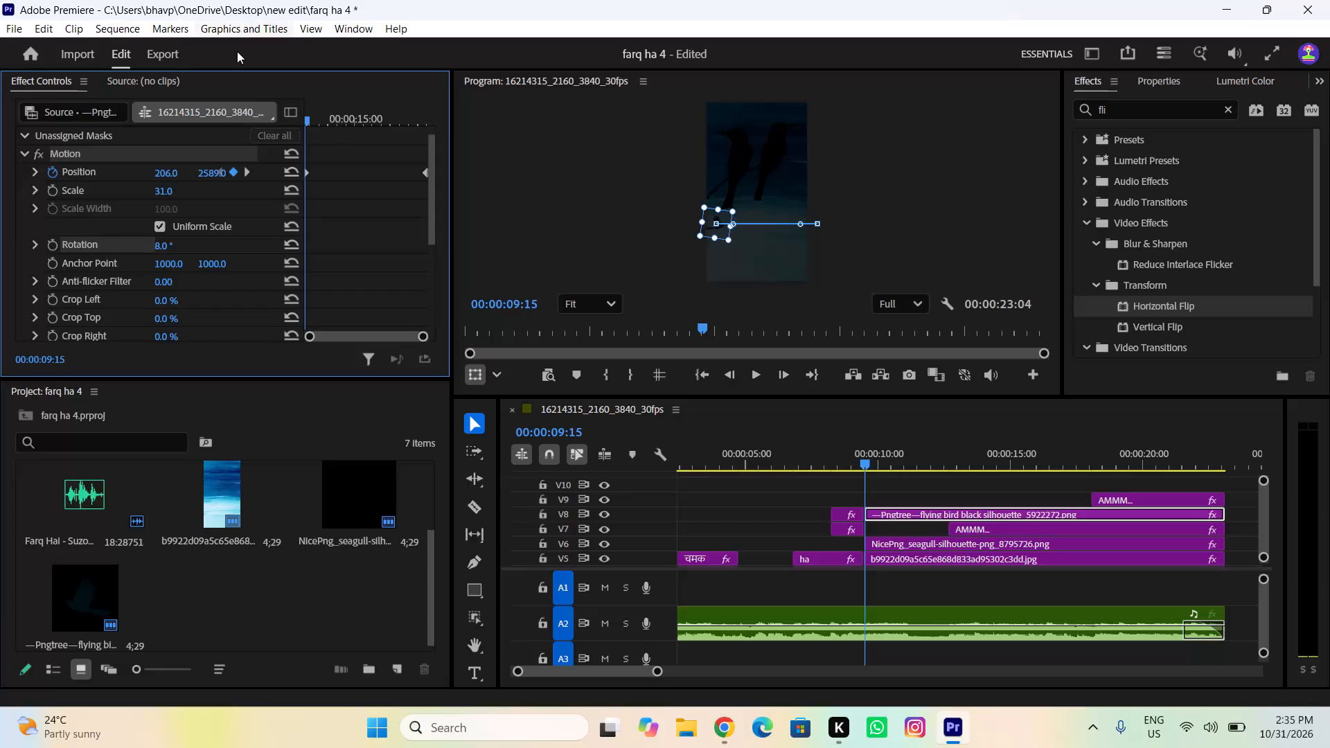
Animate the flying bird clip's rotation with keyframes of 8° at 00:00:09:15, 30° at 11:01 and 1° at 13:04.
click(55, 247)
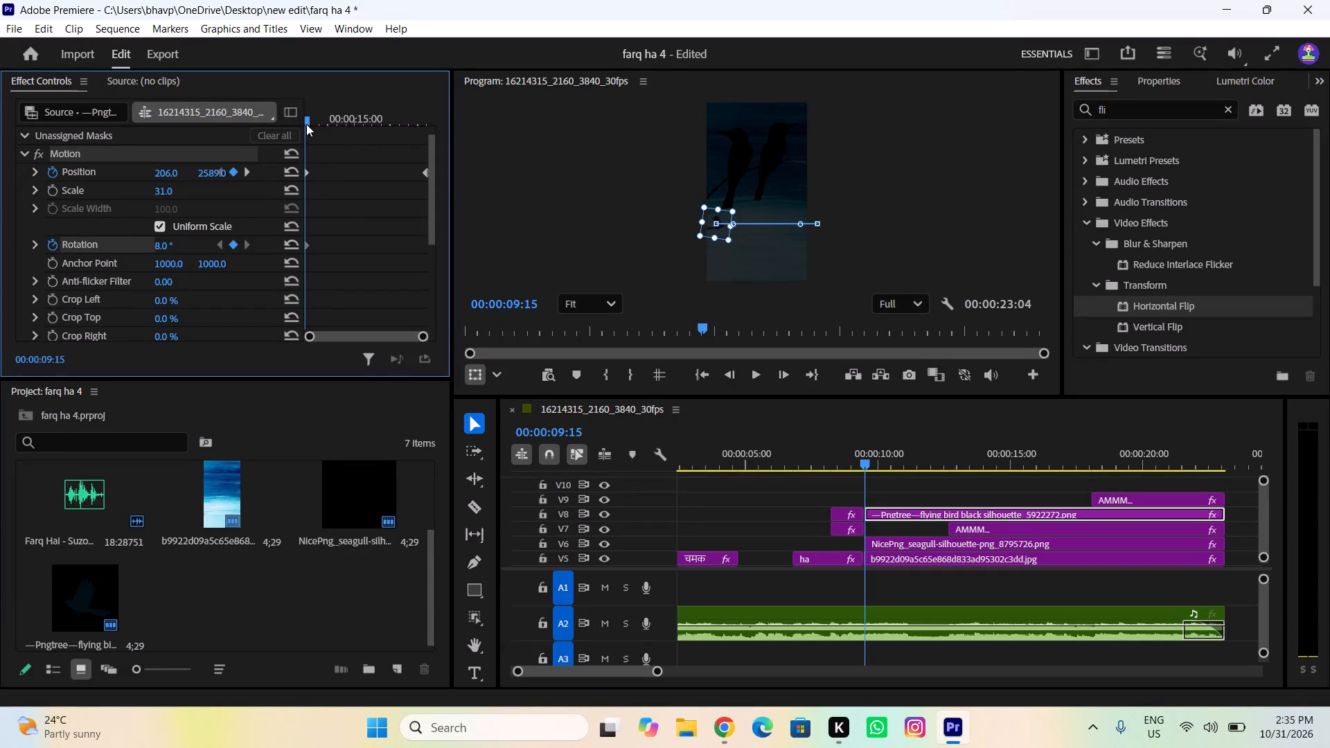
drag(306, 124, 320, 131)
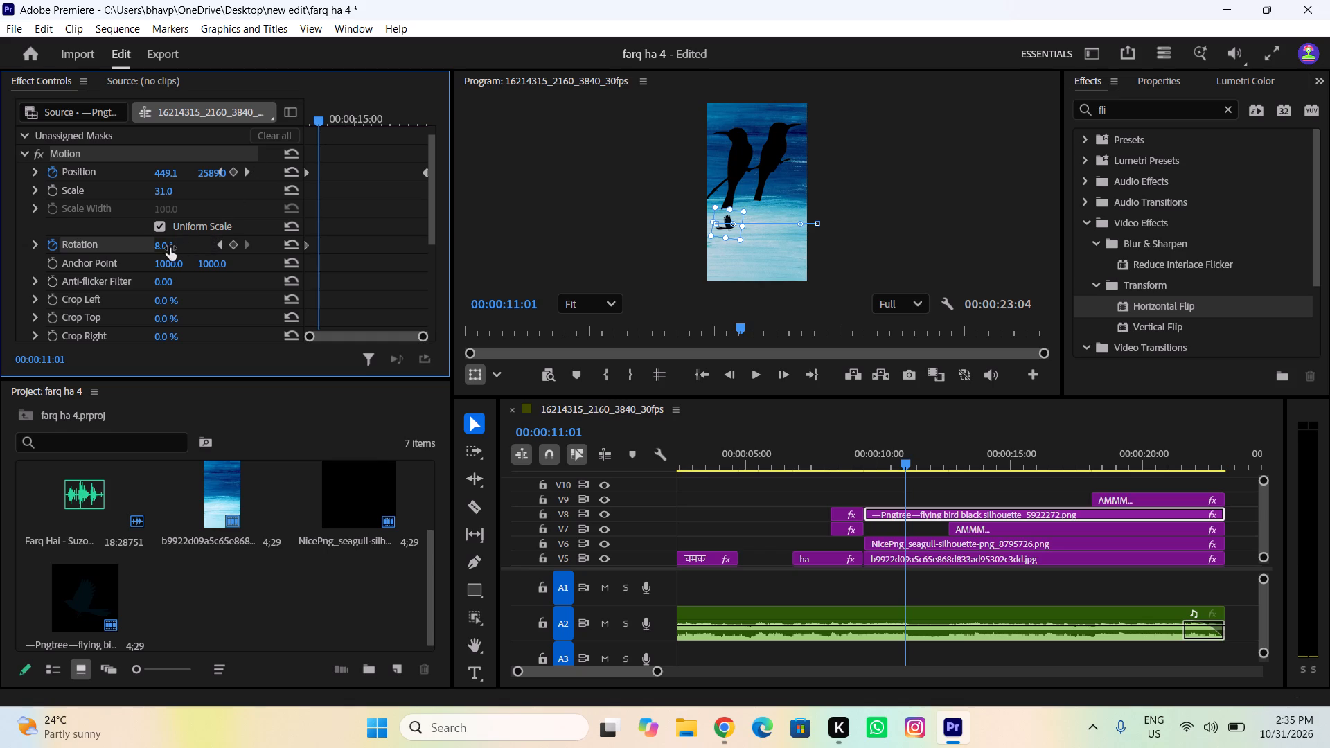
drag(170, 248, 231, 280)
drag(320, 124, 336, 131)
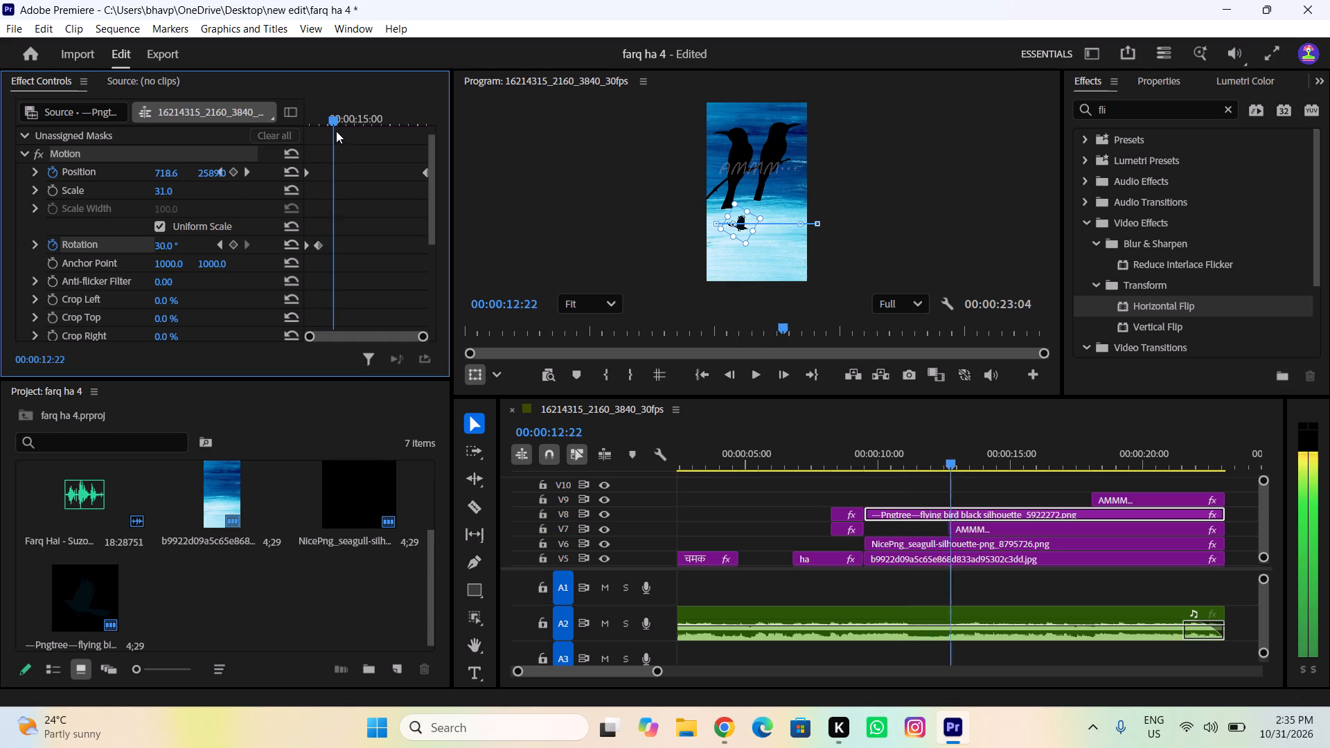
drag(336, 131, 339, 132)
drag(175, 247, 173, 247)
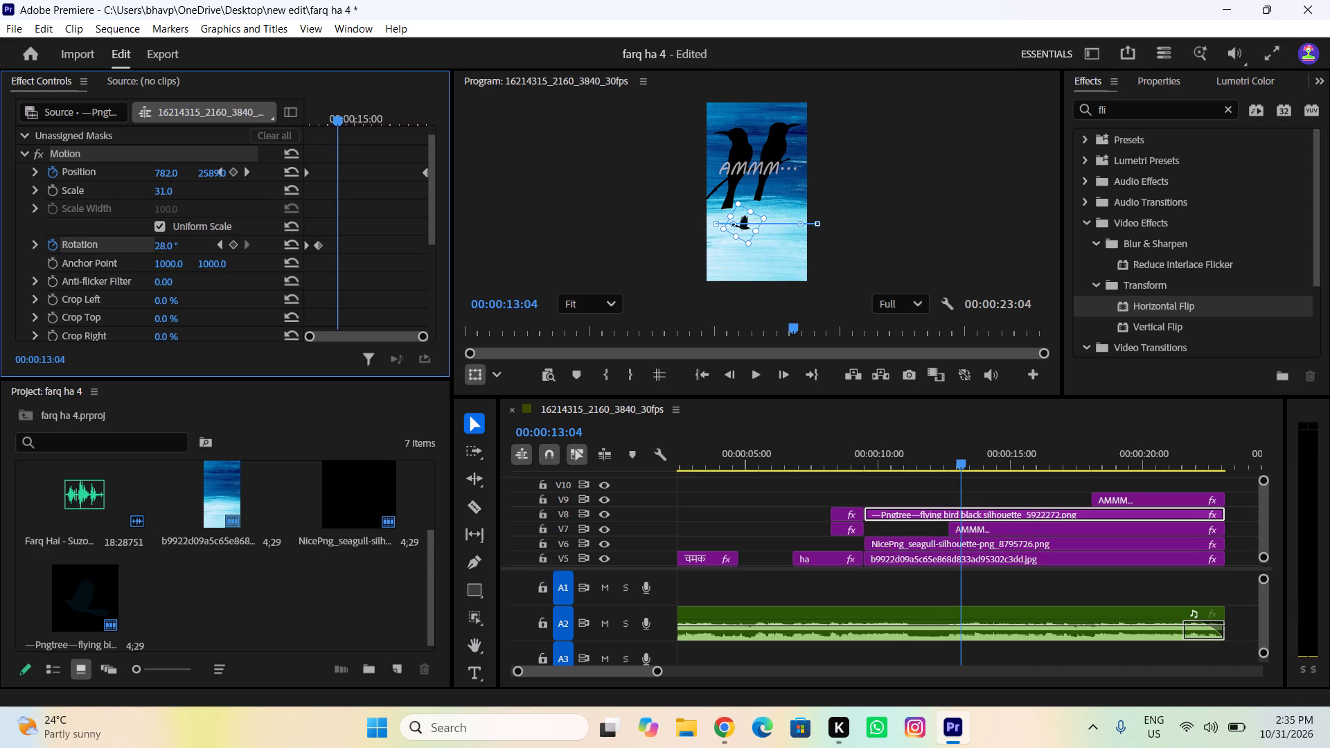
drag(173, 247, 154, 256)
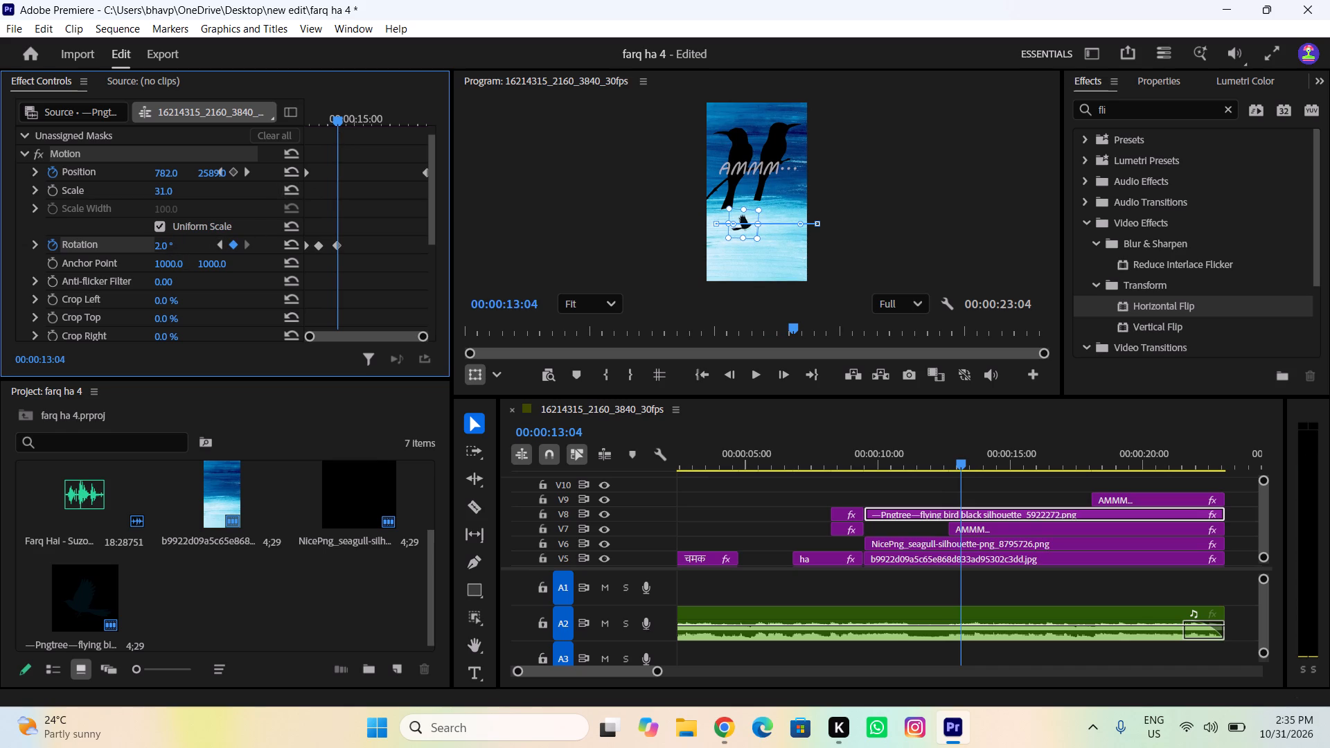
drag(154, 256, 153, 256)
Add bird rotation keyframes of 19° at 00:00:15:15 and -5° at 00:00:17:04.
drag(342, 120, 350, 124)
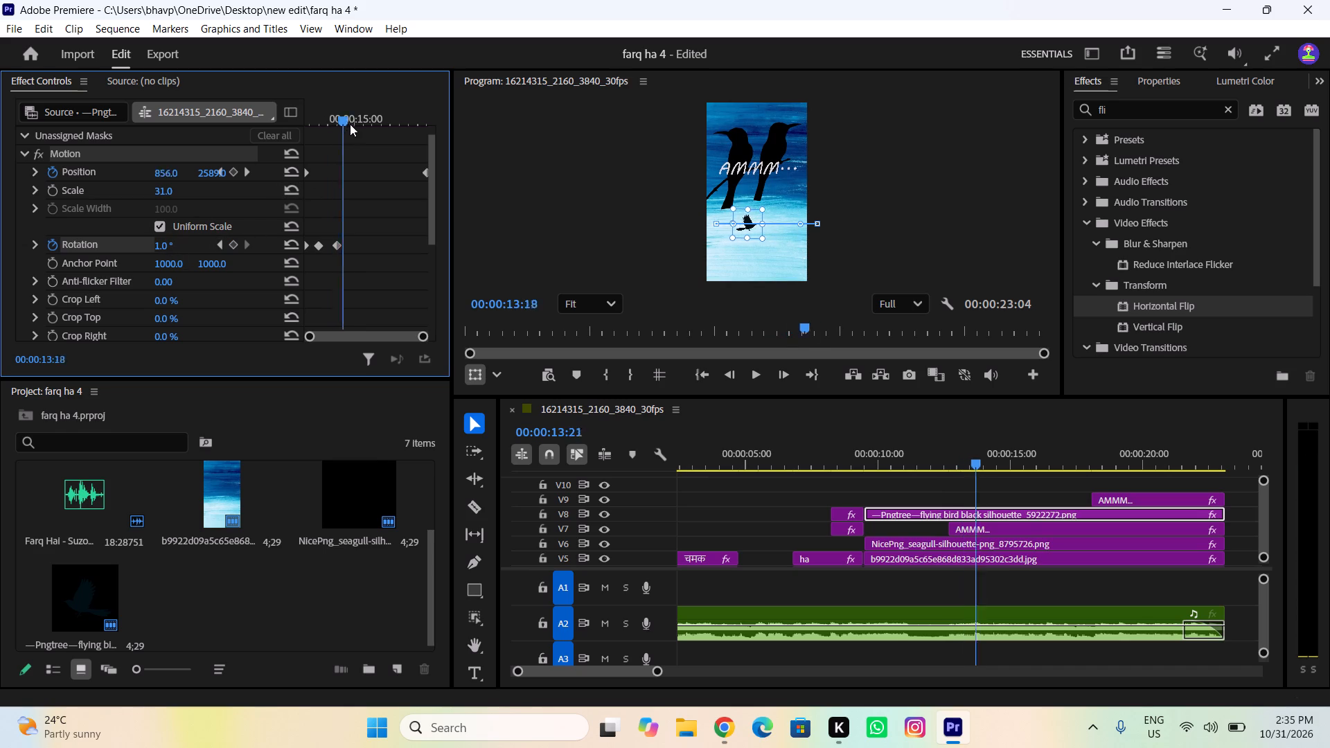
drag(350, 124, 363, 132)
drag(166, 243, 169, 246)
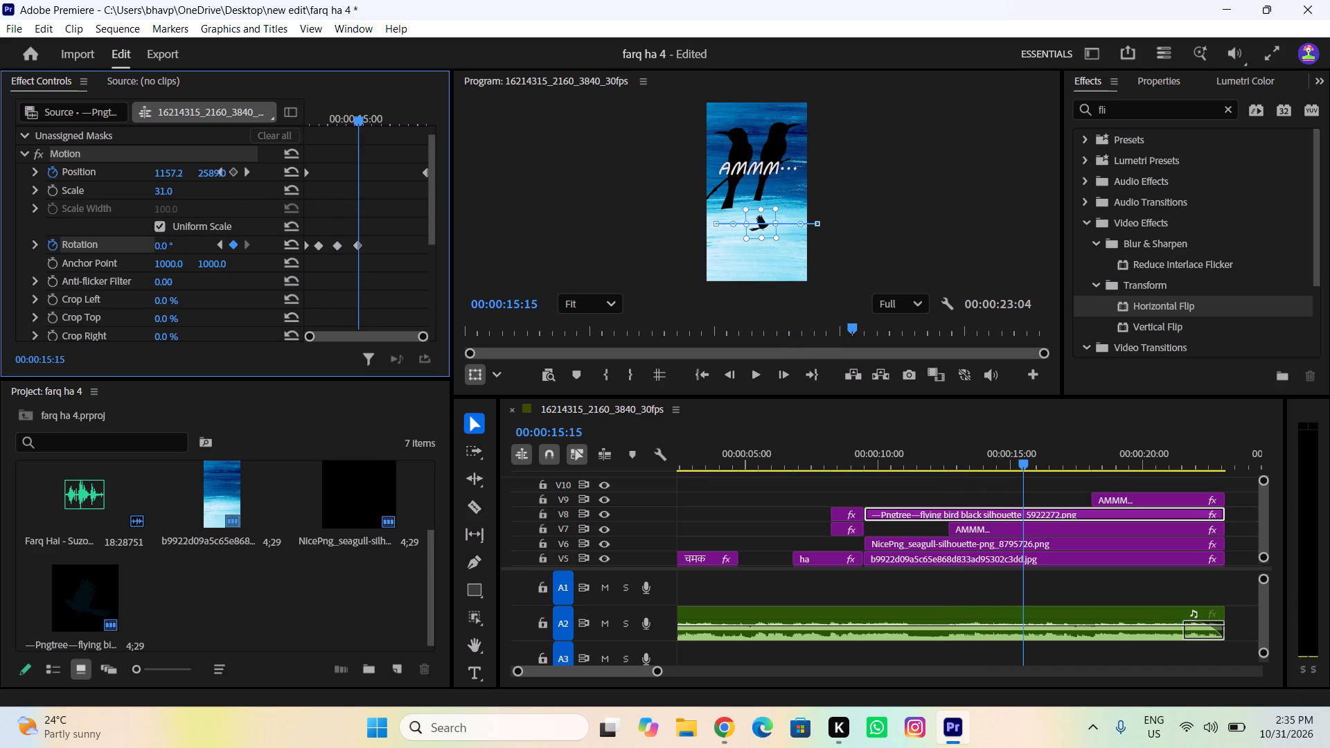
drag(169, 246, 200, 259)
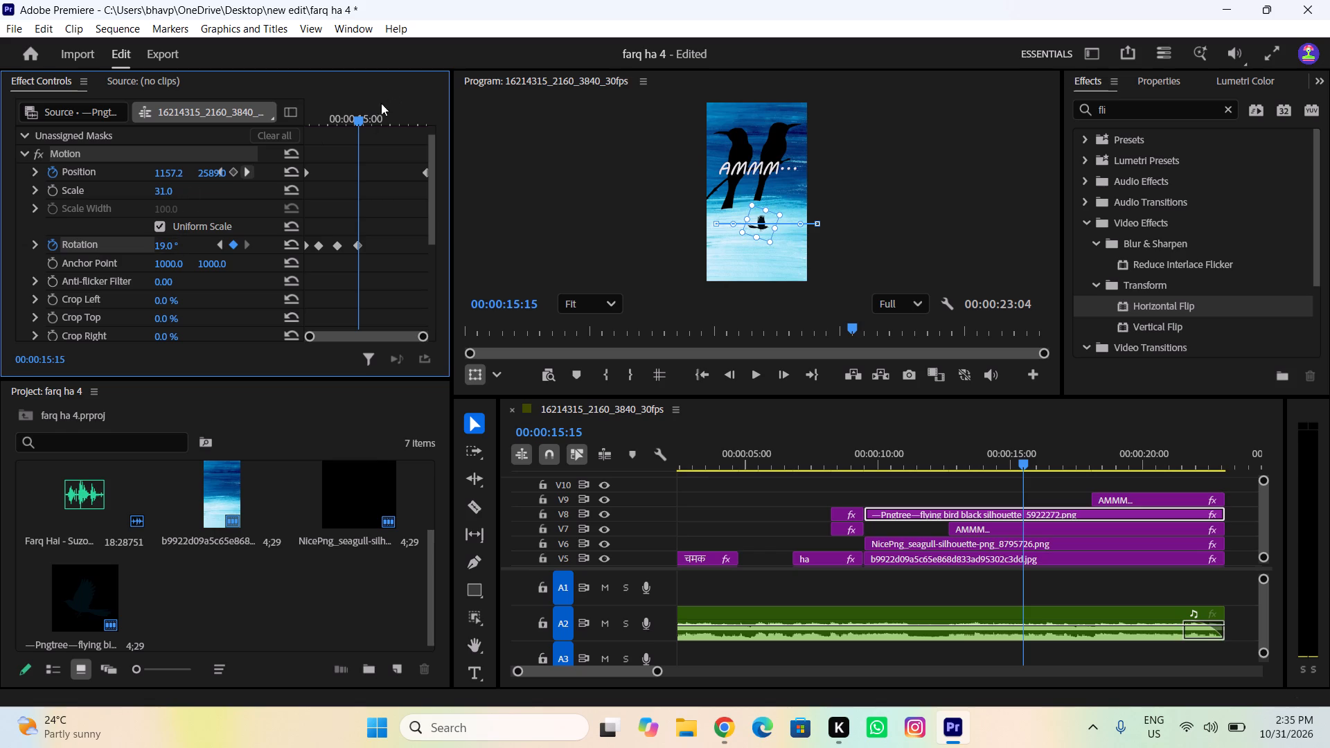
drag(361, 125, 376, 136)
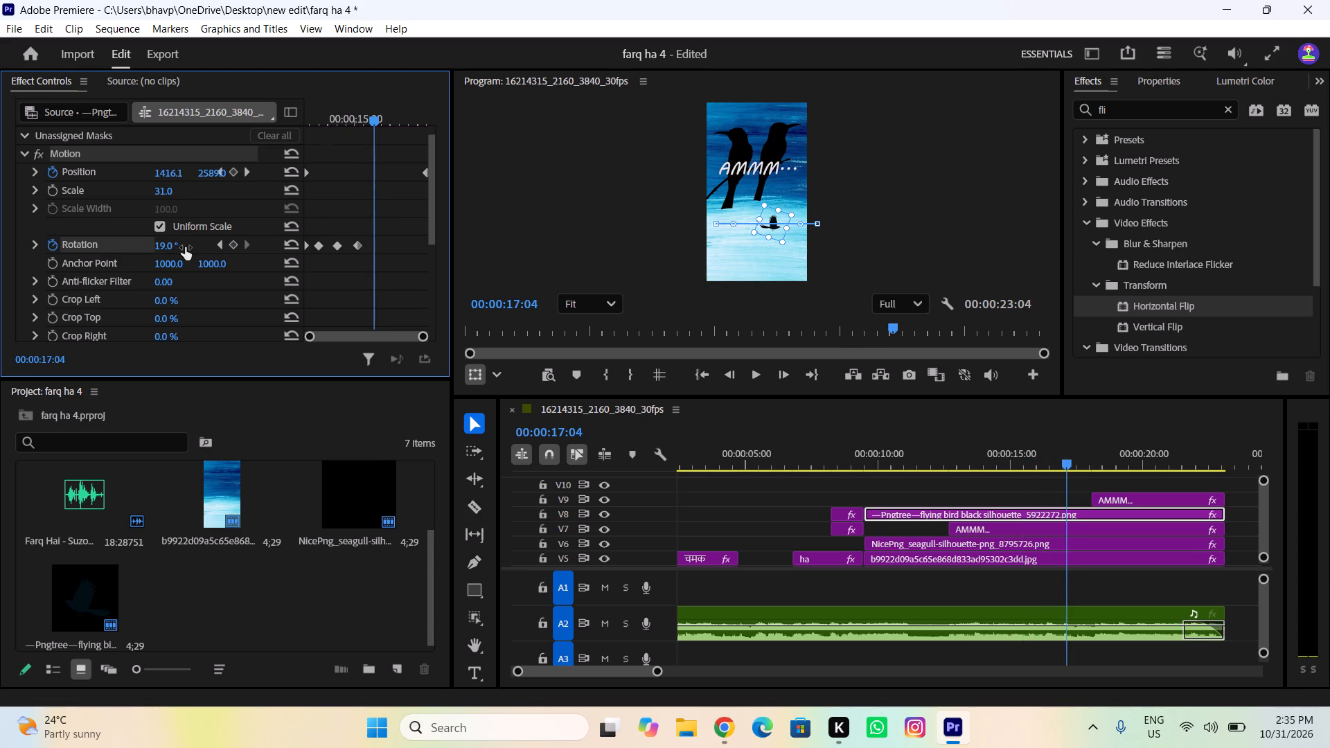
drag(179, 245, 158, 255)
Add bird rotation keyframes of 40° at 00:00:19:01 and -2° at 00:00:20:20.
drag(374, 123, 390, 130)
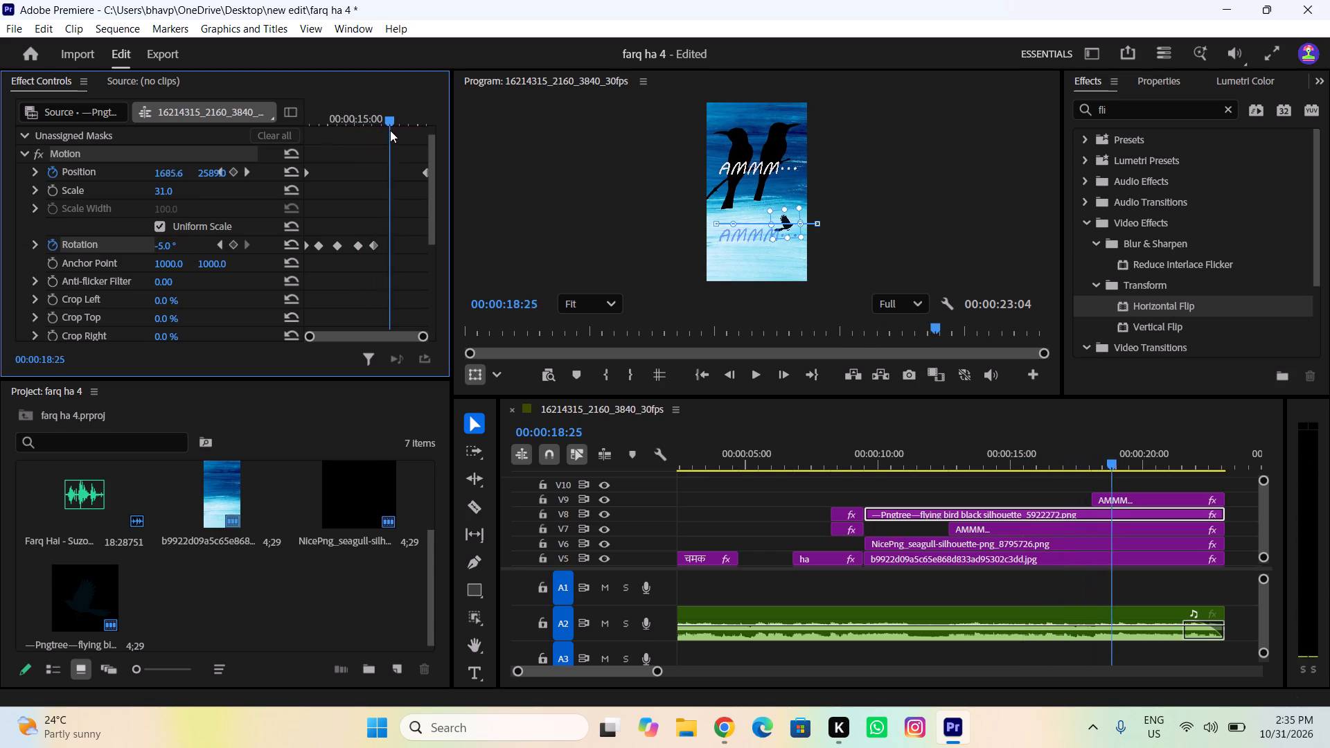
drag(390, 130, 391, 131)
drag(168, 249, 190, 259)
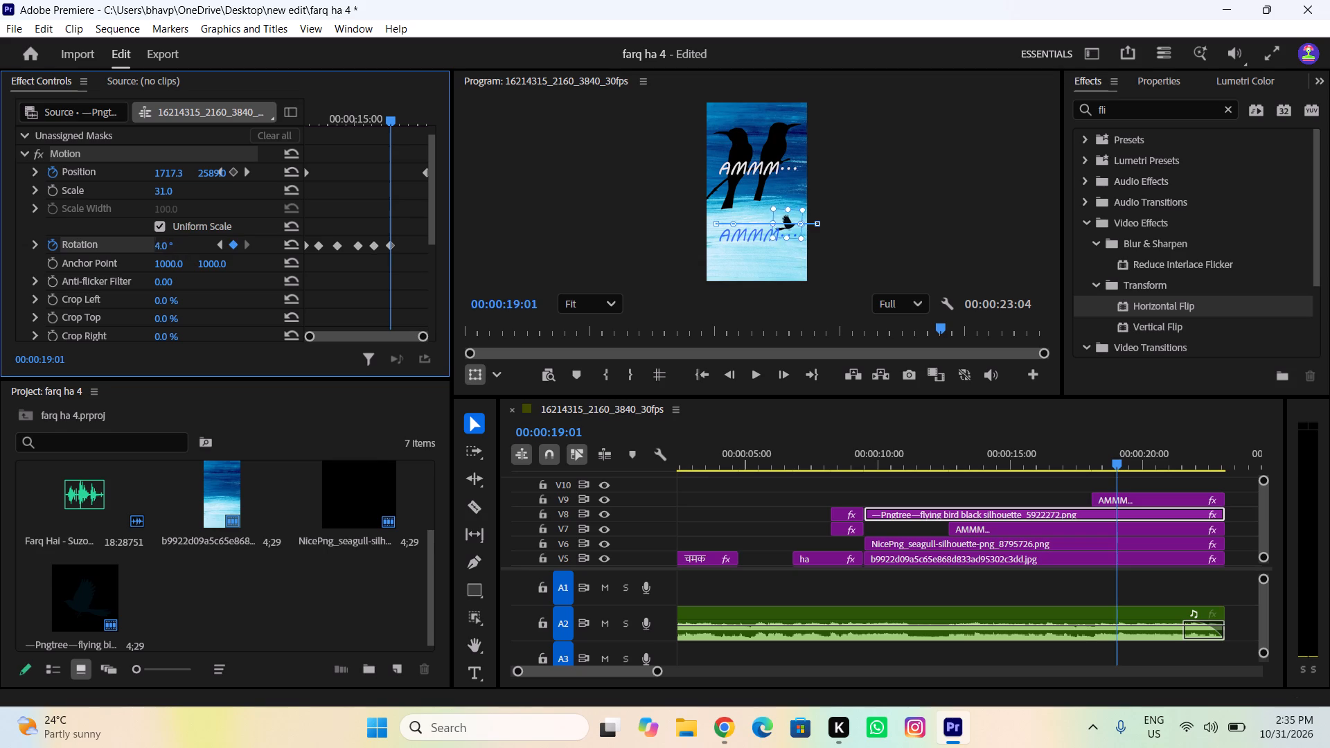
drag(190, 259, 233, 278)
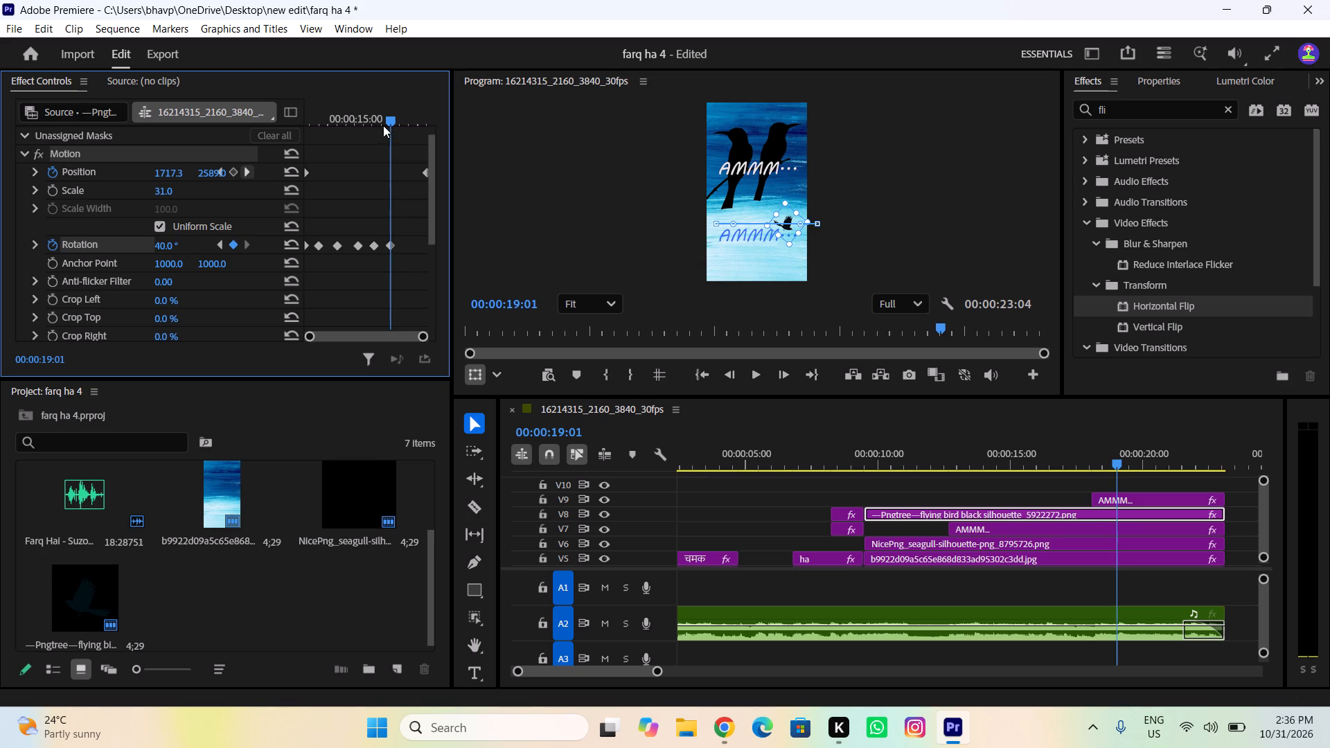
drag(389, 121, 405, 128)
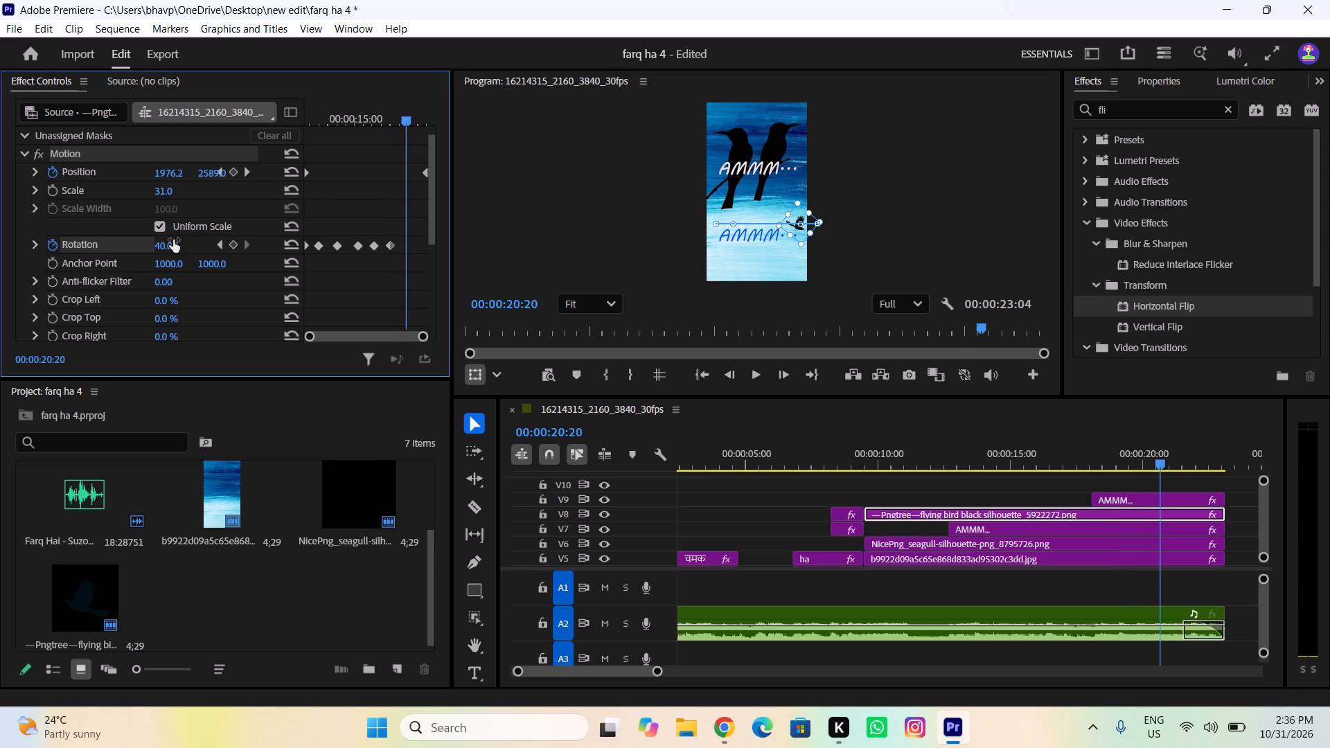
drag(172, 242, 138, 255)
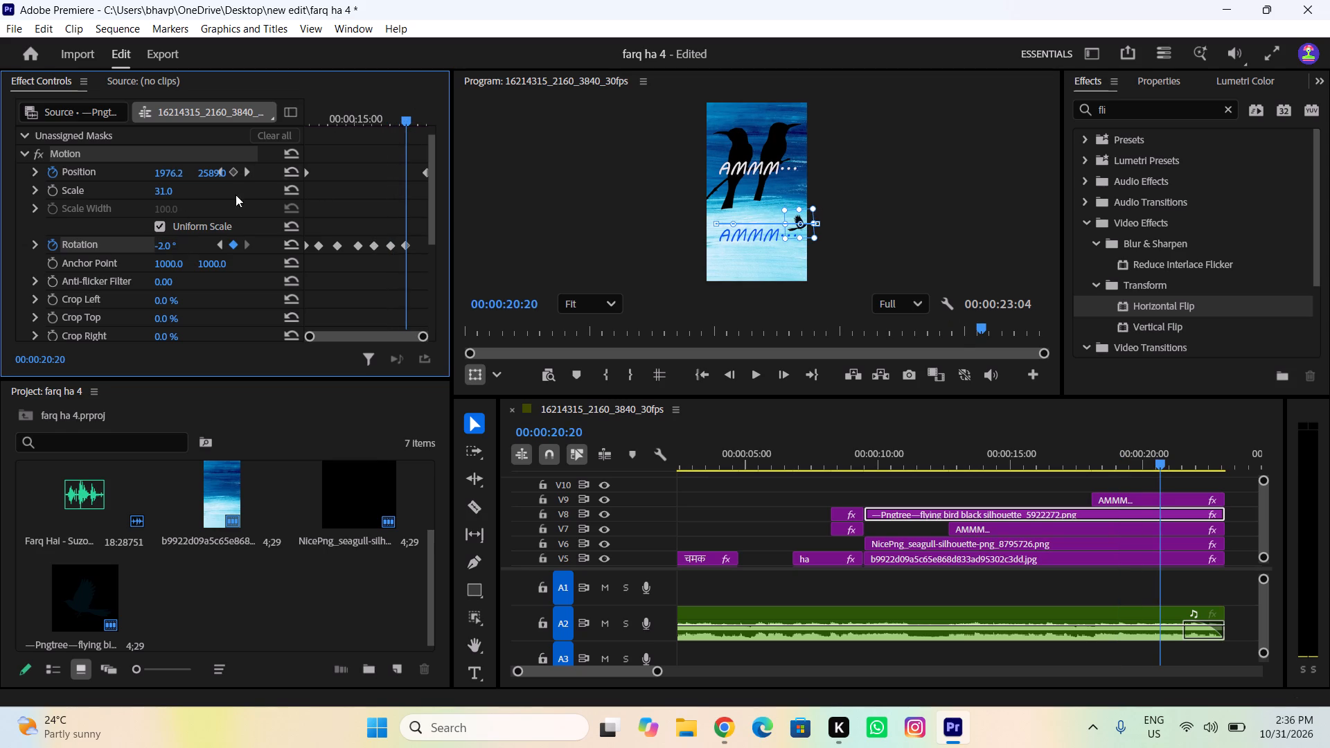
Finish the bird's rocking with a raised positive rotation at 00:00:22:00 and -14° on the final frame at 00:00:23:03.
drag(405, 121, 415, 132)
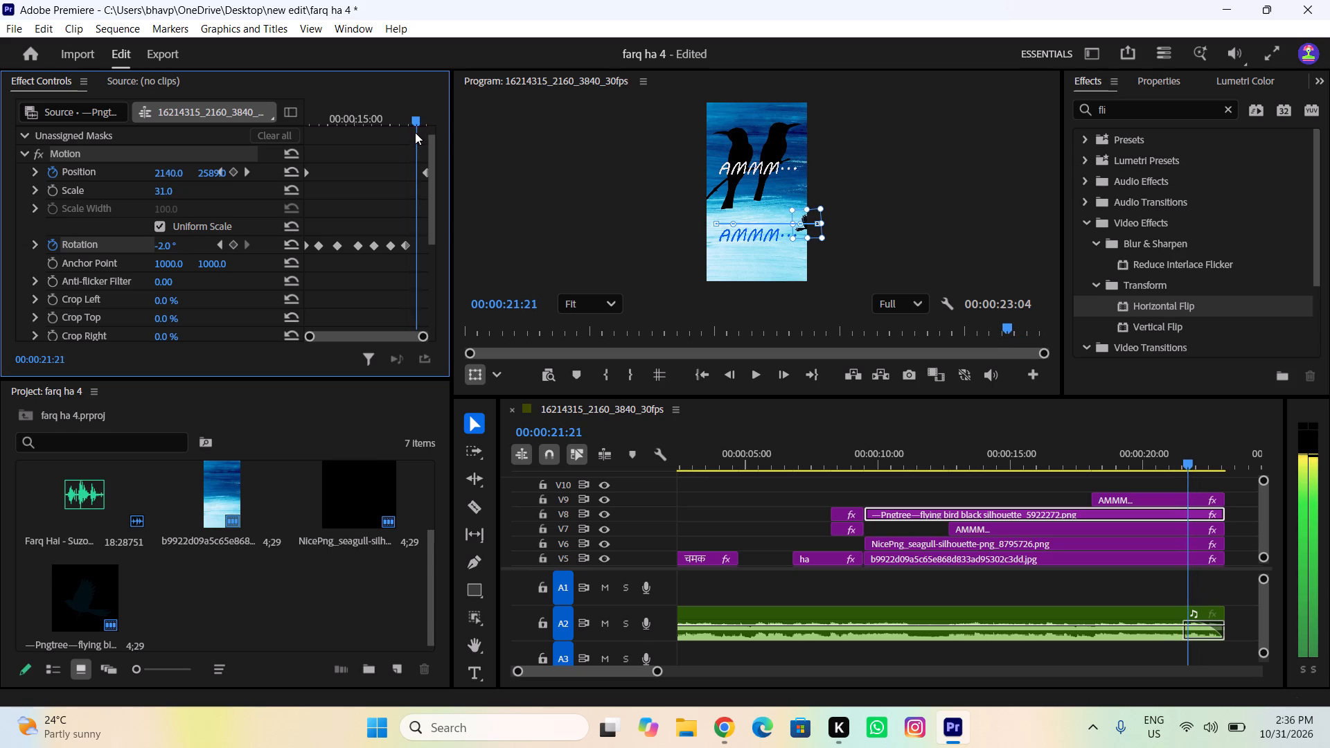
drag(415, 132, 417, 136)
drag(174, 244, 189, 250)
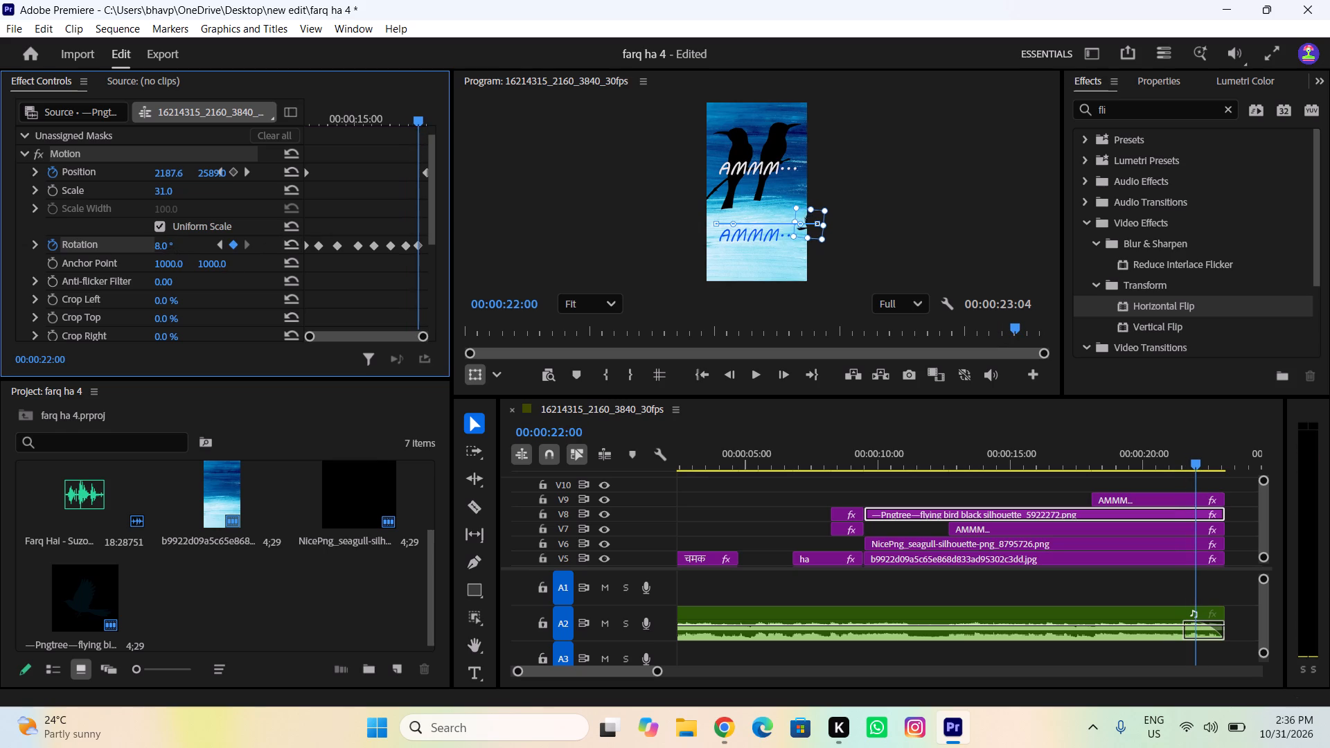
drag(189, 250, 224, 265)
drag(420, 123, 443, 134)
drag(178, 246, 173, 248)
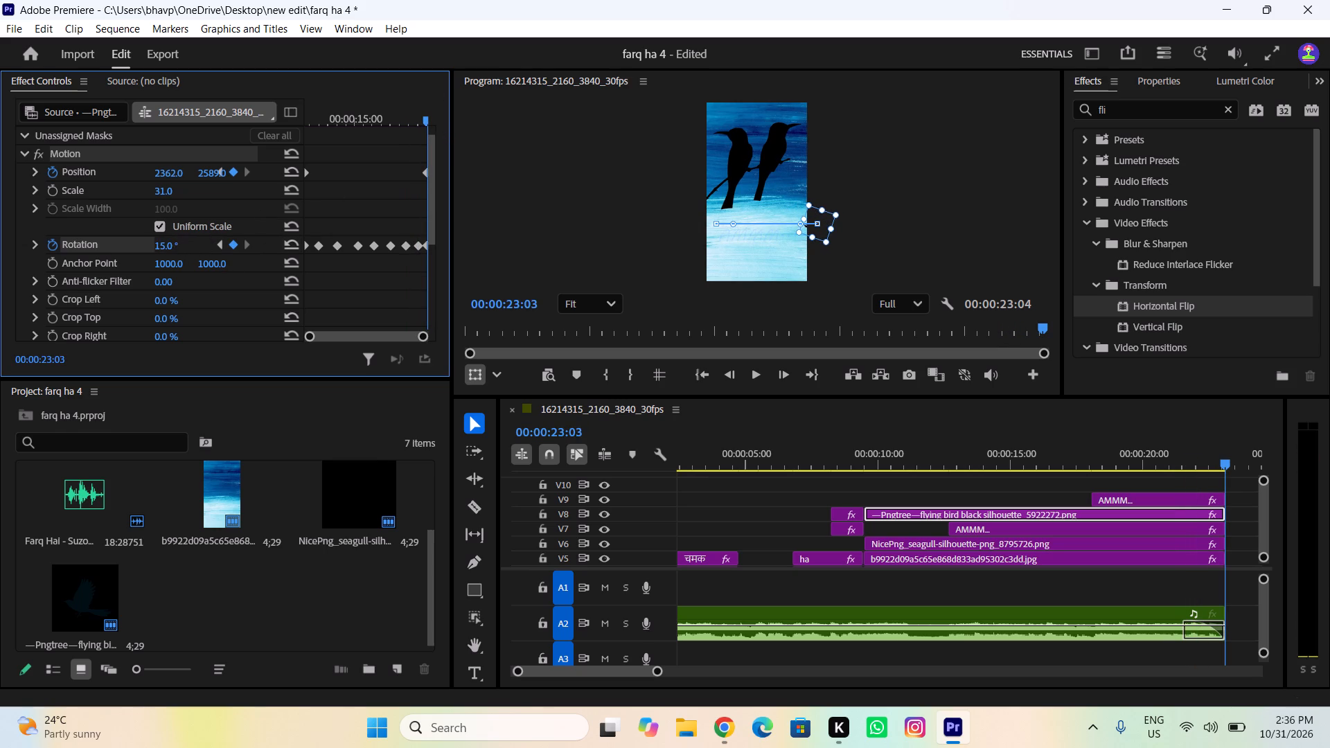
drag(173, 248, 151, 257)
Play the blue scene full screen from 00:00:08:23 to check the bird's slower rocking.
drag(1046, 471, 893, 481)
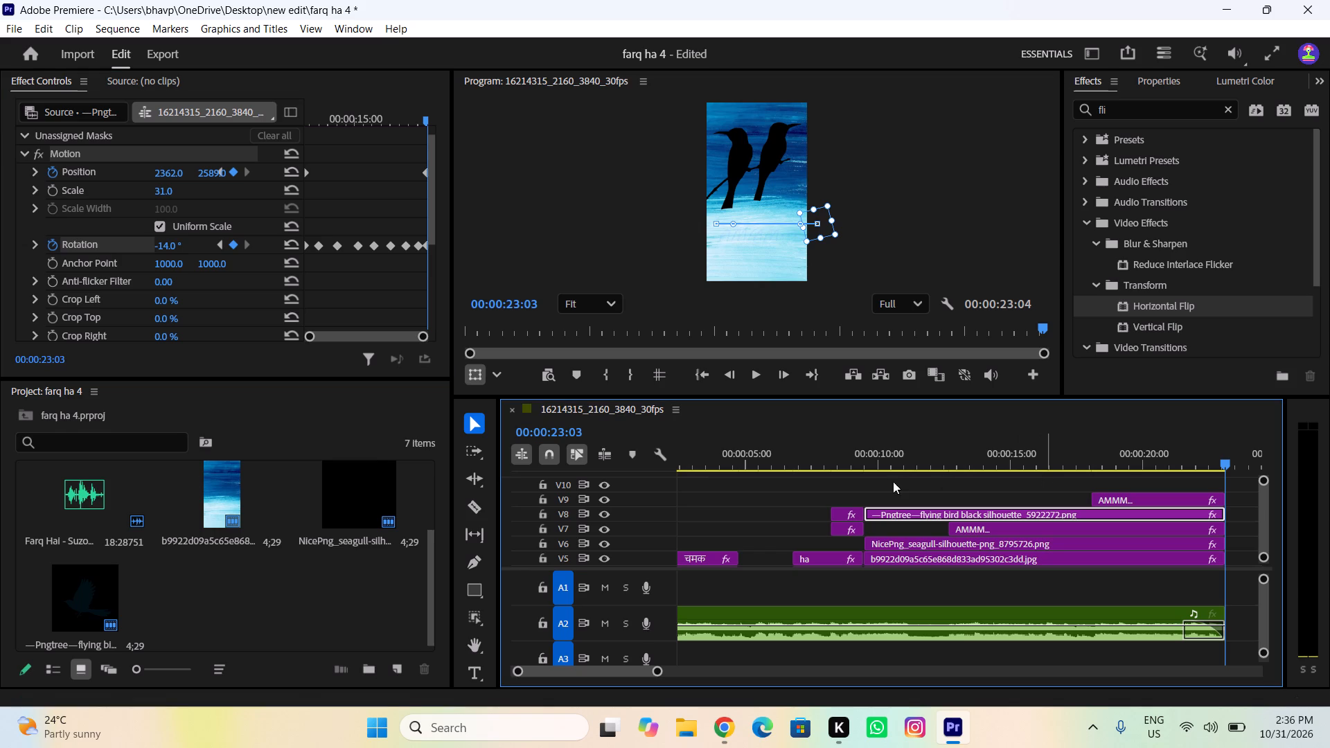
drag(893, 481, 892, 481)
drag(940, 456, 848, 477)
scroll(903, 464, up, 2)
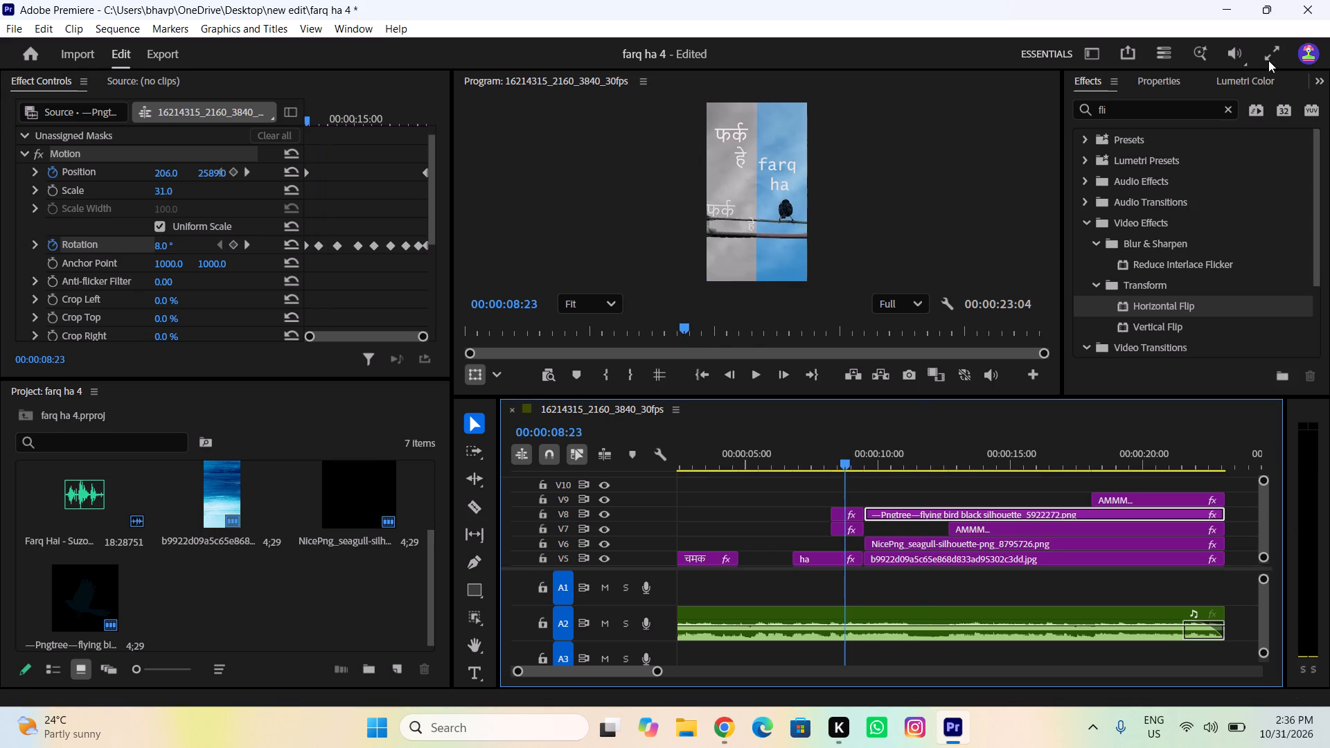
click(1268, 60)
key(space)
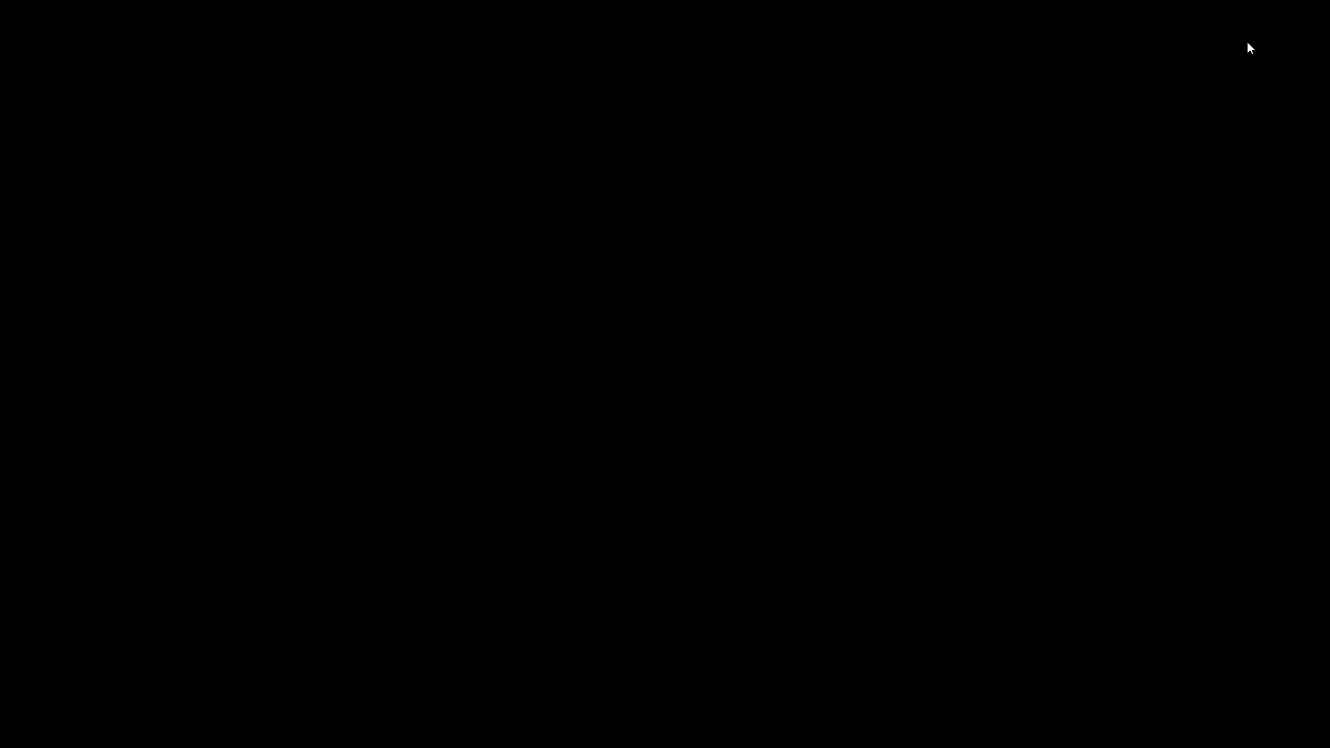
key(Escape)
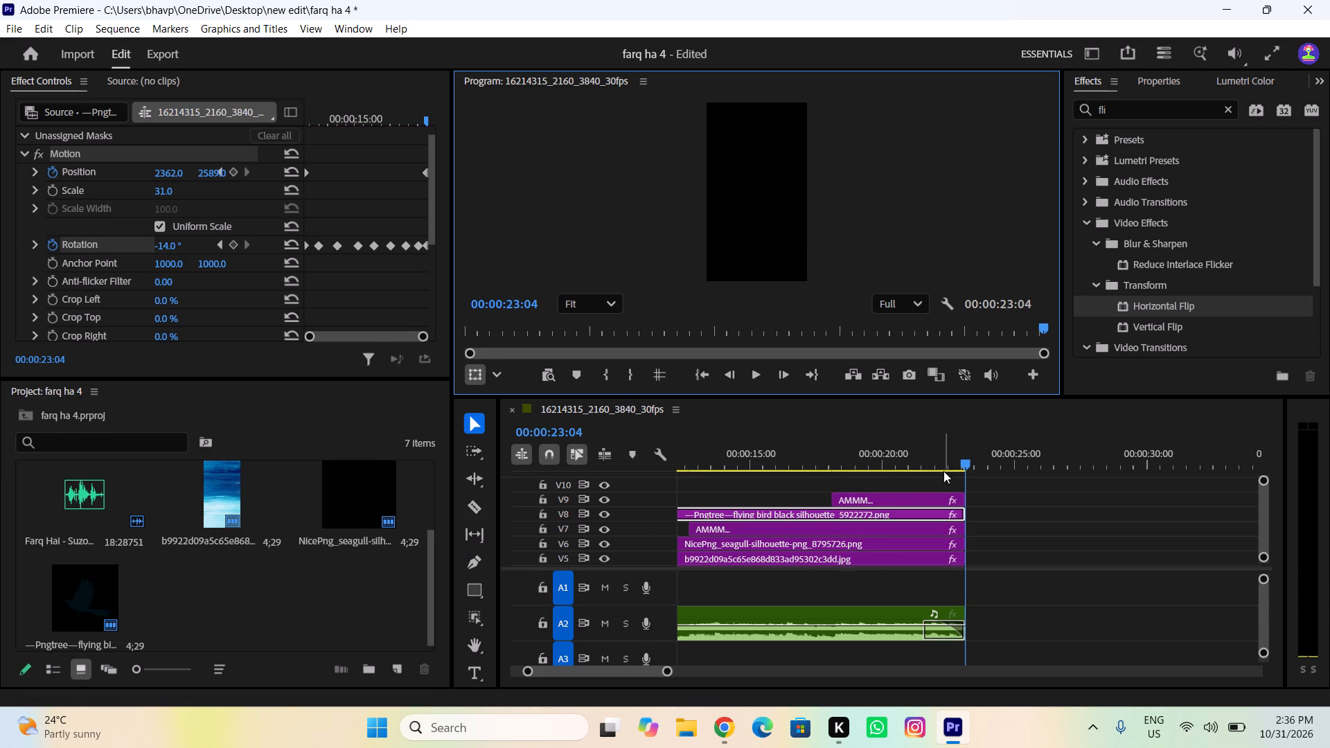
Raise the end point of the flying bird's motion path to about 2288, 1430 so the bird climbs diagonally across the sky.
drag(941, 469, 726, 493)
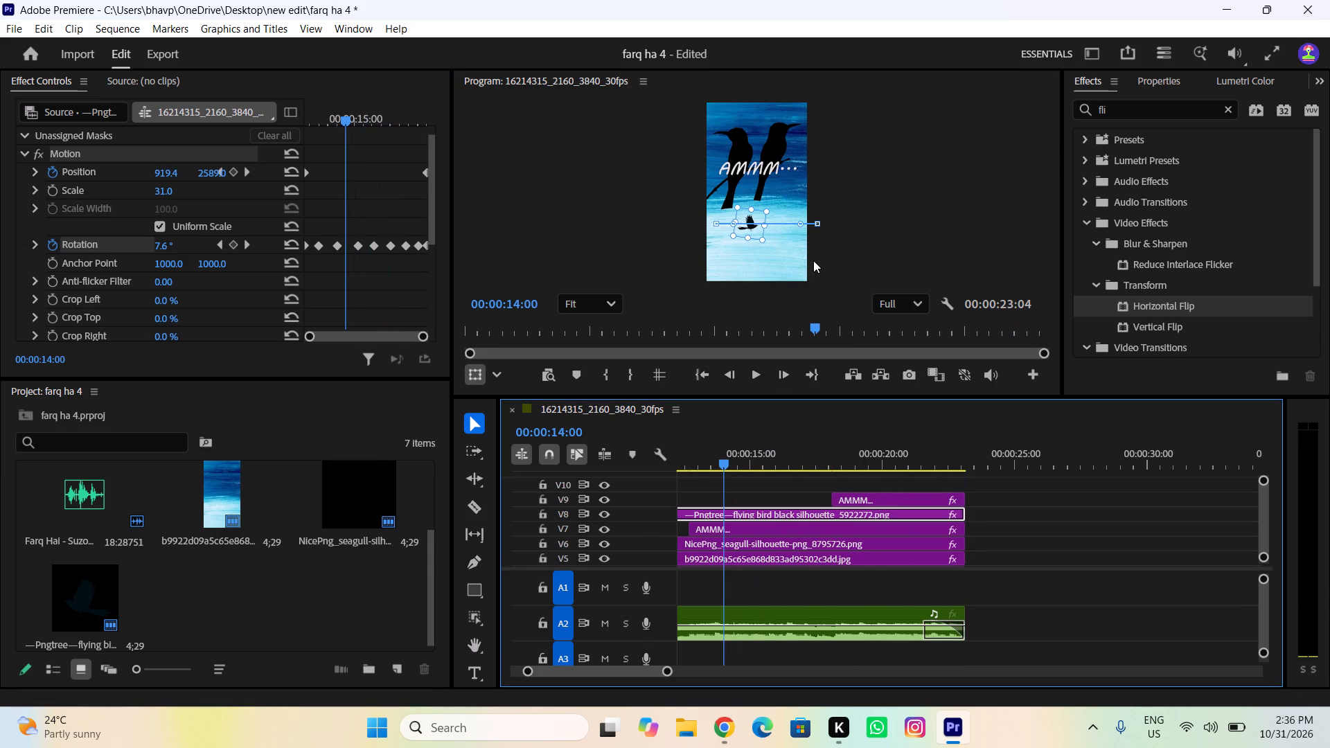
drag(817, 224, 812, 166)
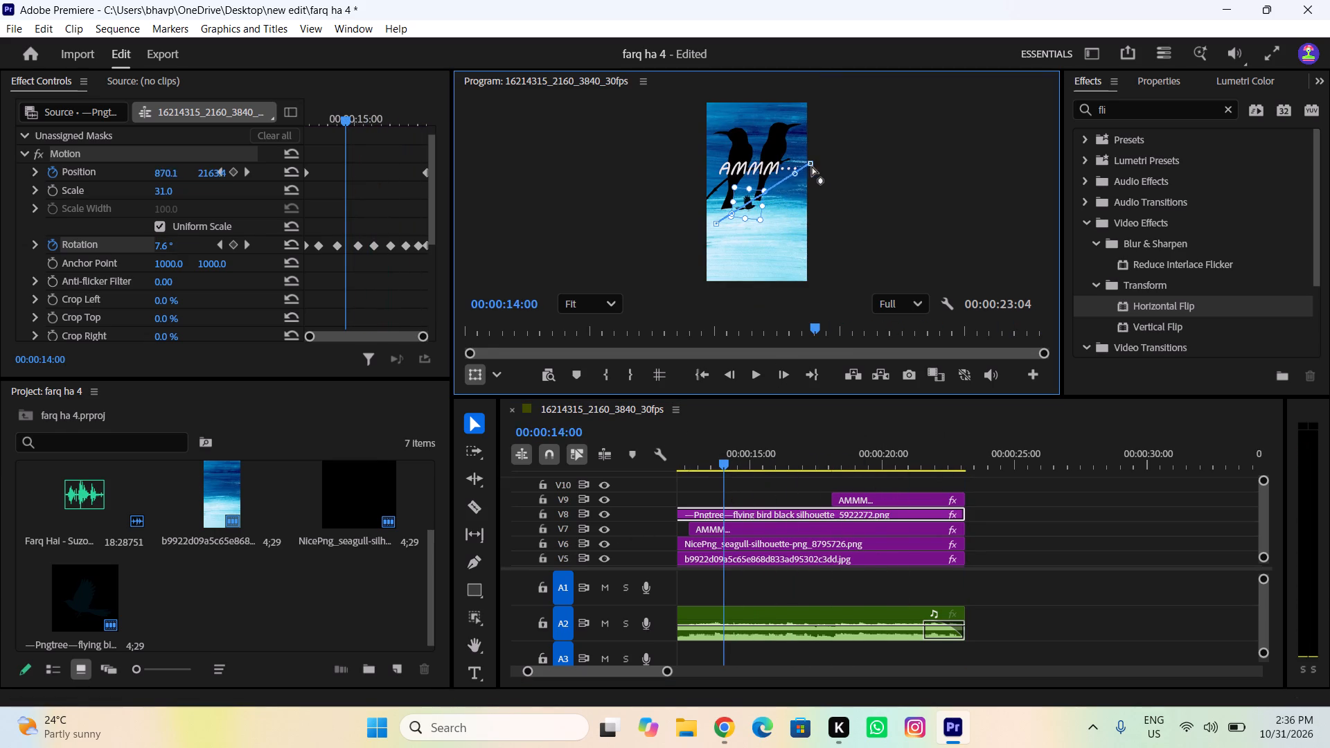
drag(812, 166, 814, 170)
Play the blue scene from 00:00:13:02 and scrub to the sequence end to check the bird's diagonal flight.
drag(769, 467, 701, 468)
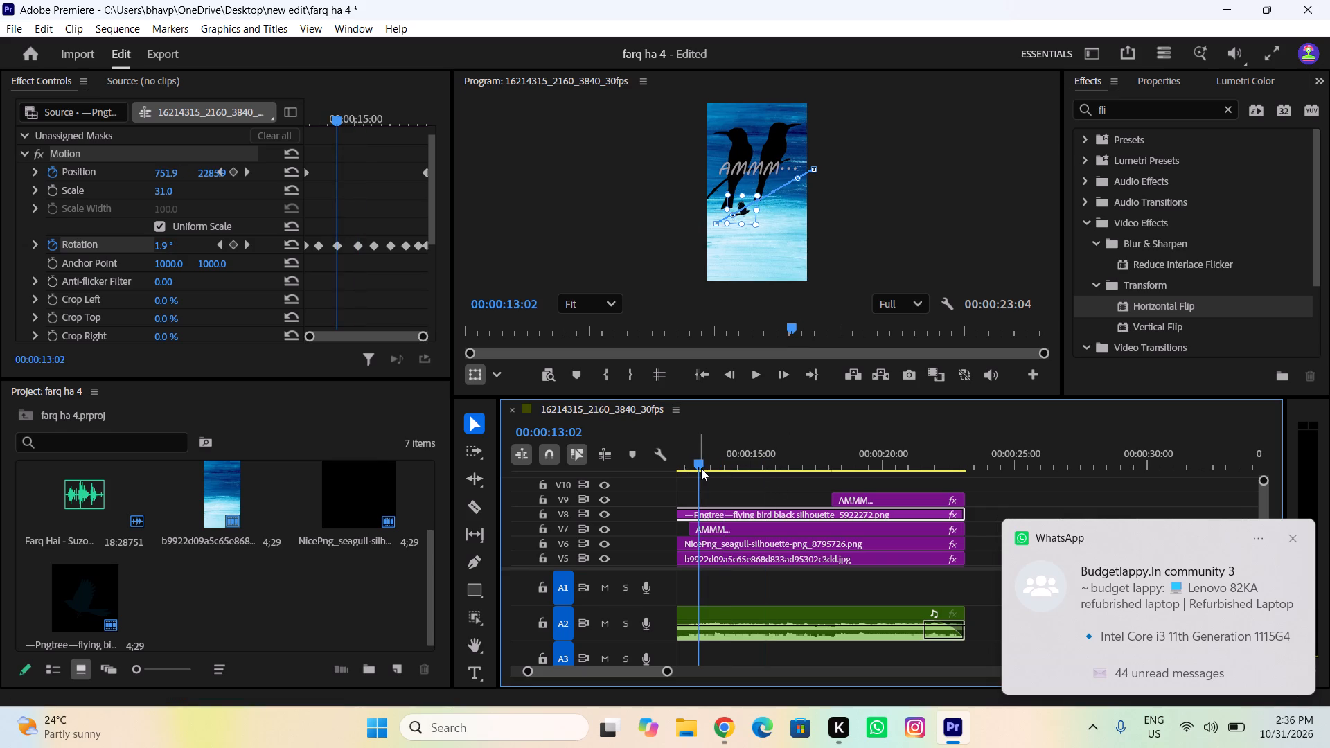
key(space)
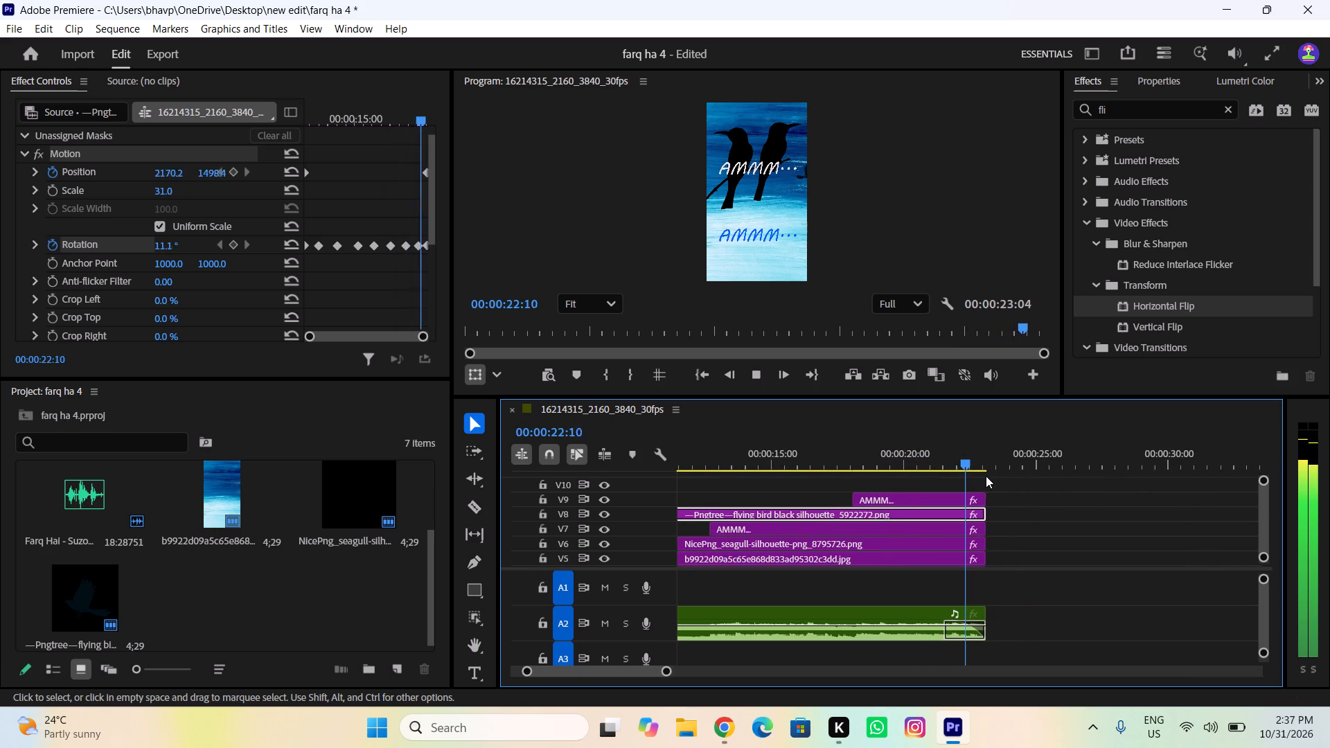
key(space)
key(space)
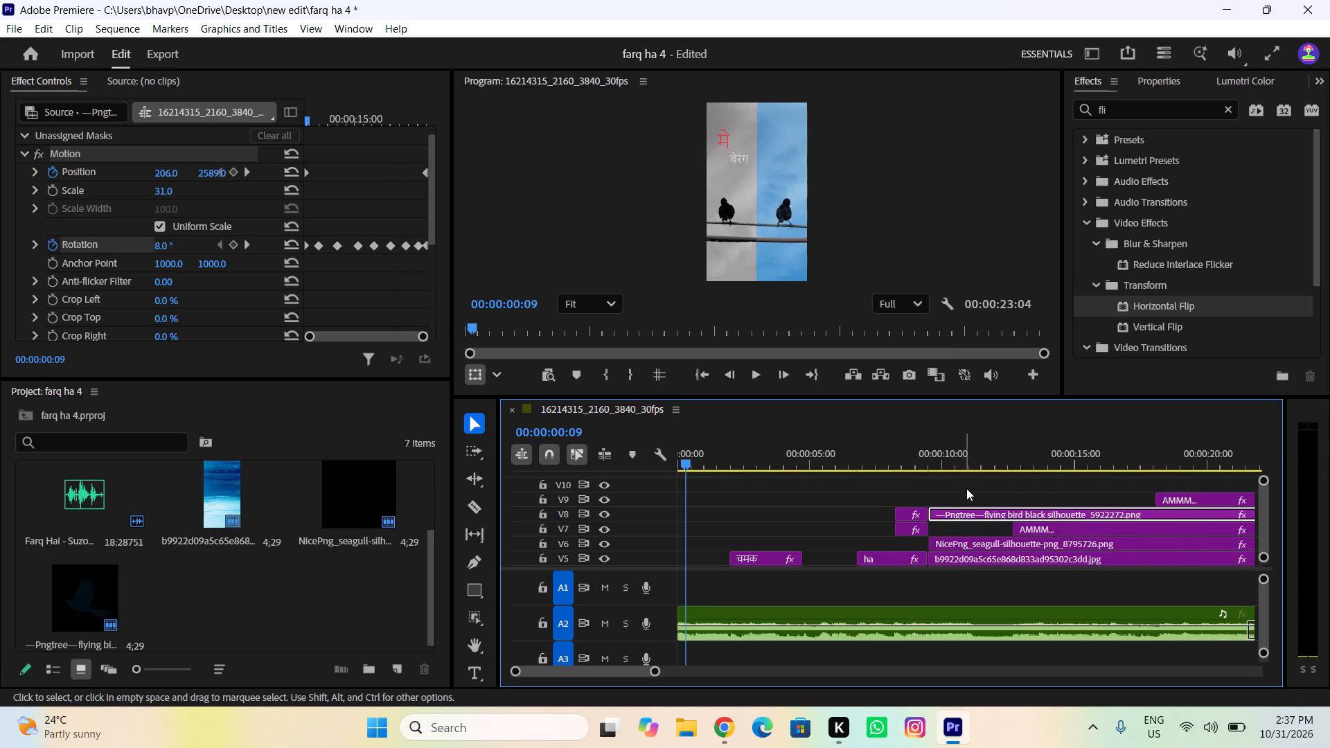
drag(954, 471, 985, 477)
drag(958, 461, 1301, 536)
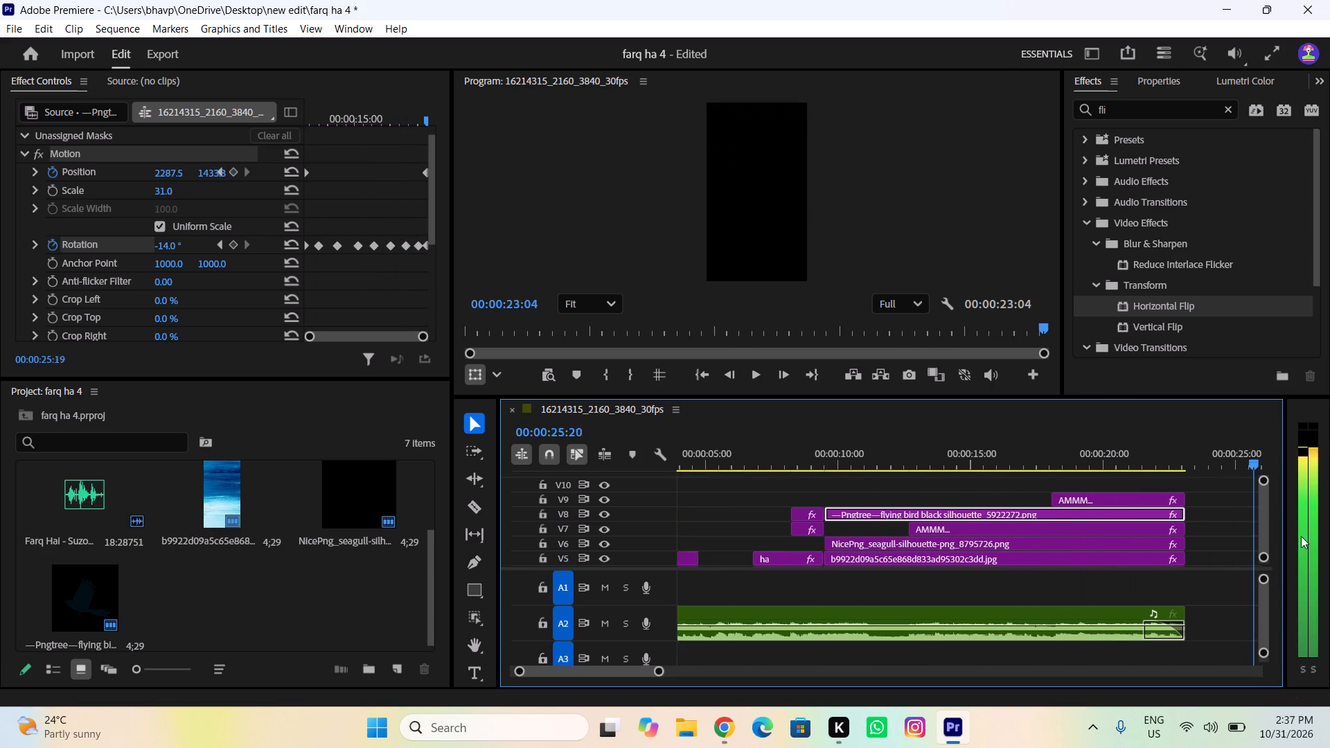
Move the later AMMM... text clip from track V9 up to V10, freeing V9.
drag(1301, 536, 1080, 544)
drag(817, 500, 820, 481)
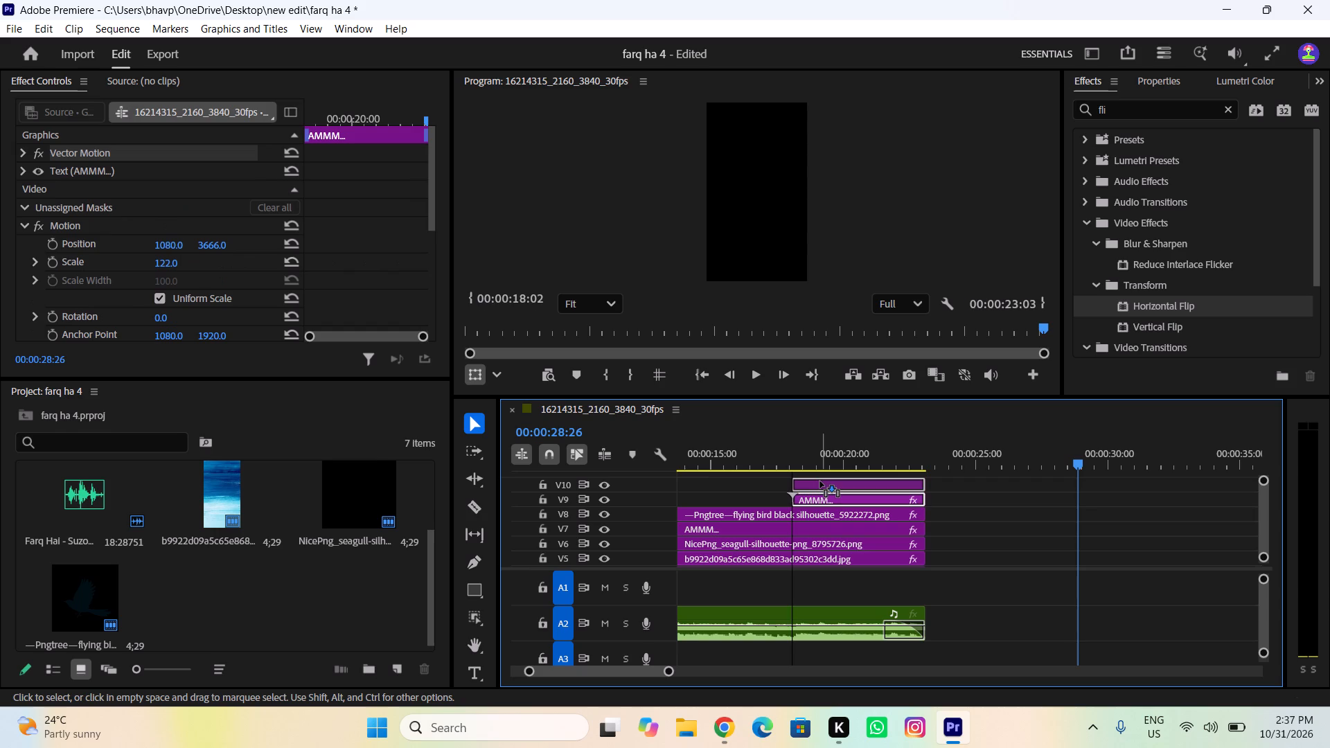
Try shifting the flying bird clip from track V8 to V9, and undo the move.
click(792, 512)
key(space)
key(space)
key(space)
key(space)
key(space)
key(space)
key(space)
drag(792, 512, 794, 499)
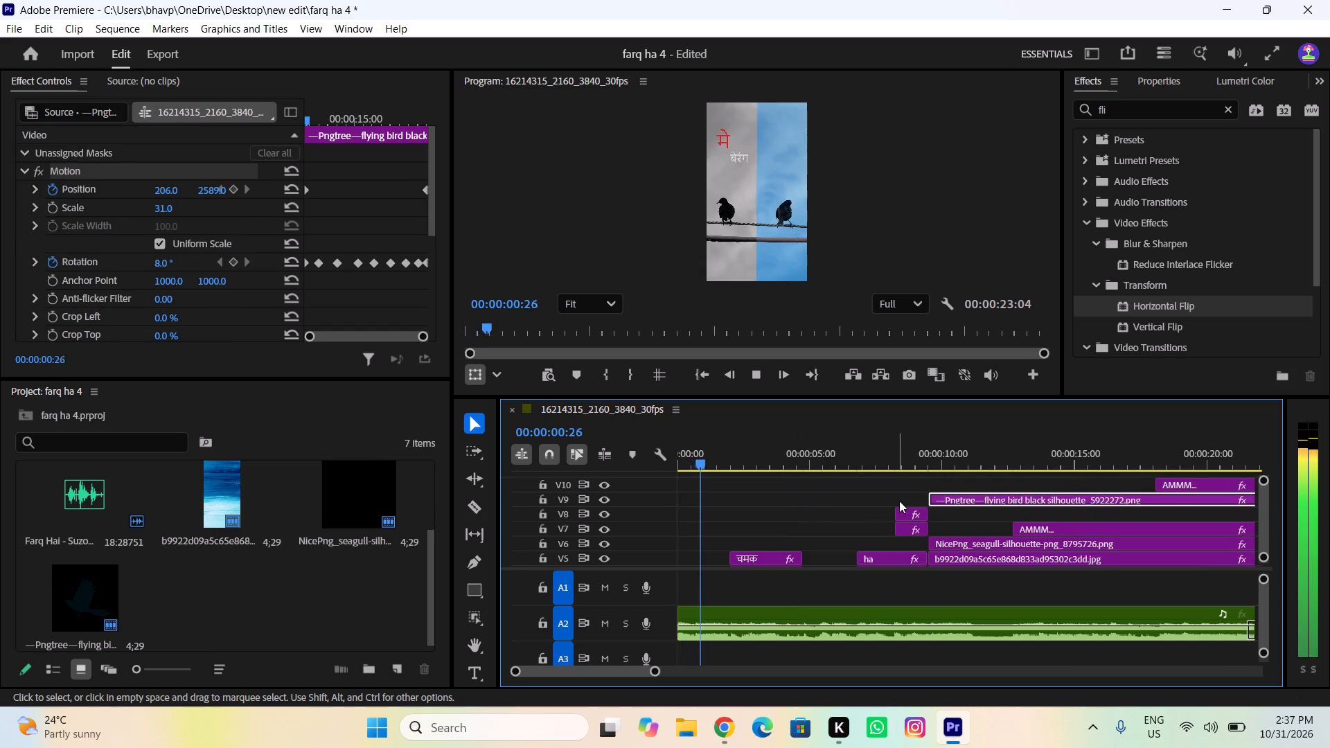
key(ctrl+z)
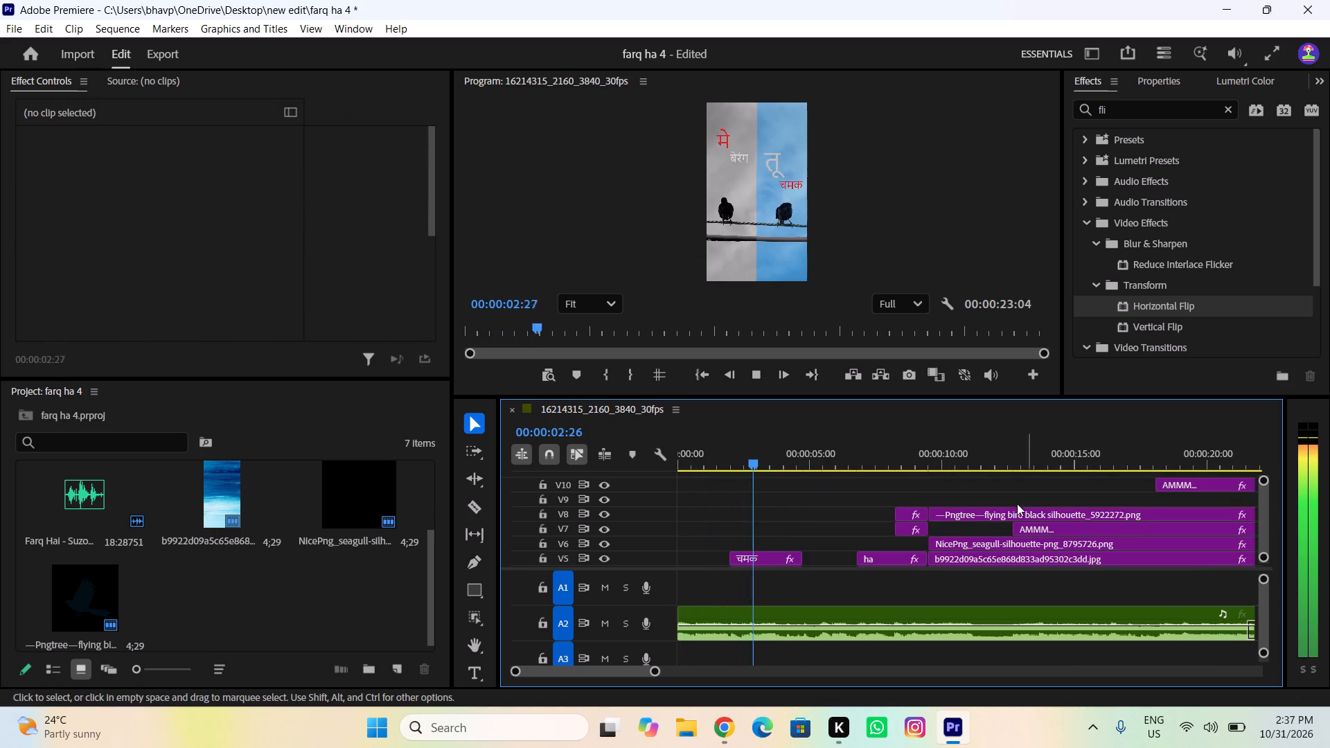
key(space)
Duplicate the flying bird clip from track V8 onto V9, aligned to the same start and end.
drag(988, 461, 977, 464)
click(1011, 515)
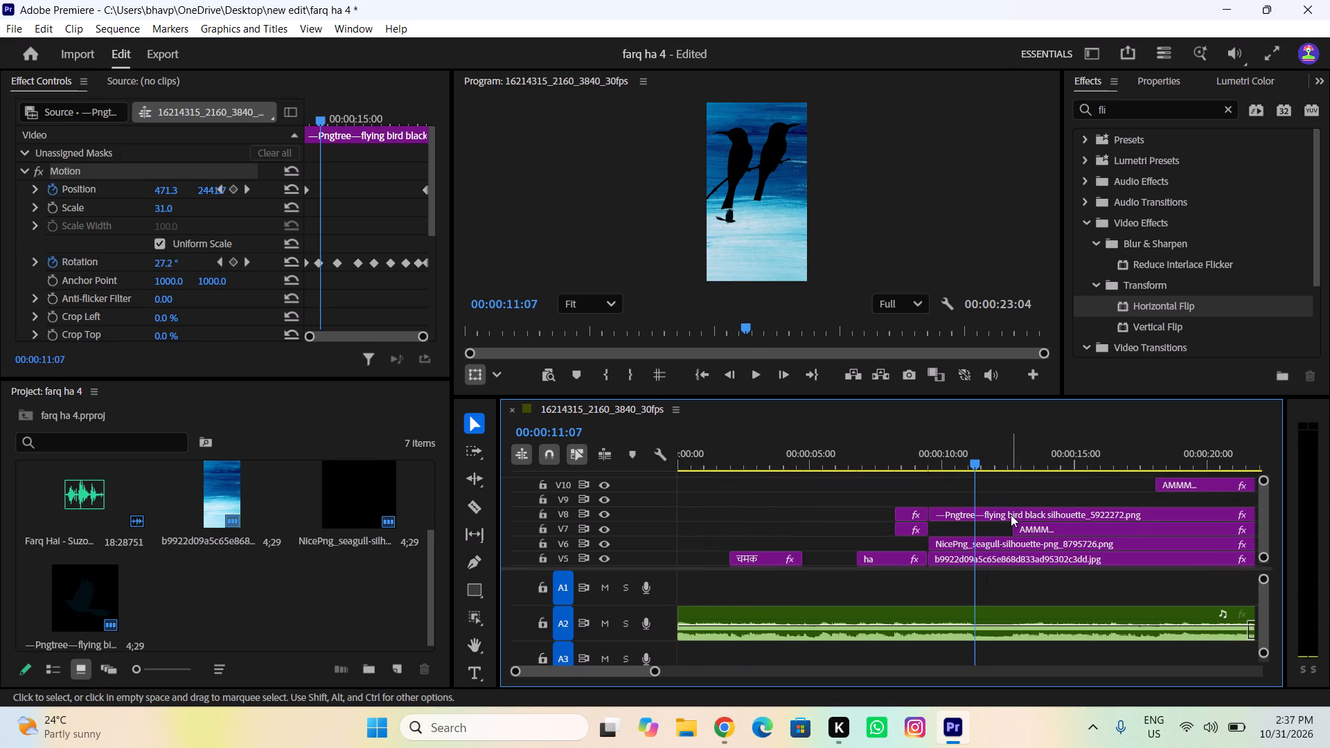
key(space)
key(space)
key(space)
click(1011, 515)
click(1009, 515)
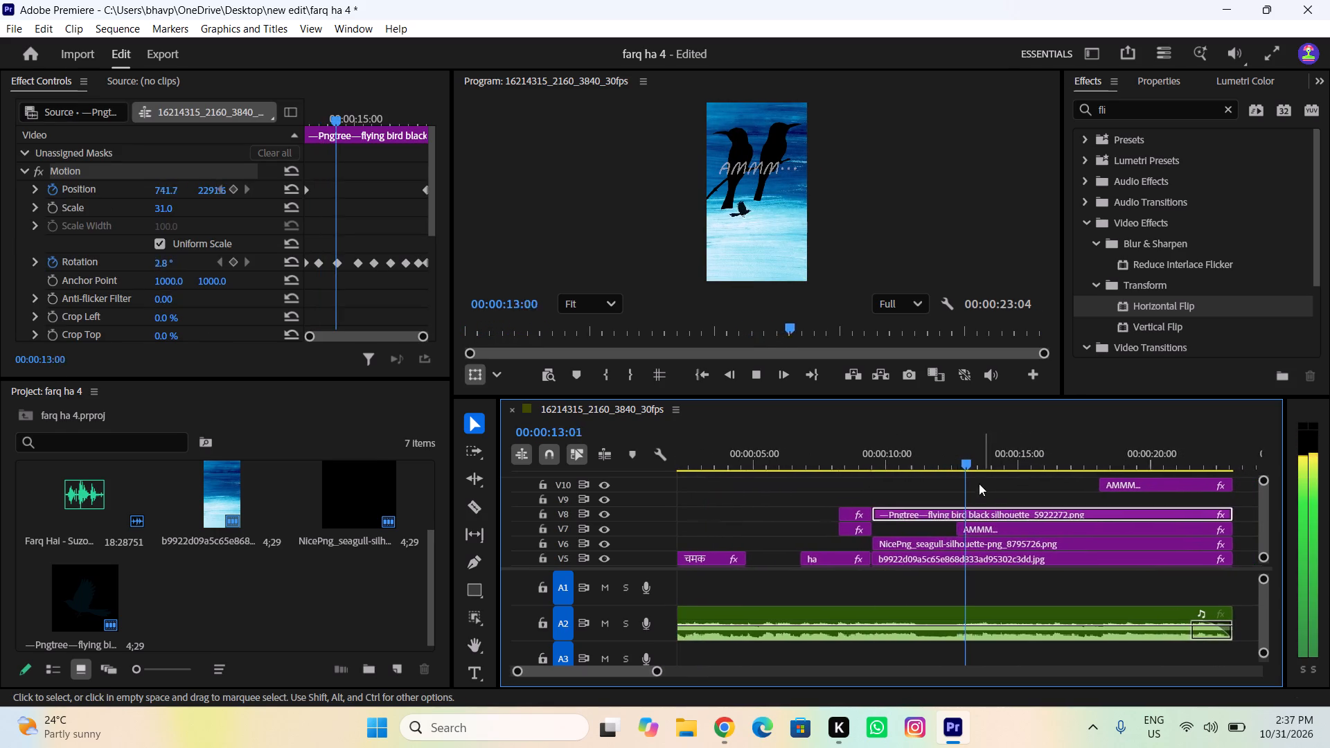
click(975, 474)
double_click(973, 465)
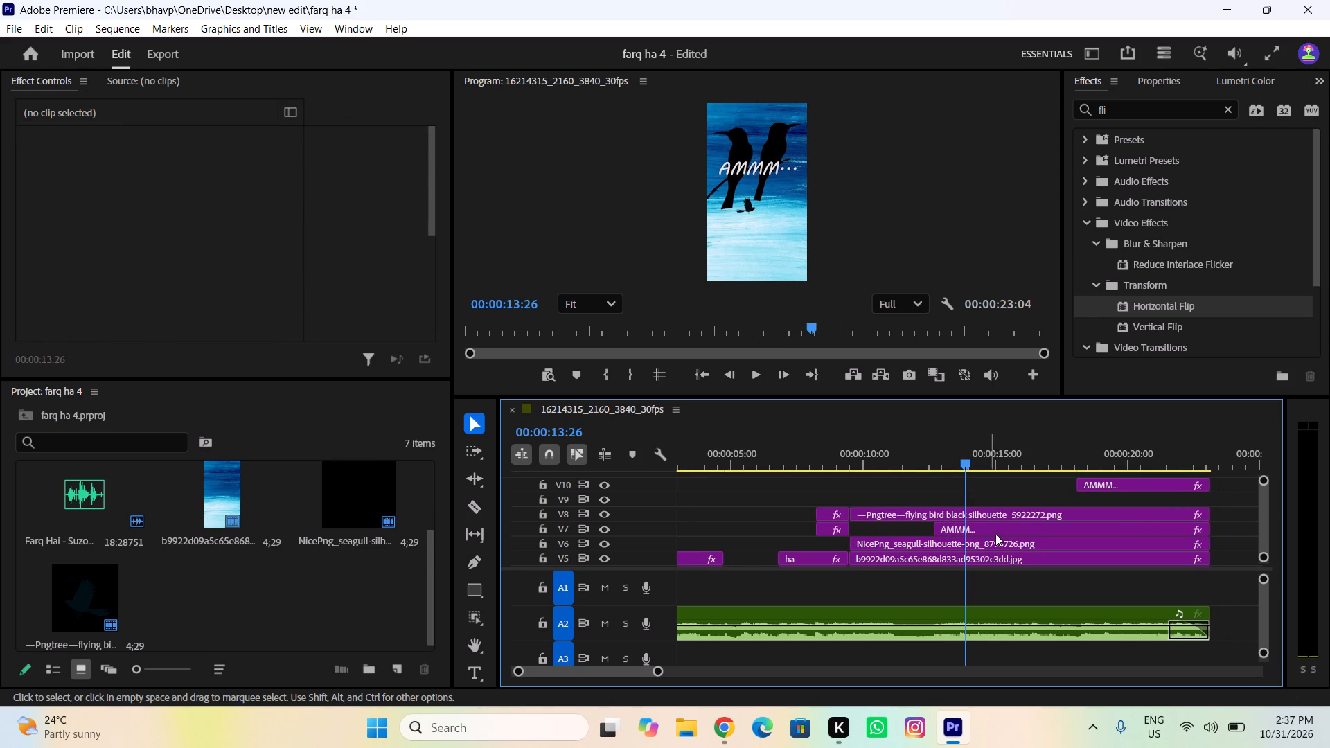
click(1007, 510)
alt+drag(1002, 515, 1002, 513)
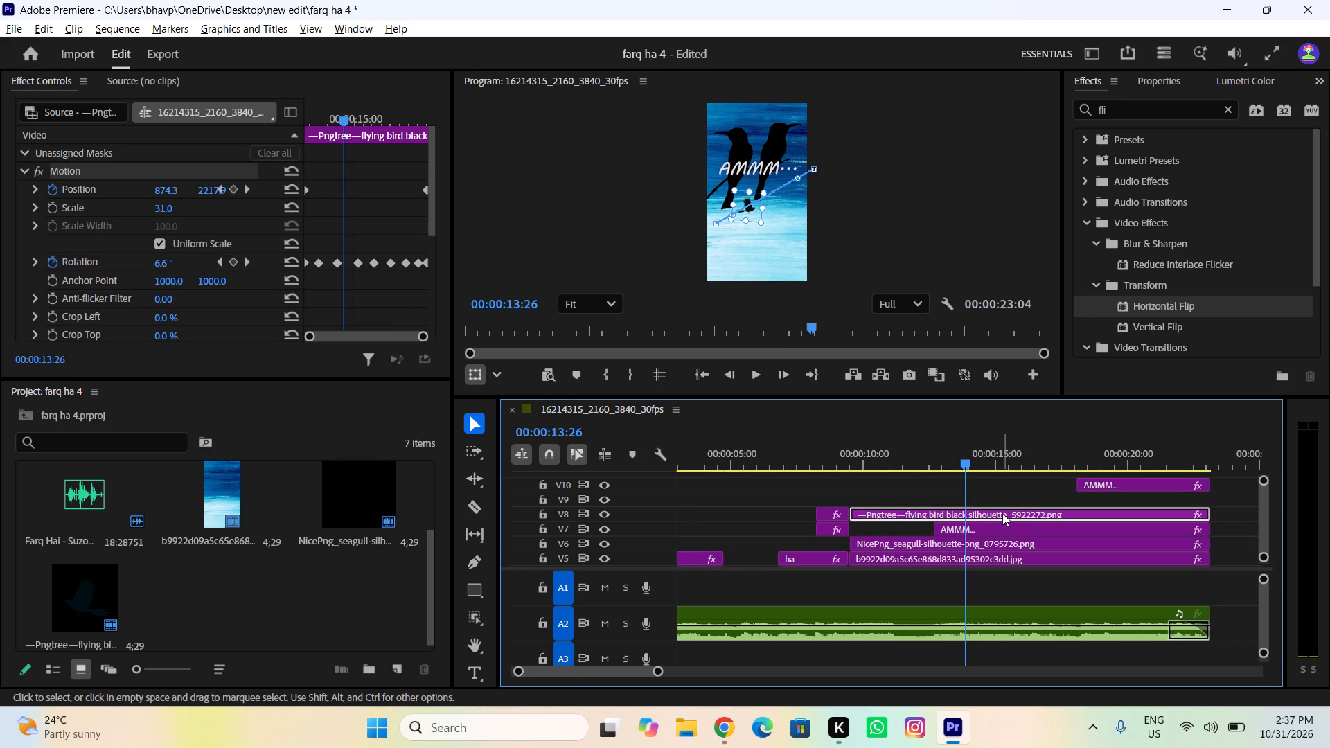
alt+drag(1002, 513, 1003, 504)
Lower the end point of the V9 bird copy's motion path so it flies diagonally down past the frame's lower right edge.
drag(977, 464, 901, 465)
double_click(957, 495)
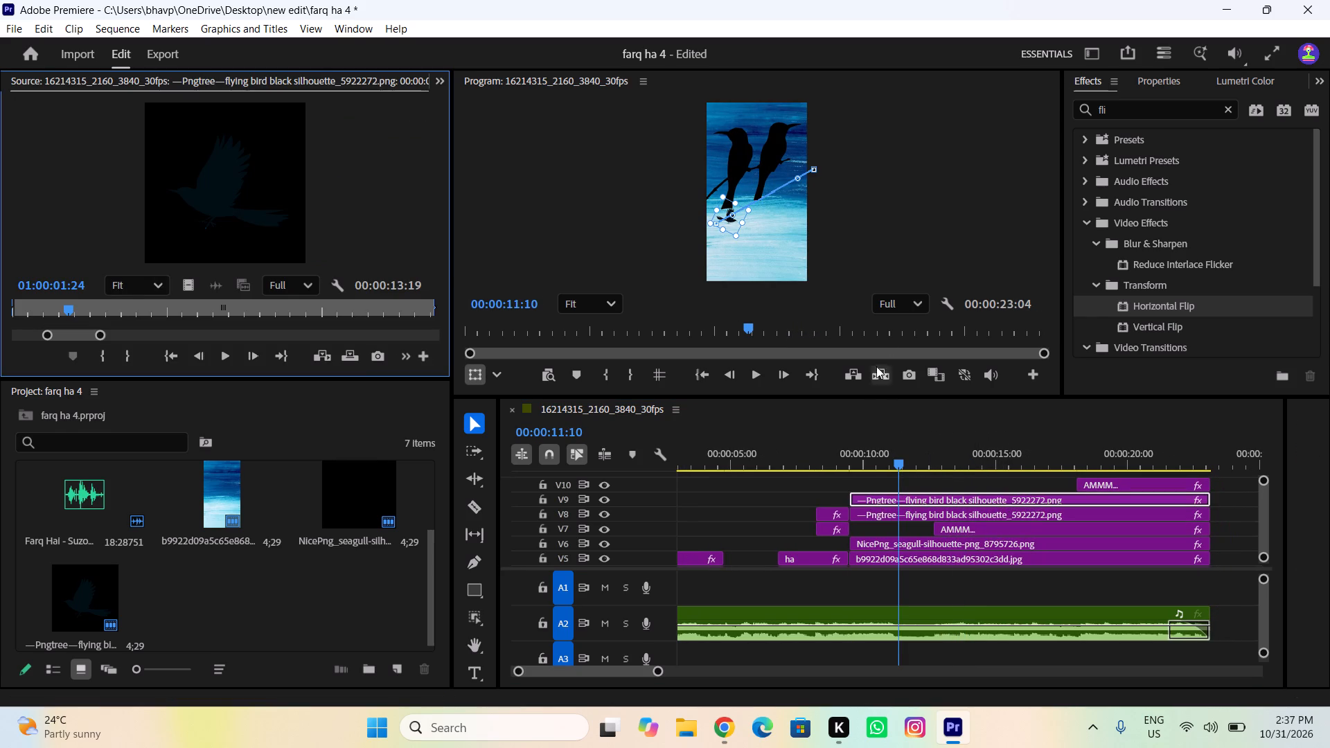
drag(816, 168, 819, 198)
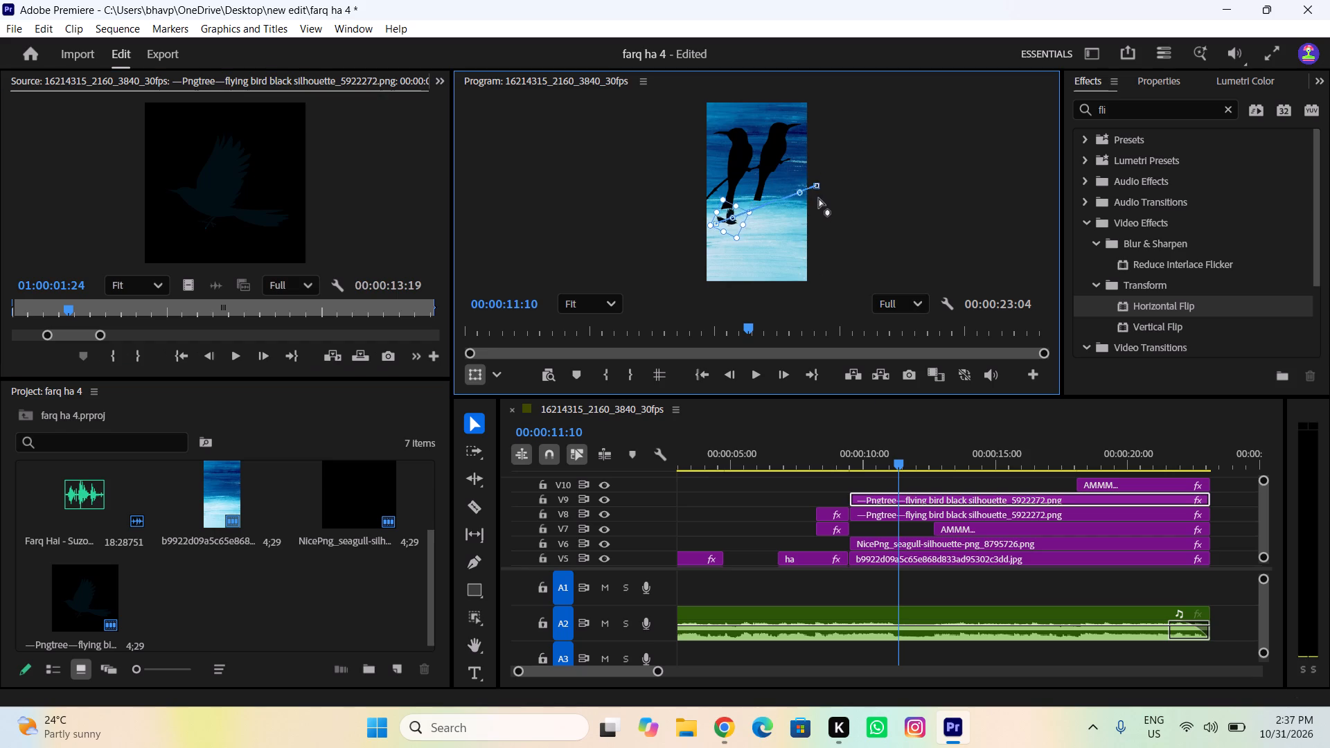
drag(819, 198, 822, 265)
Play the blue scene from just before its start to check both birds' flight paths.
drag(931, 454, 860, 463)
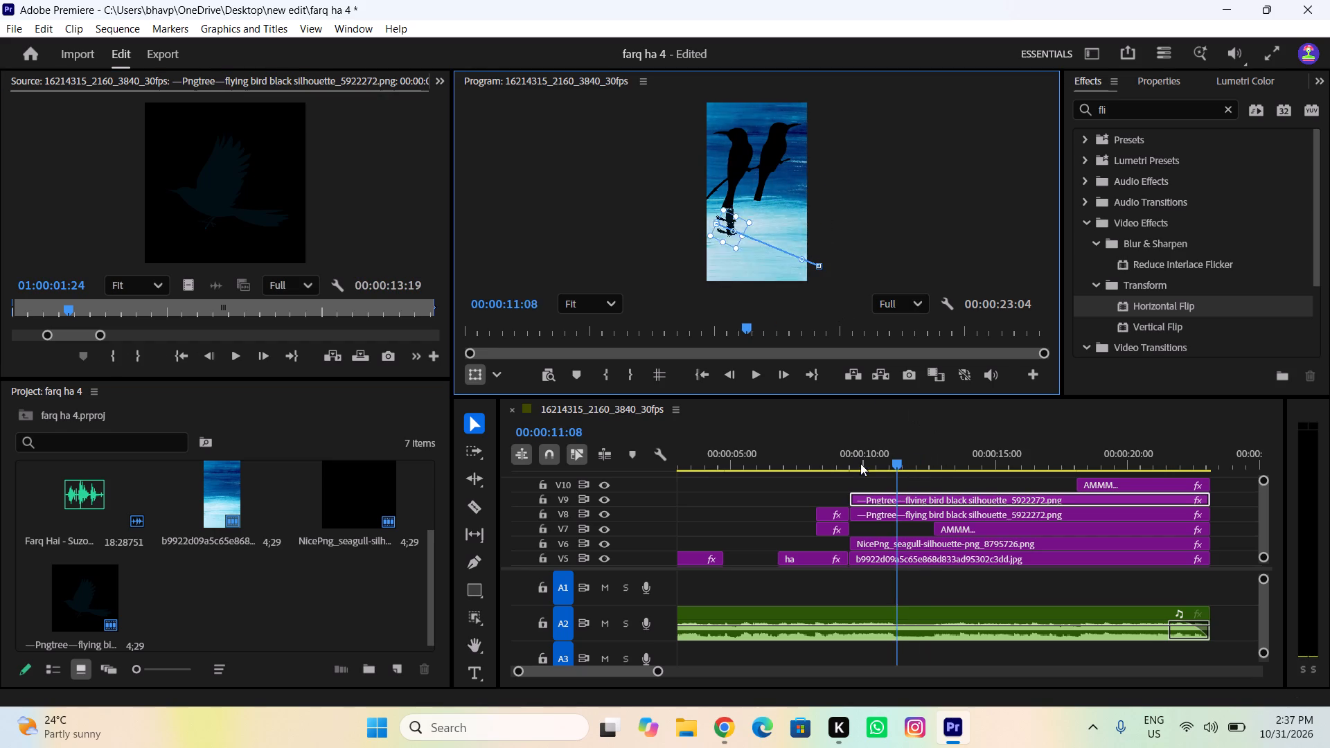
drag(860, 463, 823, 474)
key(space)
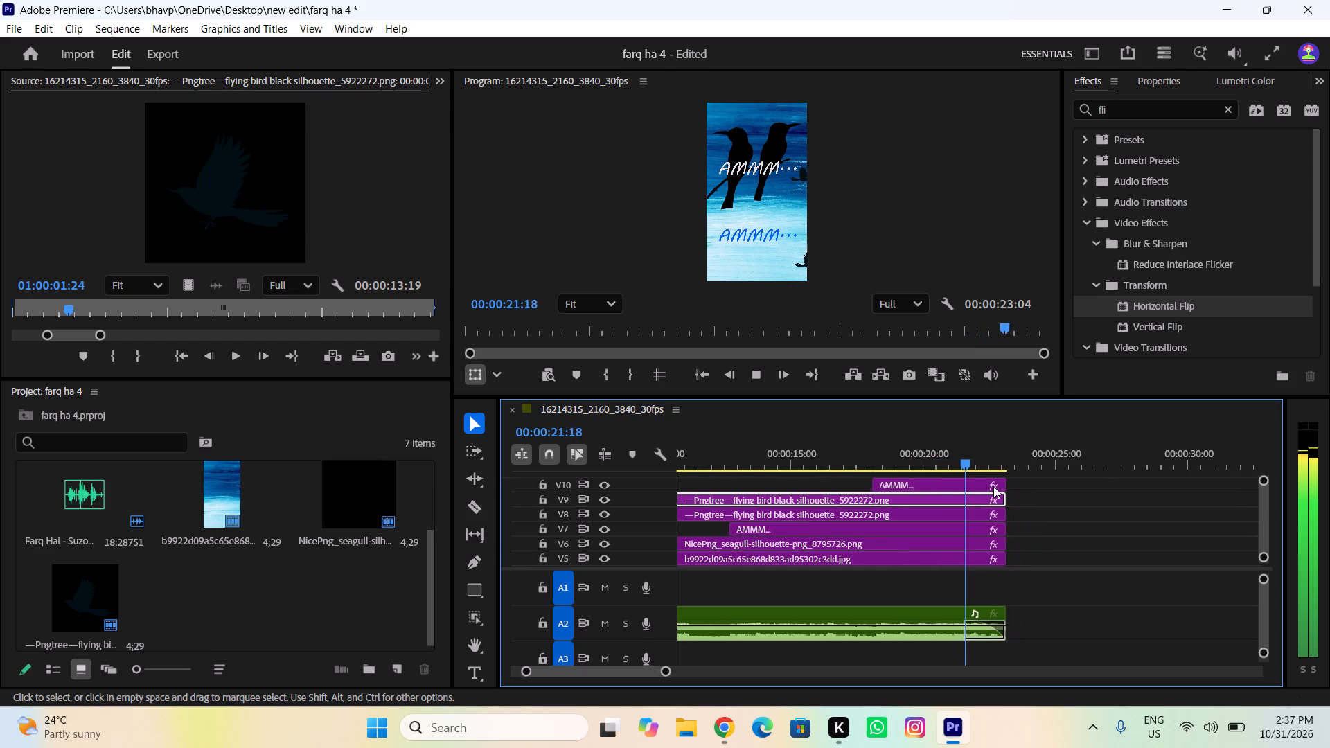
Set the V9 bird's rotation keyframe at 00:00:11:01 to 53°.
drag(957, 467, 724, 504)
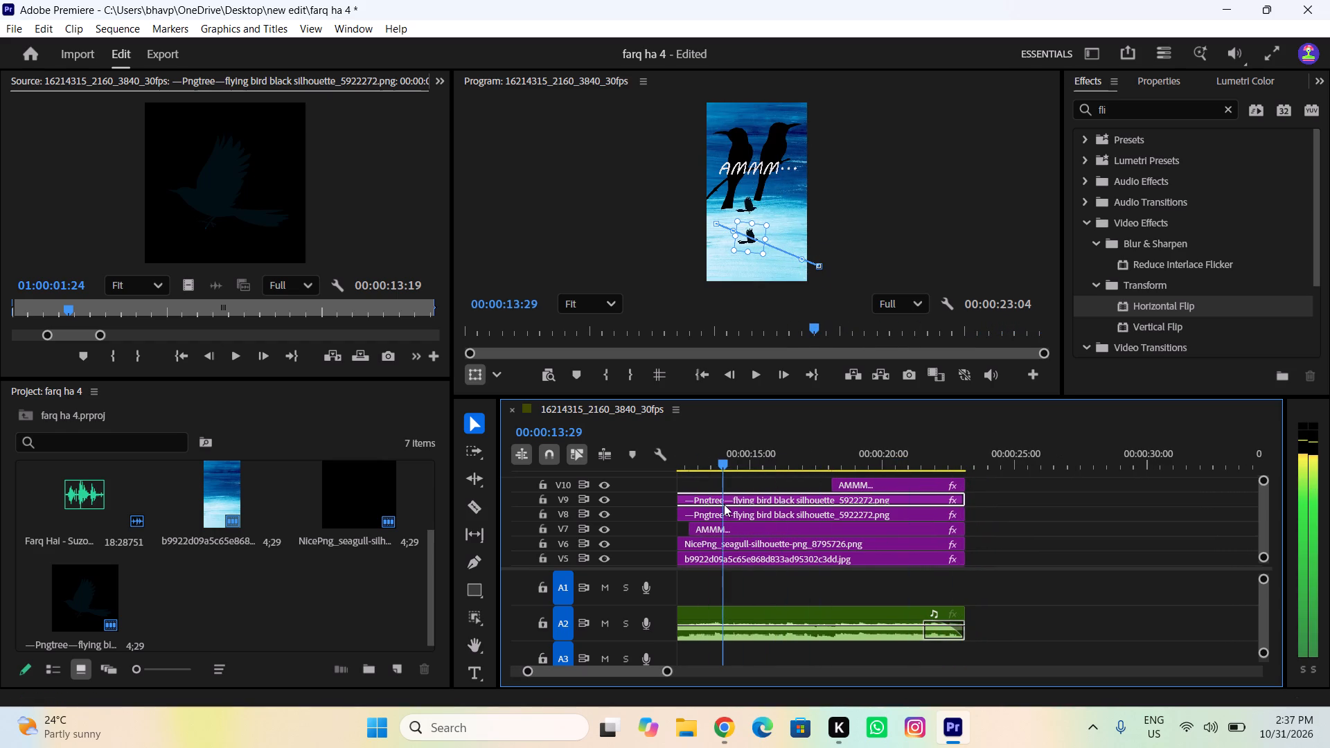
drag(724, 504, 911, 543)
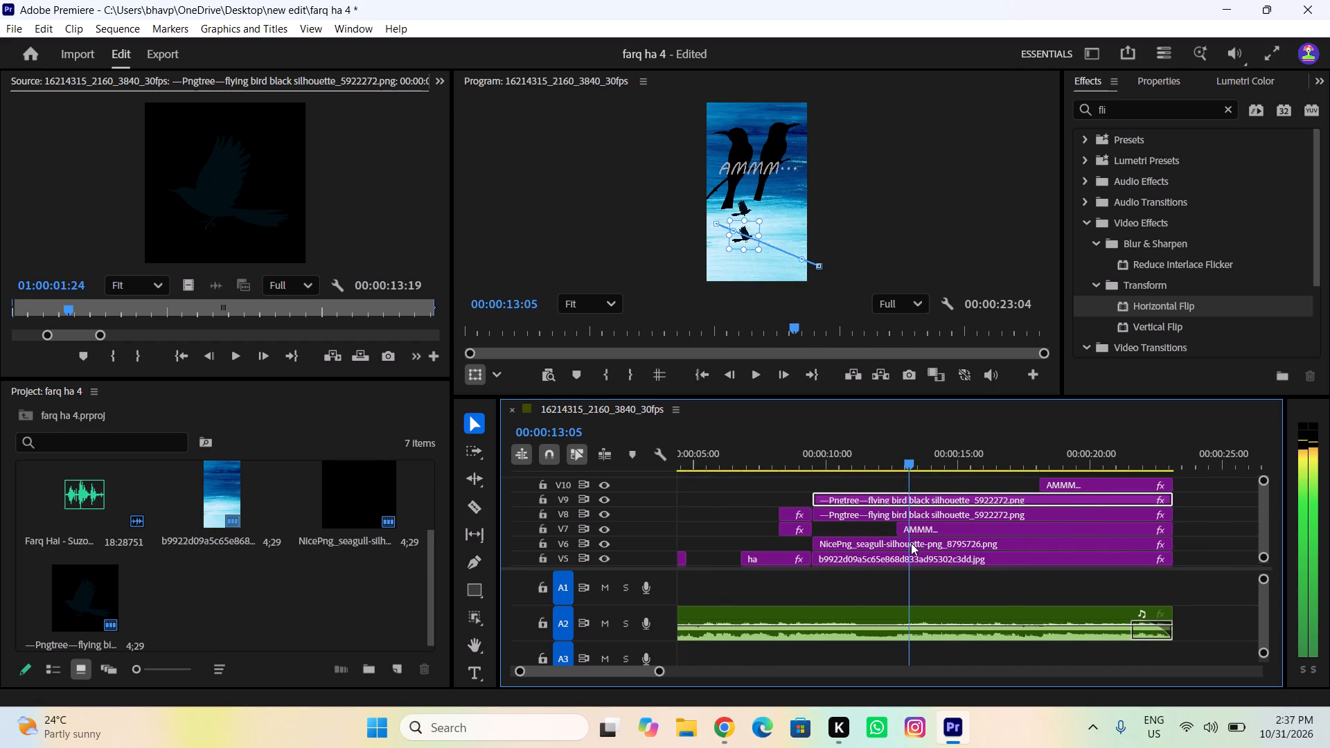
drag(911, 543, 867, 540)
click(895, 511)
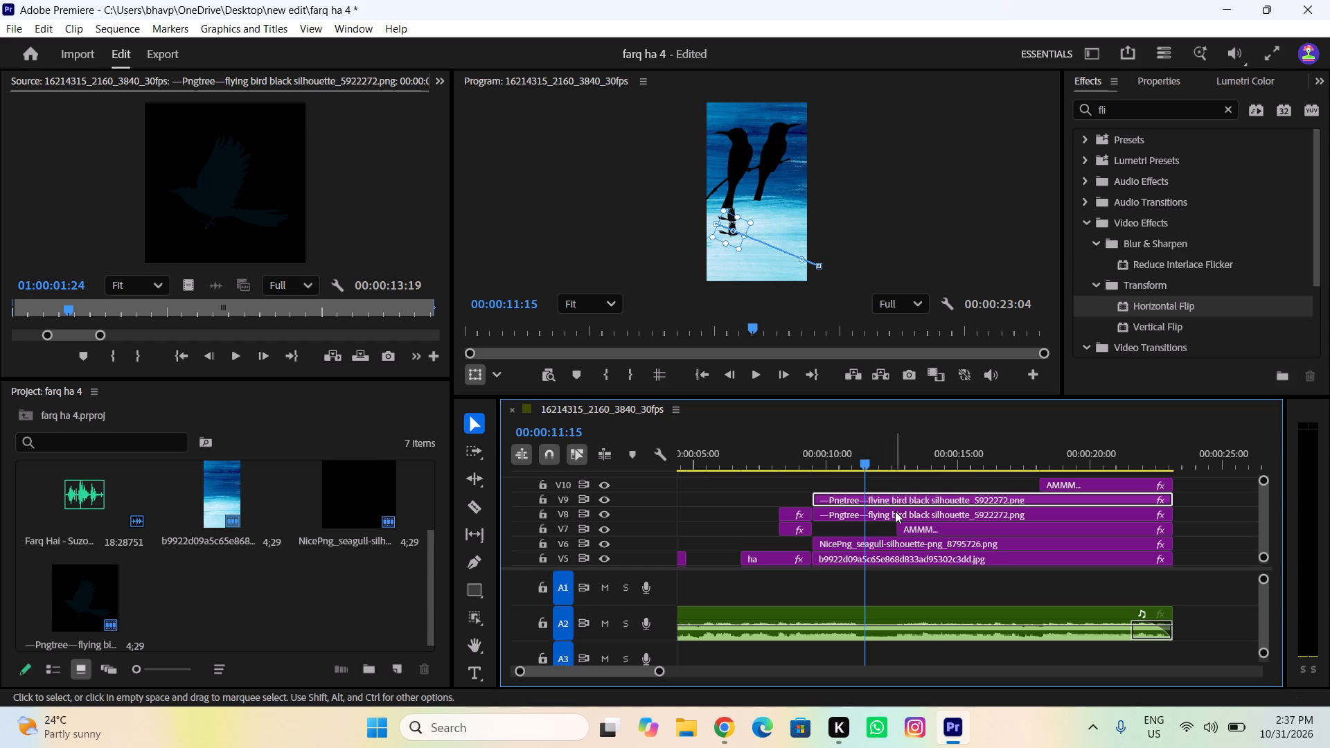
click(884, 492)
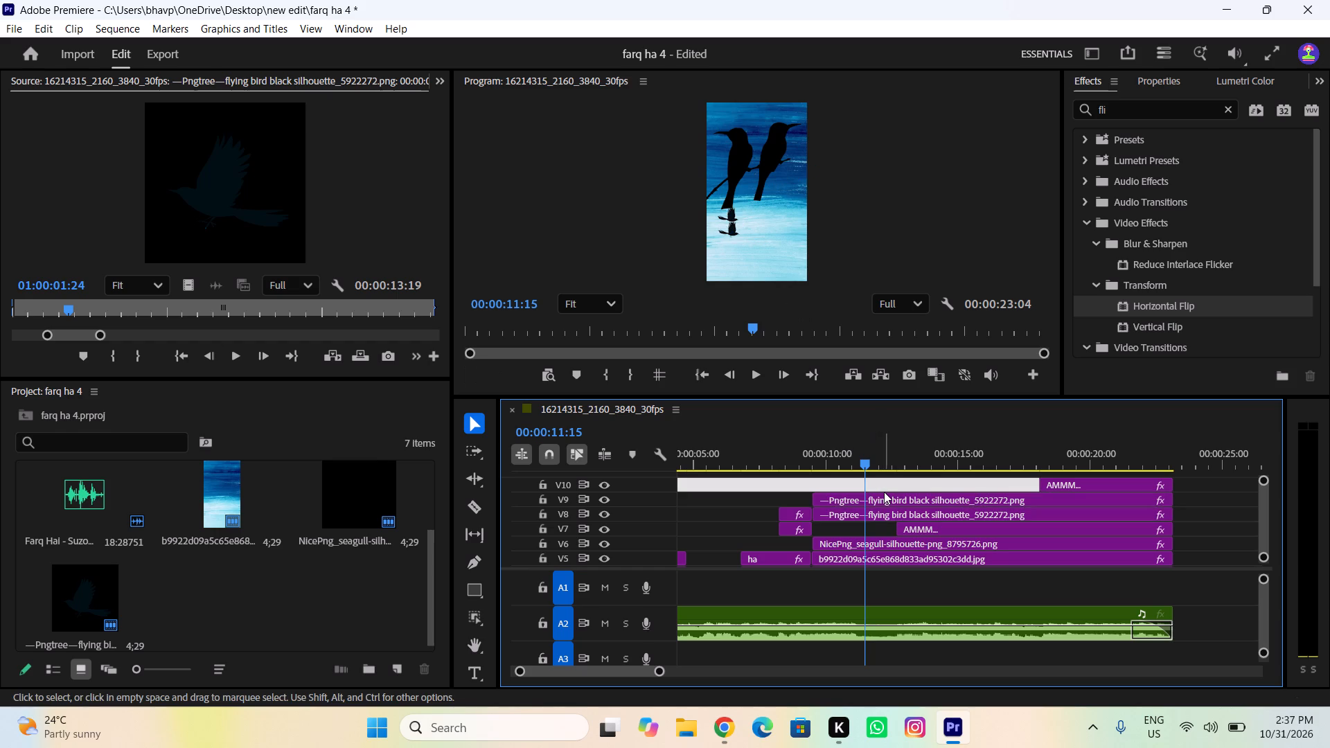
click(881, 503)
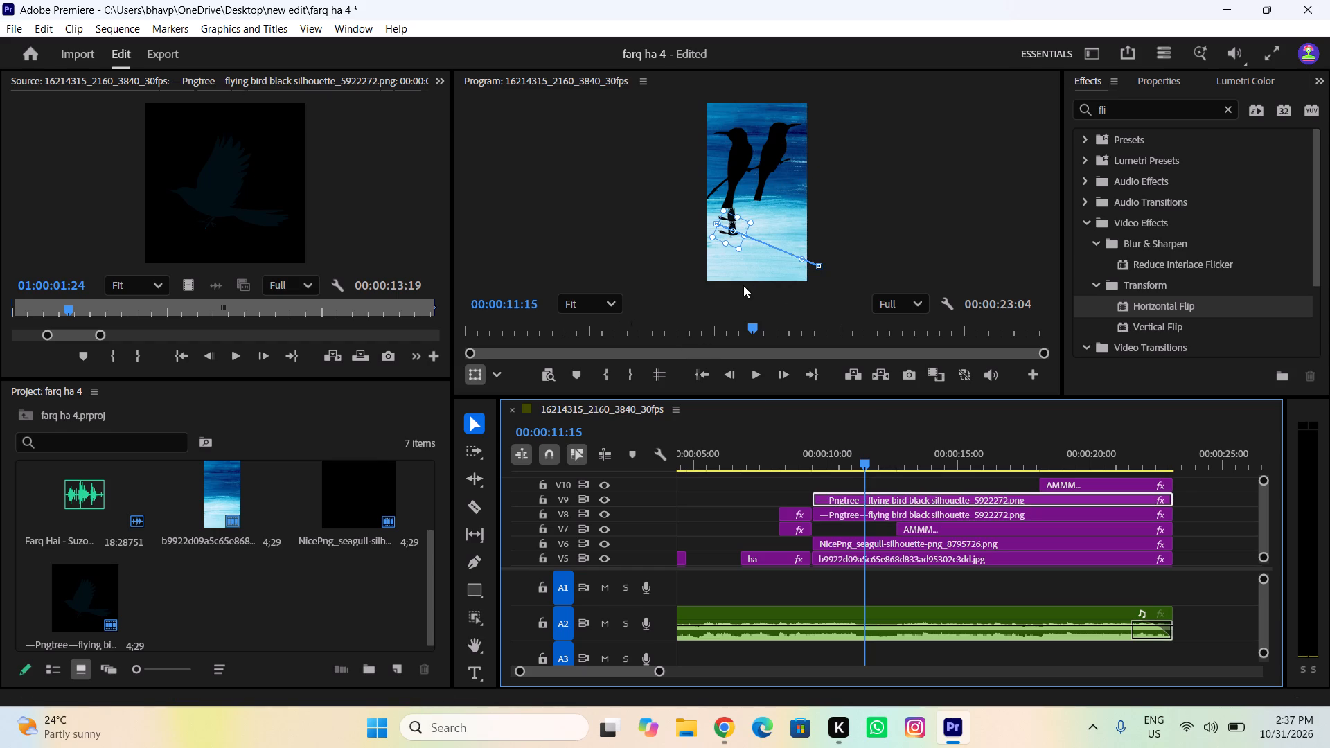
click(443, 76)
click(455, 104)
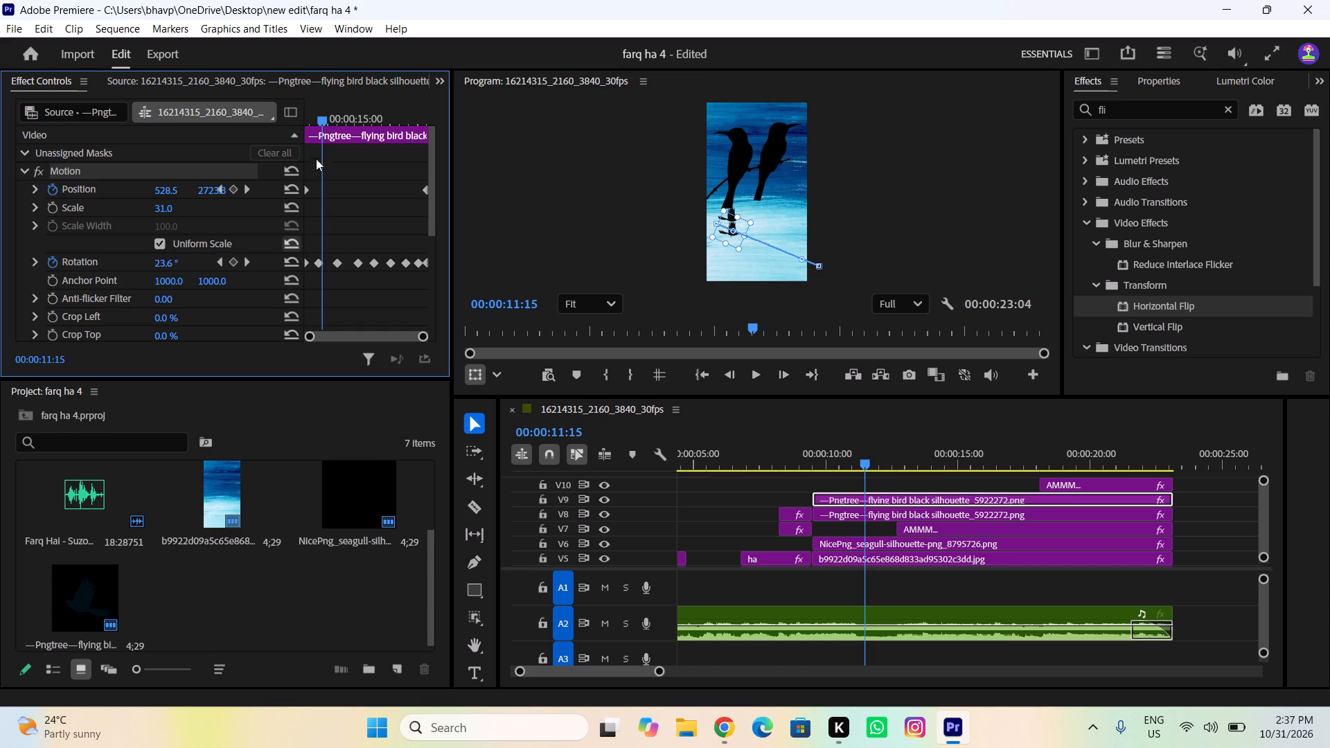
drag(321, 121, 318, 121)
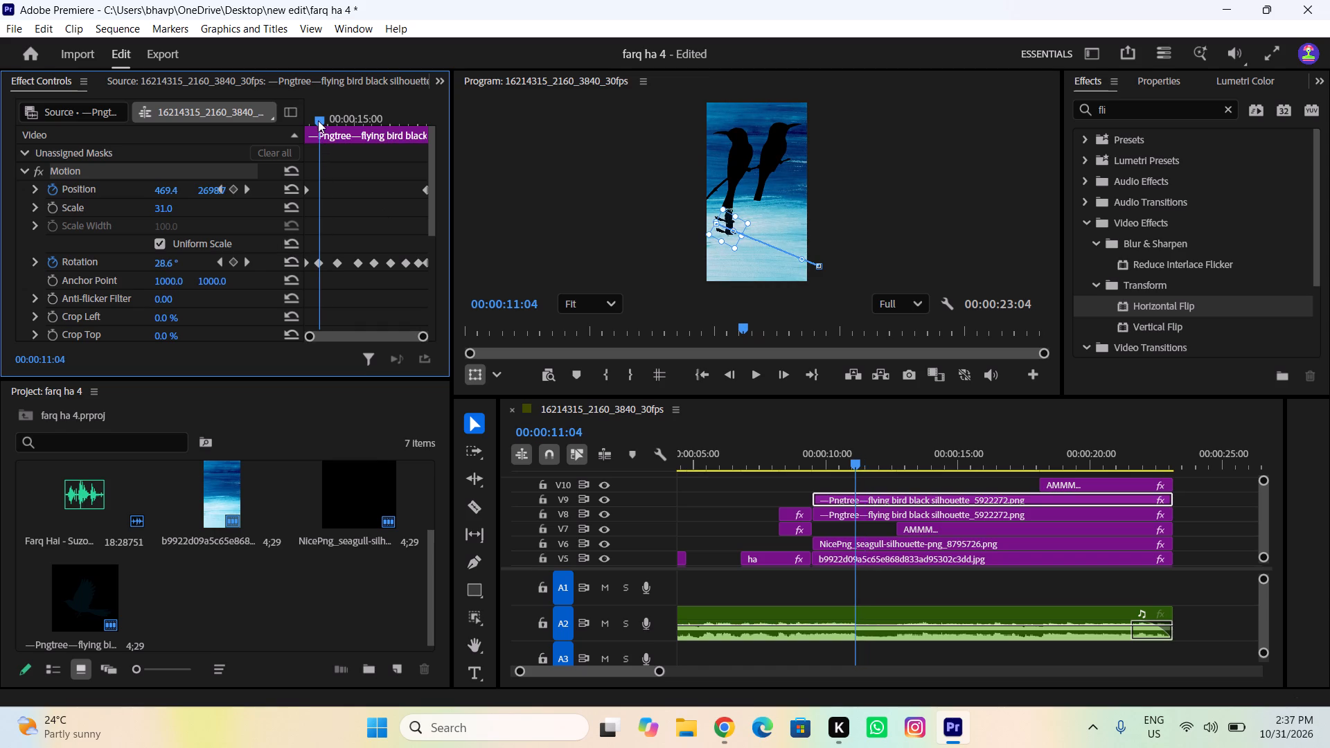
drag(318, 121, 318, 129)
drag(318, 129, 317, 136)
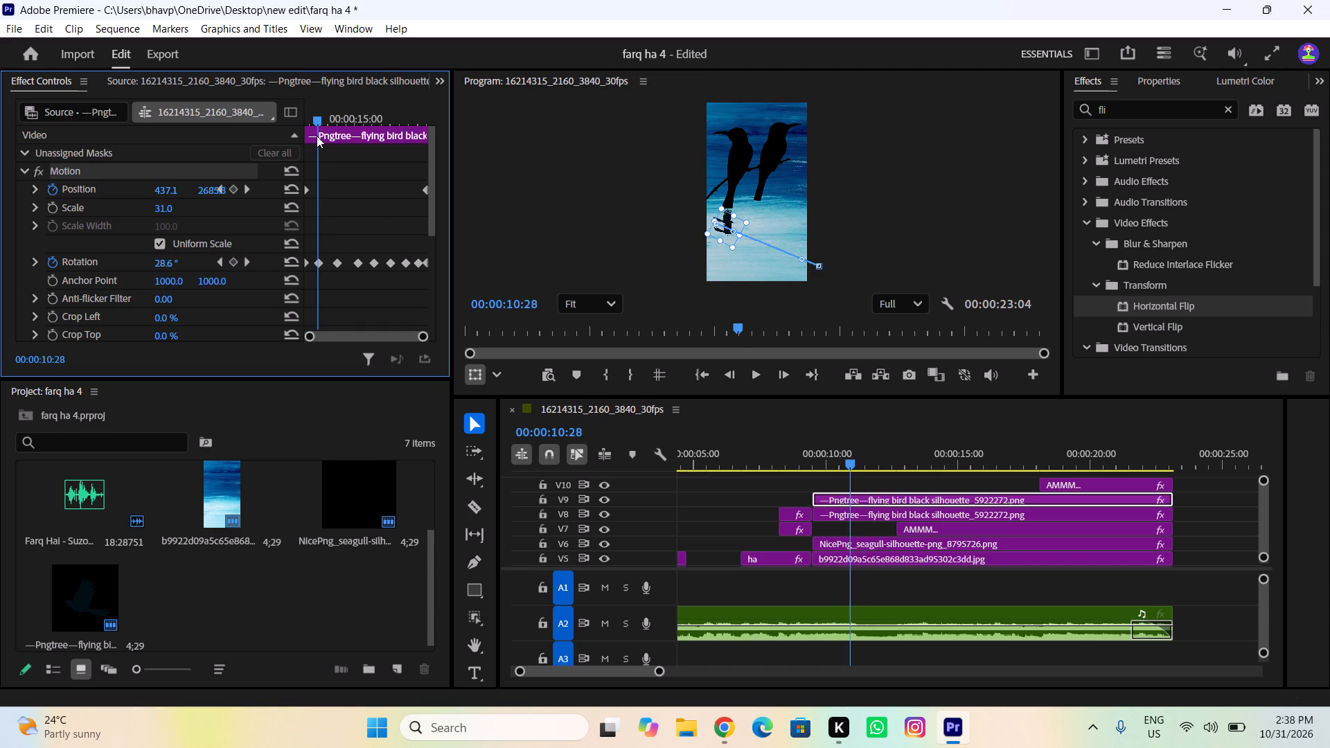
drag(317, 136, 317, 137)
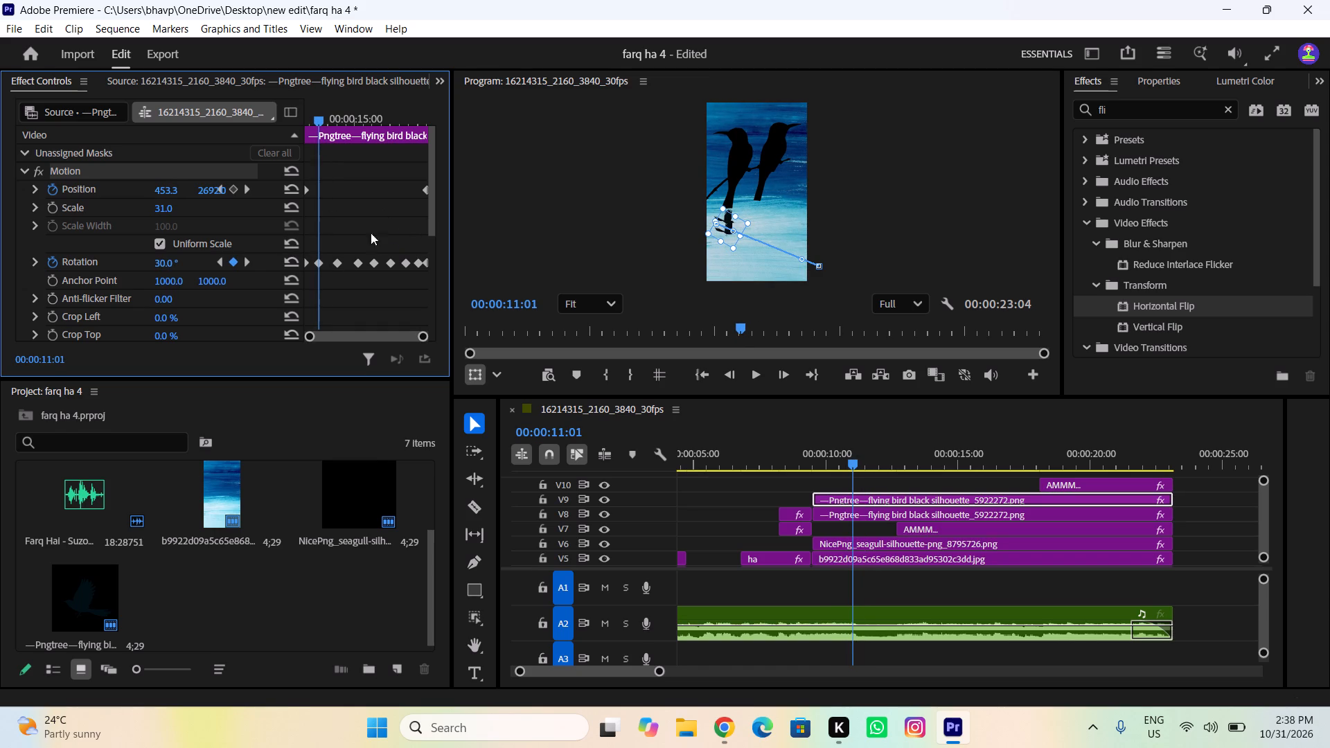
drag(159, 265, 206, 283)
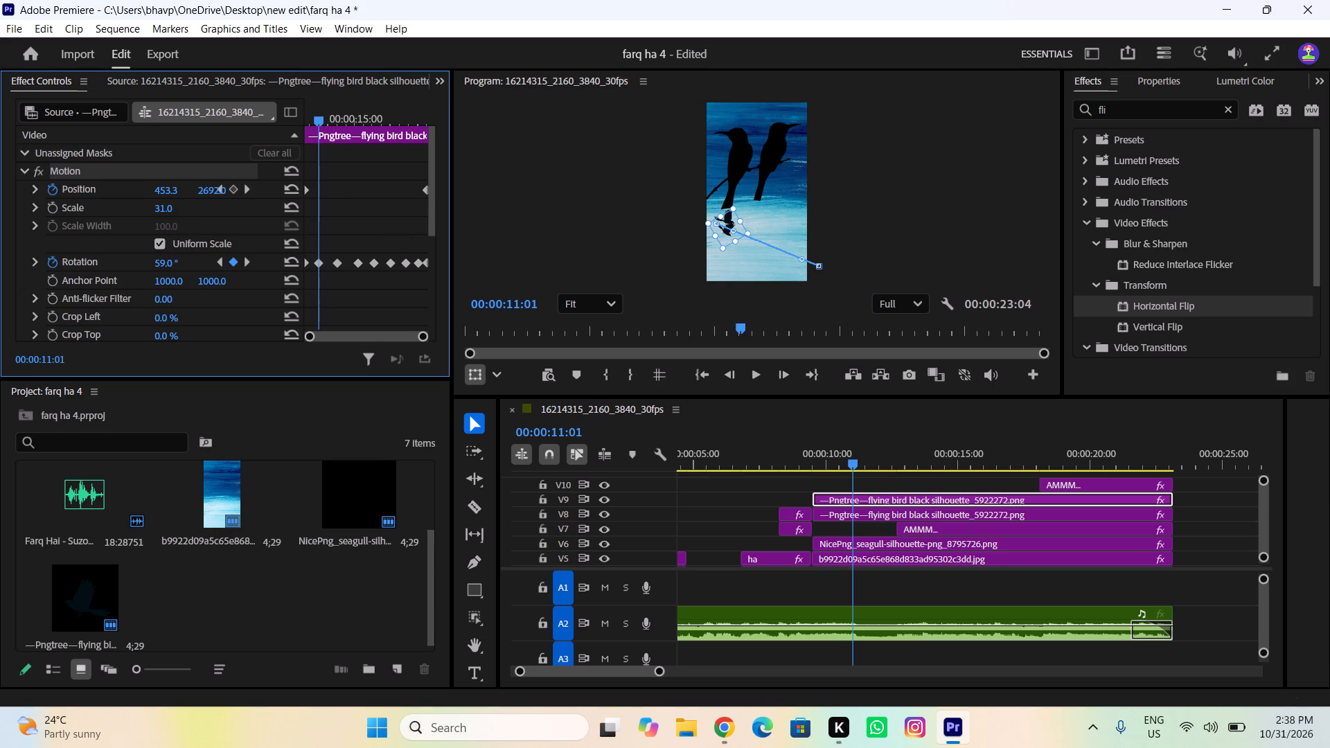
drag(206, 283, 202, 285)
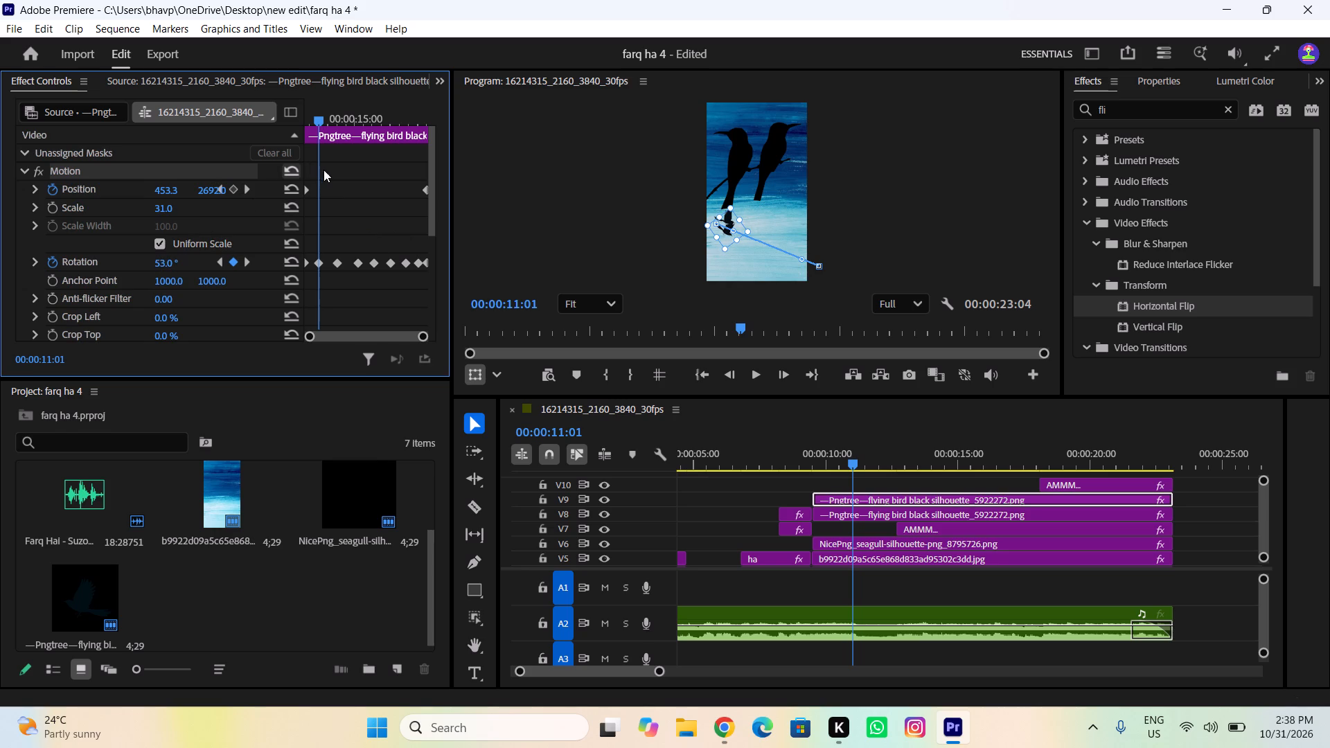
Set the V9 bird's rotation keyframe at 00:00:15:15 to 61°.
click(251, 262)
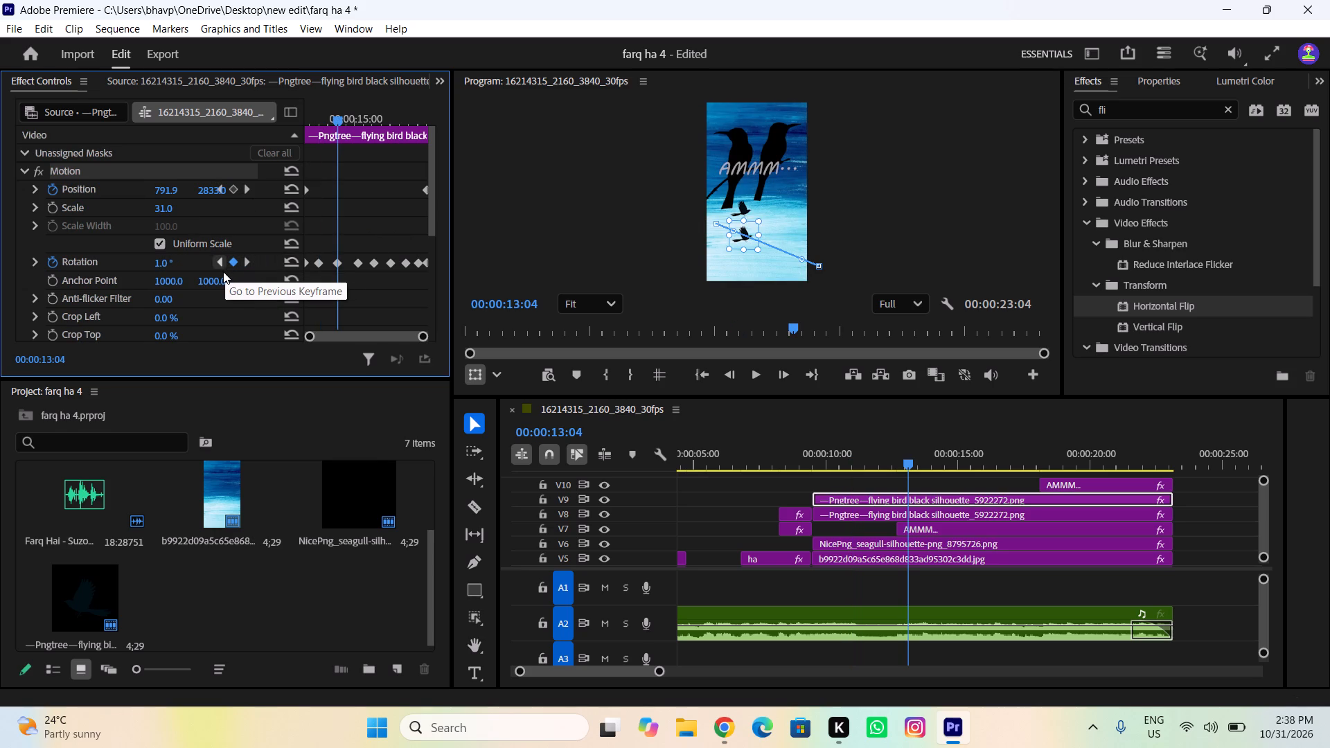
key(Right)
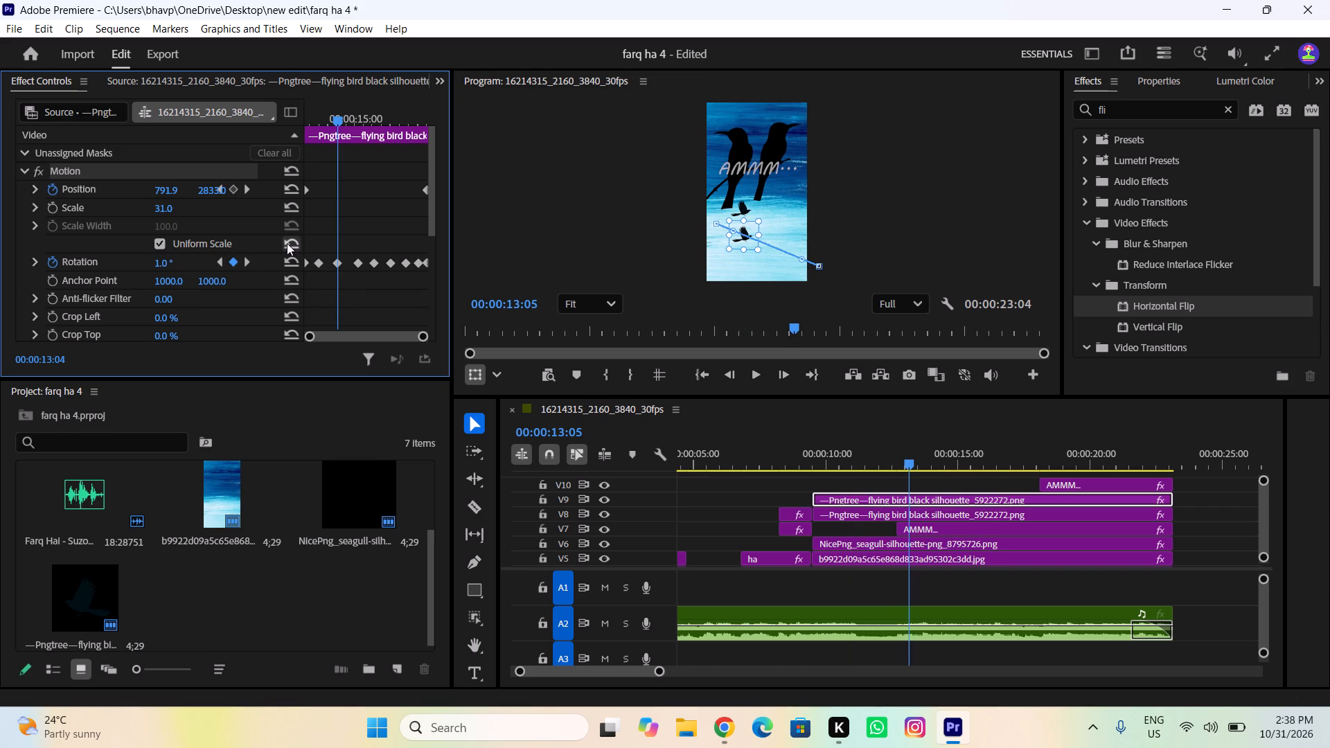
click(246, 263)
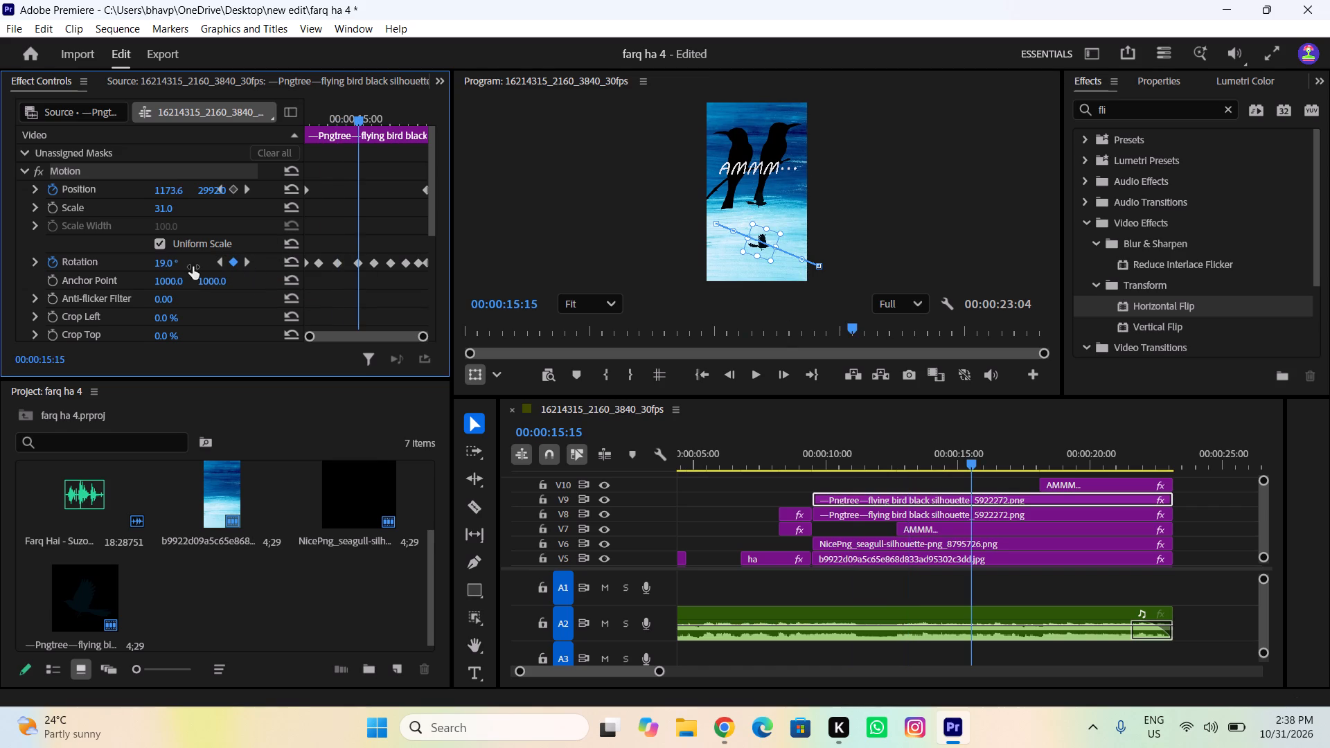
drag(172, 265, 238, 301)
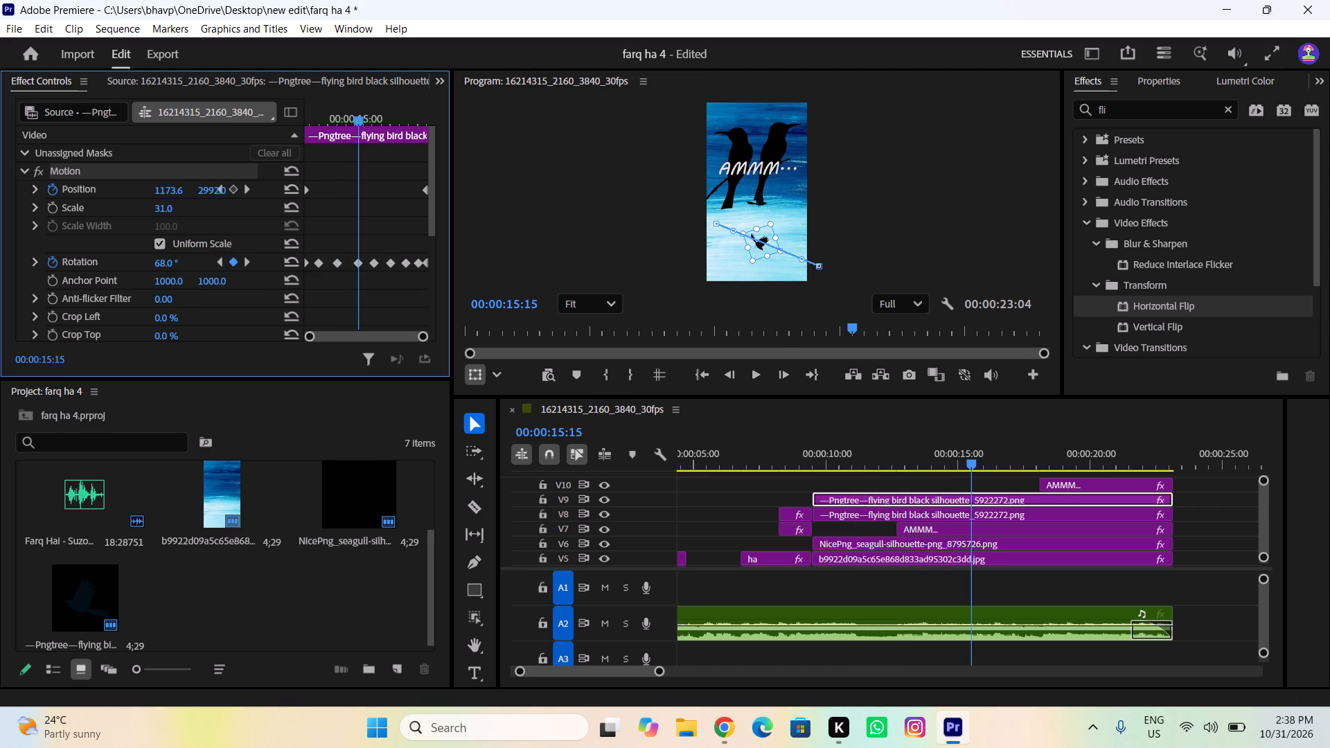
drag(238, 301, 232, 301)
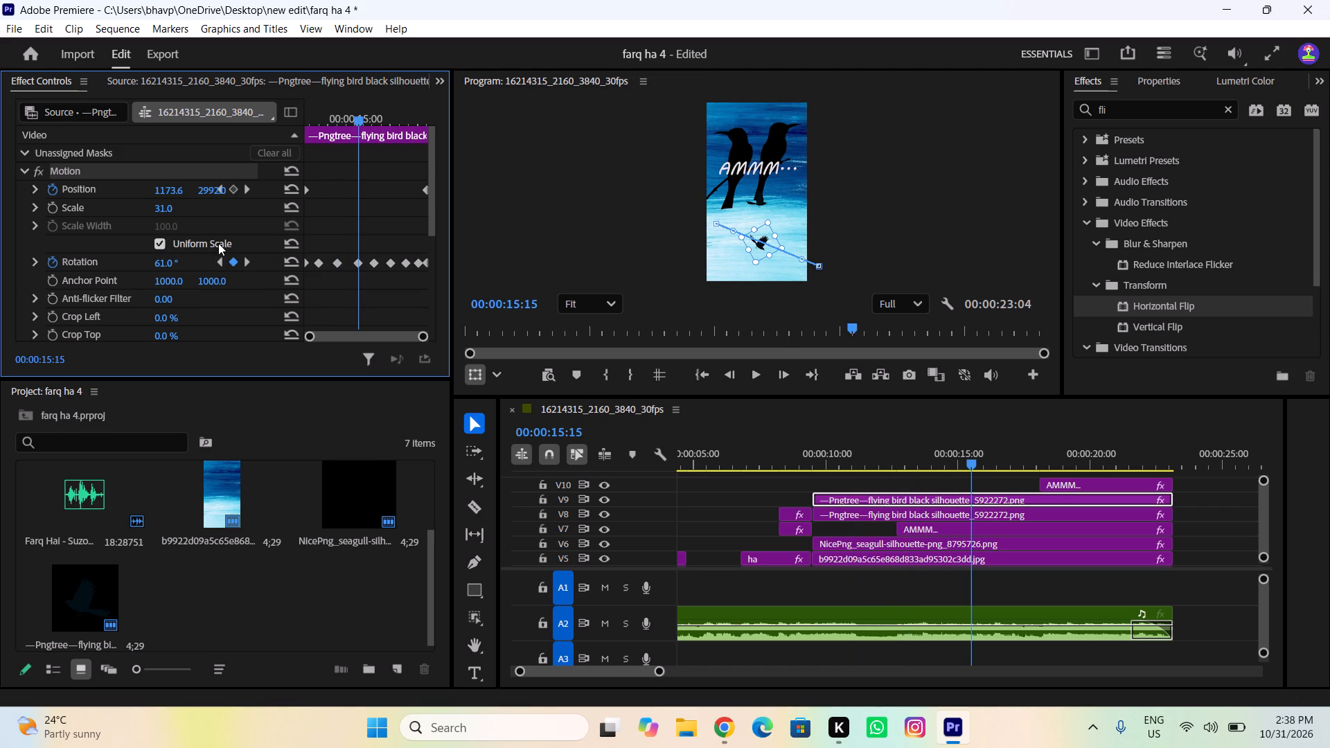
Set the V9 bird's rotation keyframes to -3° at 00:00:17:04 and 64° at 00:00:19:01.
click(247, 261)
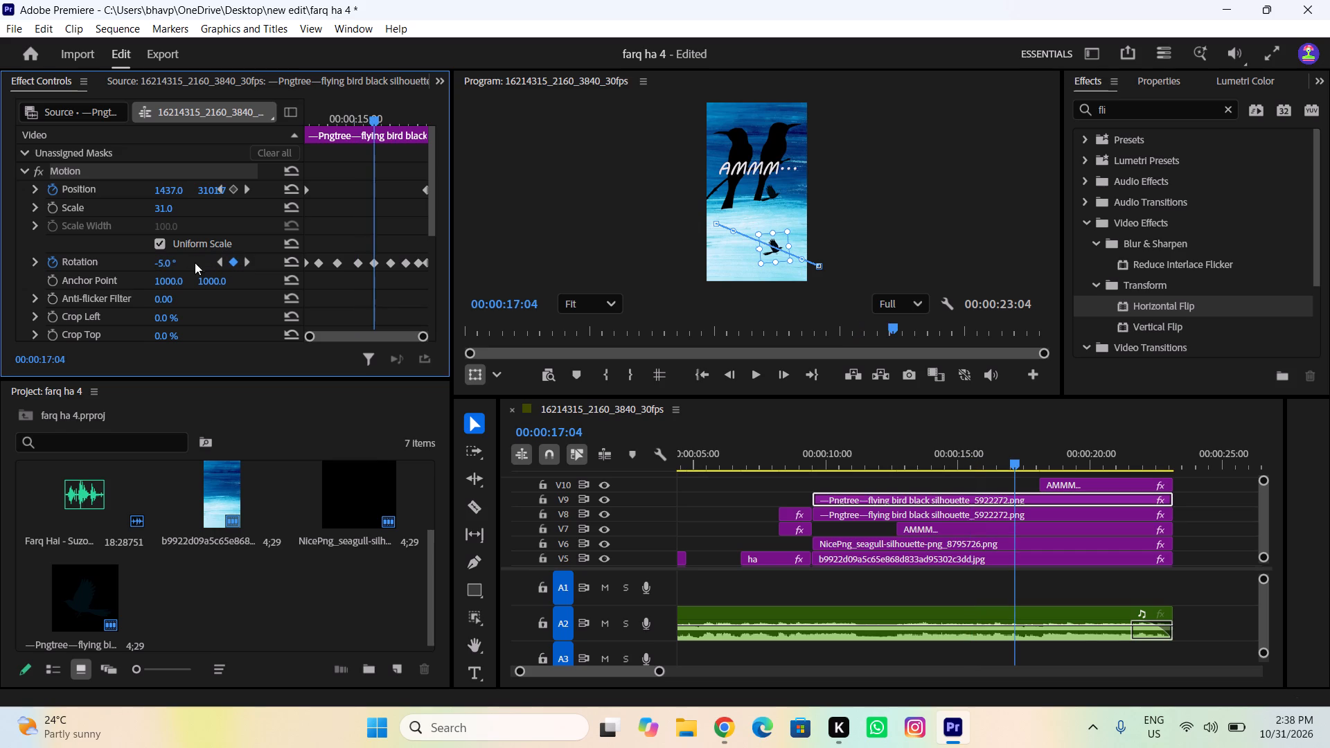
click(171, 262)
key(Right)
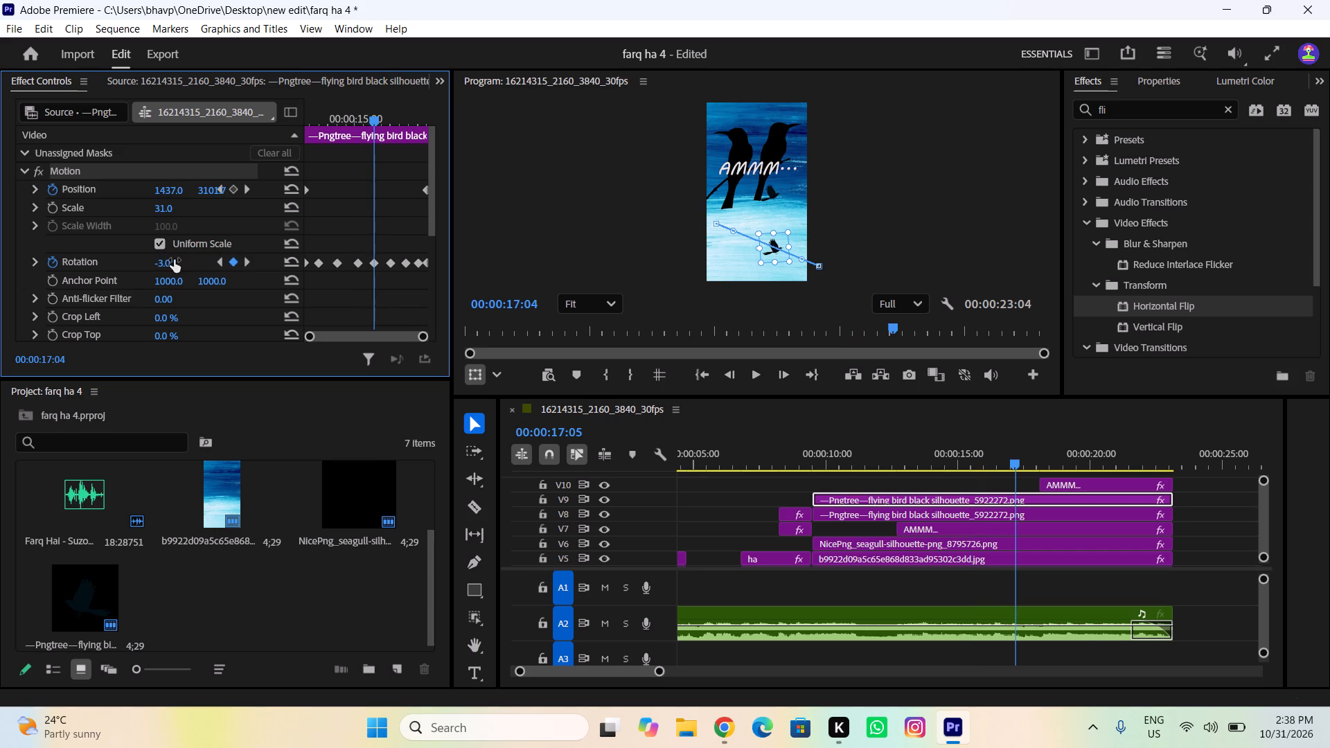
click(246, 260)
drag(164, 264, 172, 269)
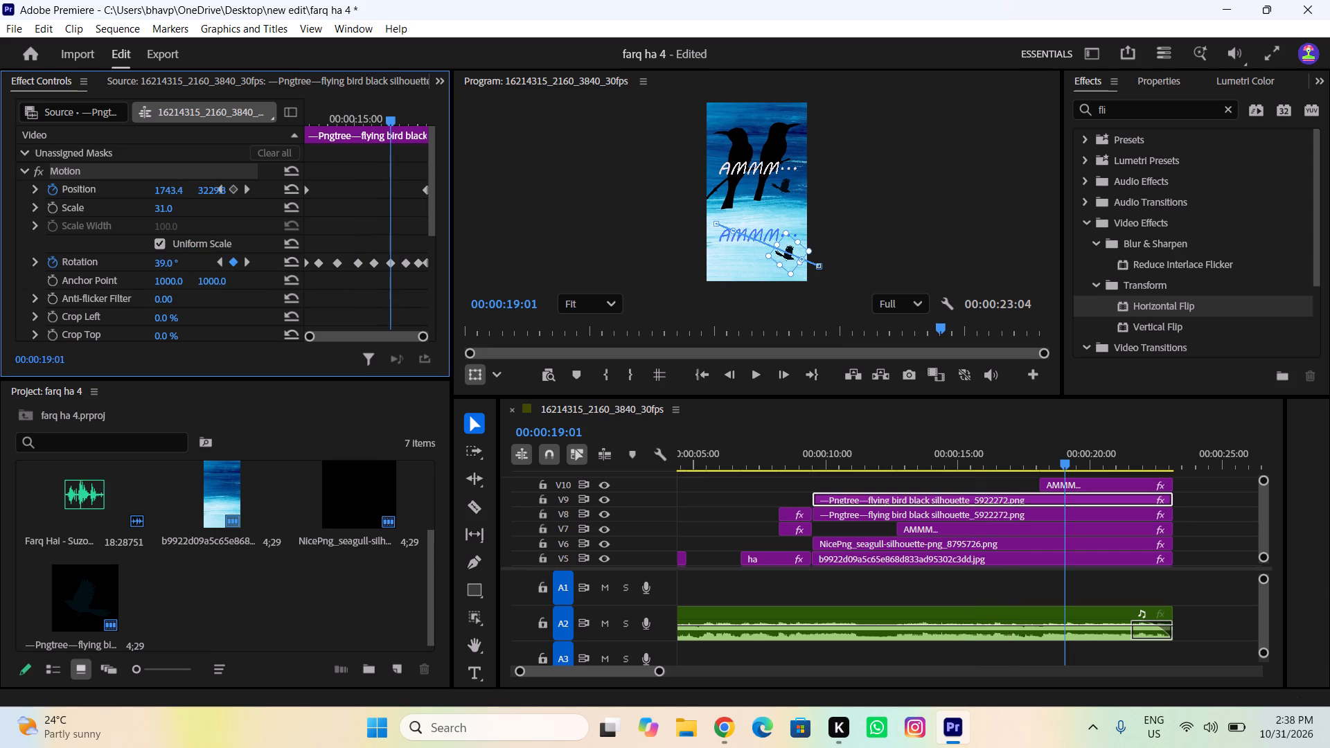
drag(172, 269, 204, 279)
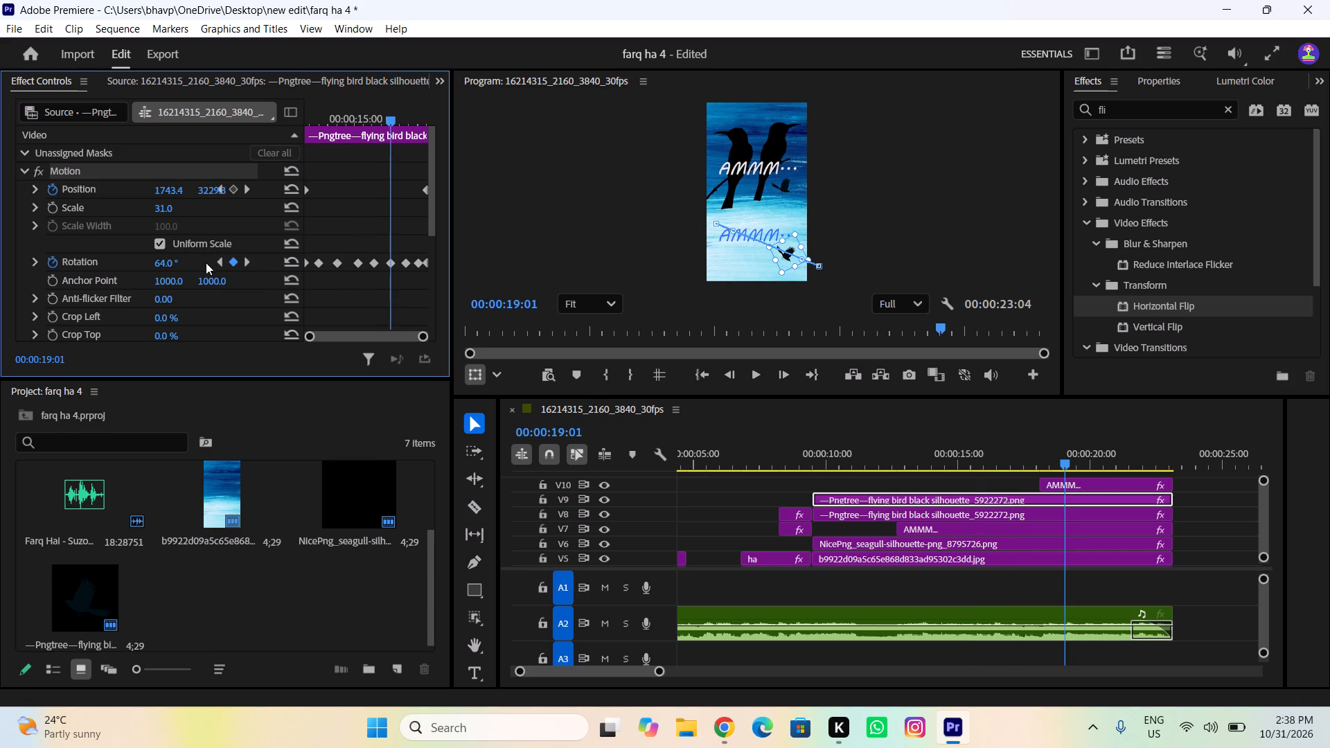
Set the V9 bird's rotation keyframe at 00:00:22:00 to 72°.
click(245, 259)
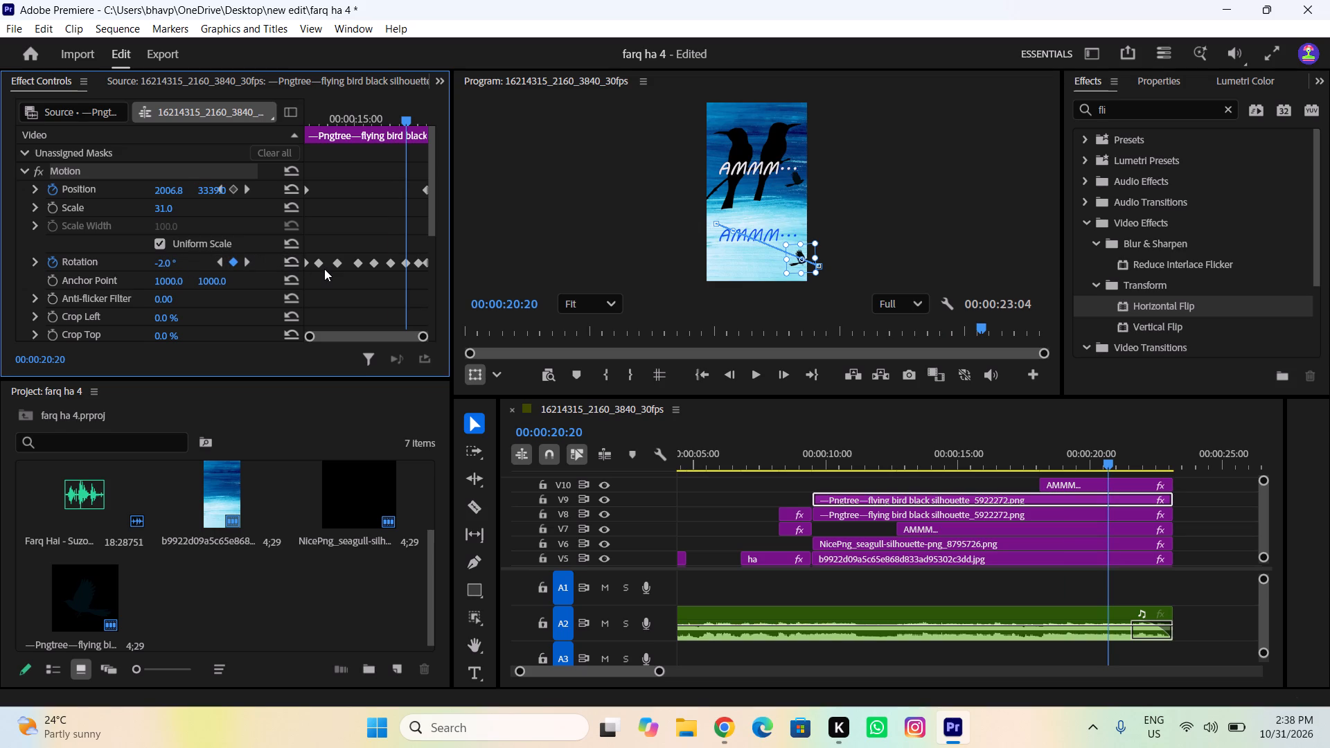
click(250, 261)
drag(176, 261, 219, 276)
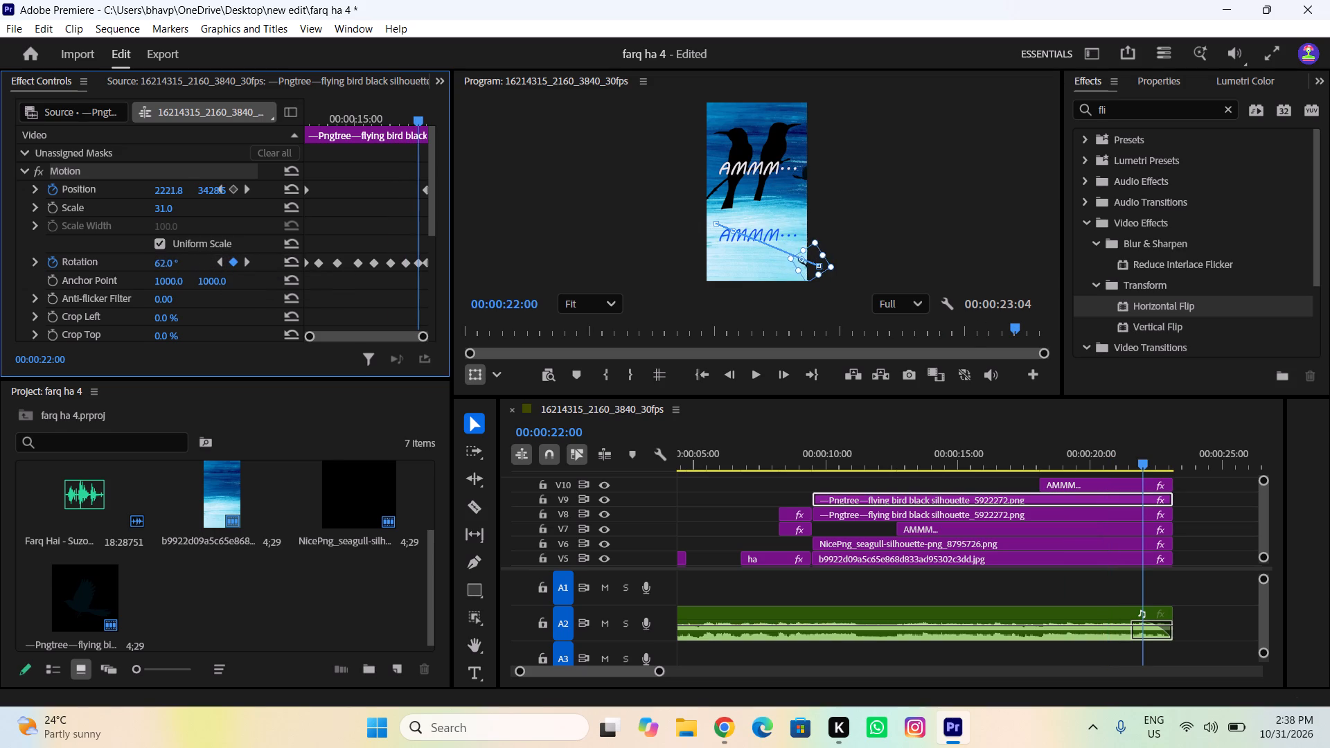
drag(219, 276, 227, 278)
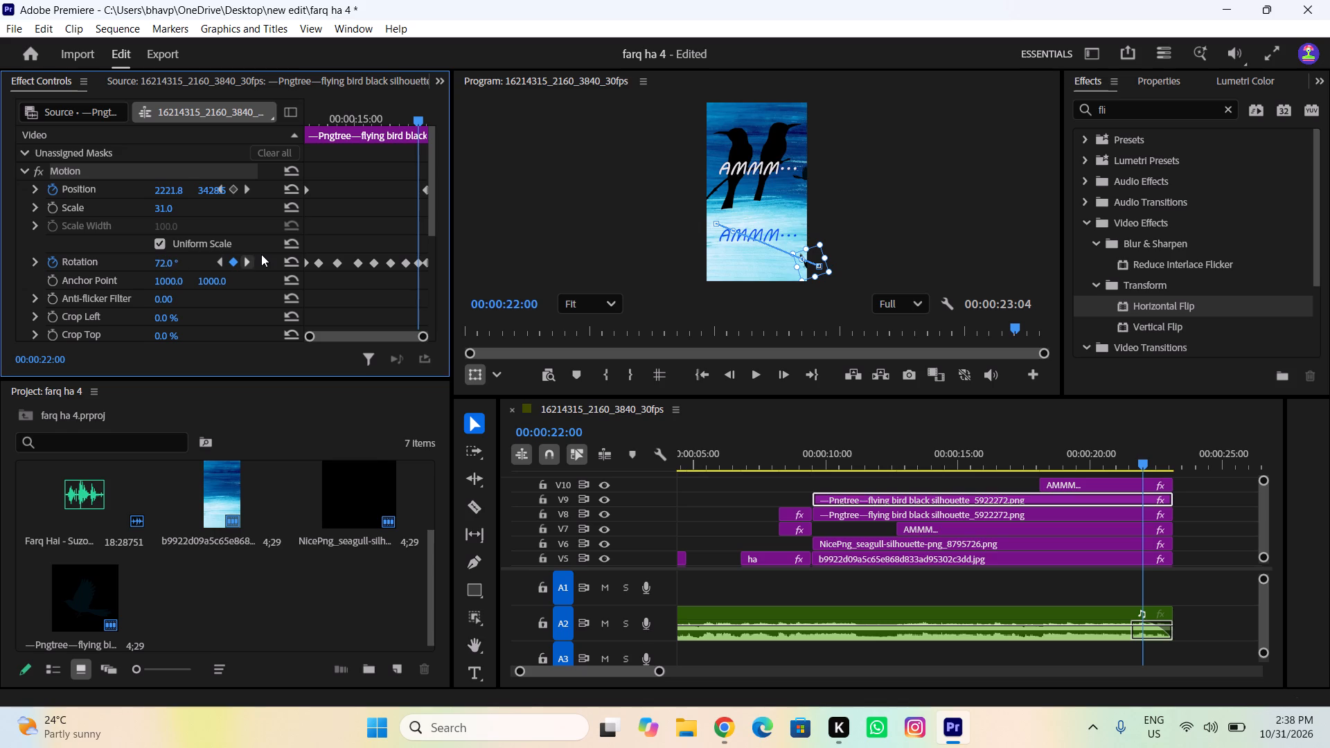
click(245, 262)
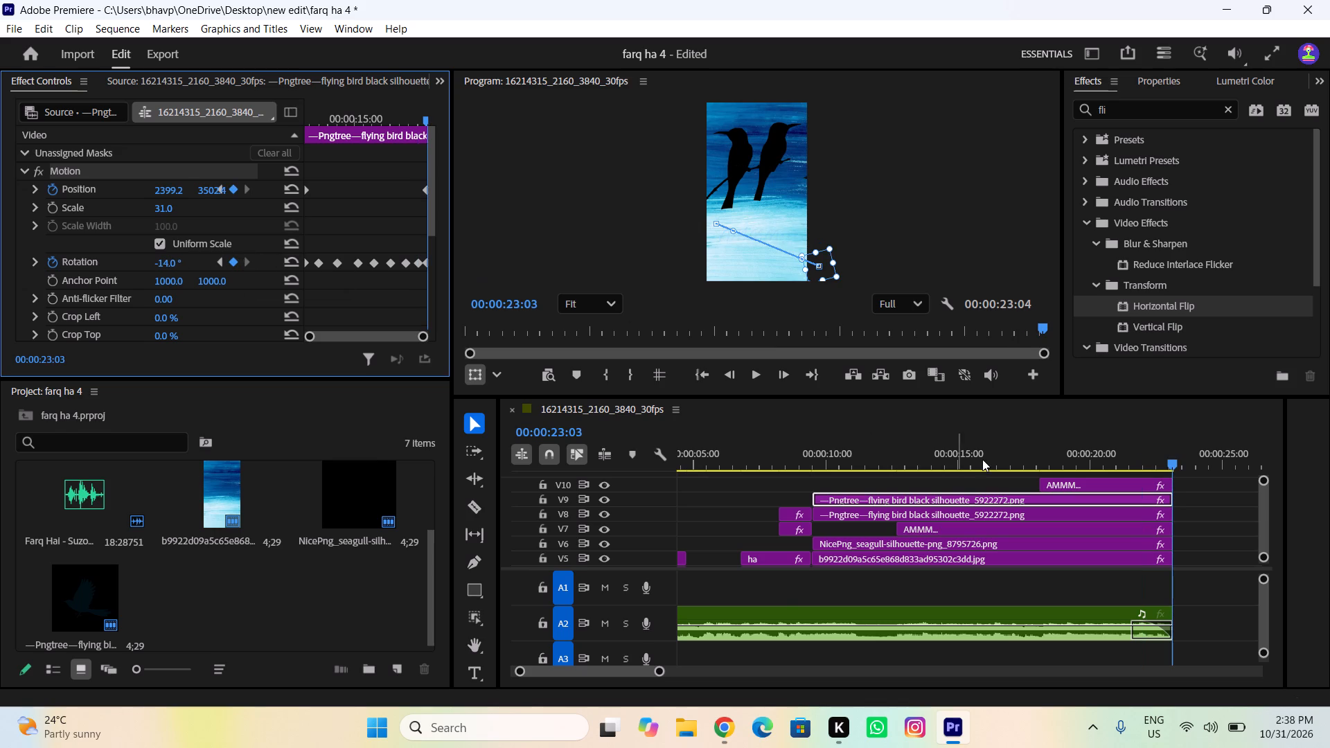
Play the blue scene full screen from just before its start to check the V9 bird's stronger rocking motion.
drag(984, 459, 786, 476)
click(1273, 62)
key(space)
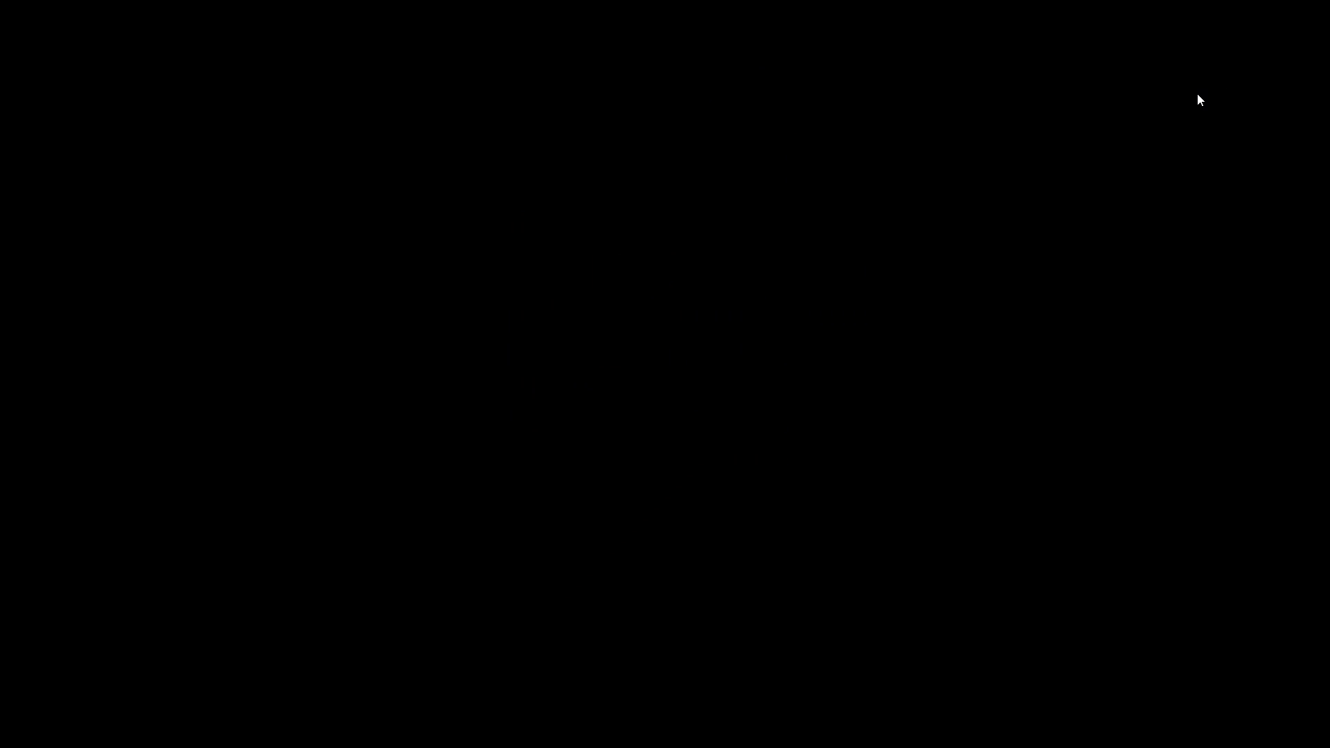
key(Escape)
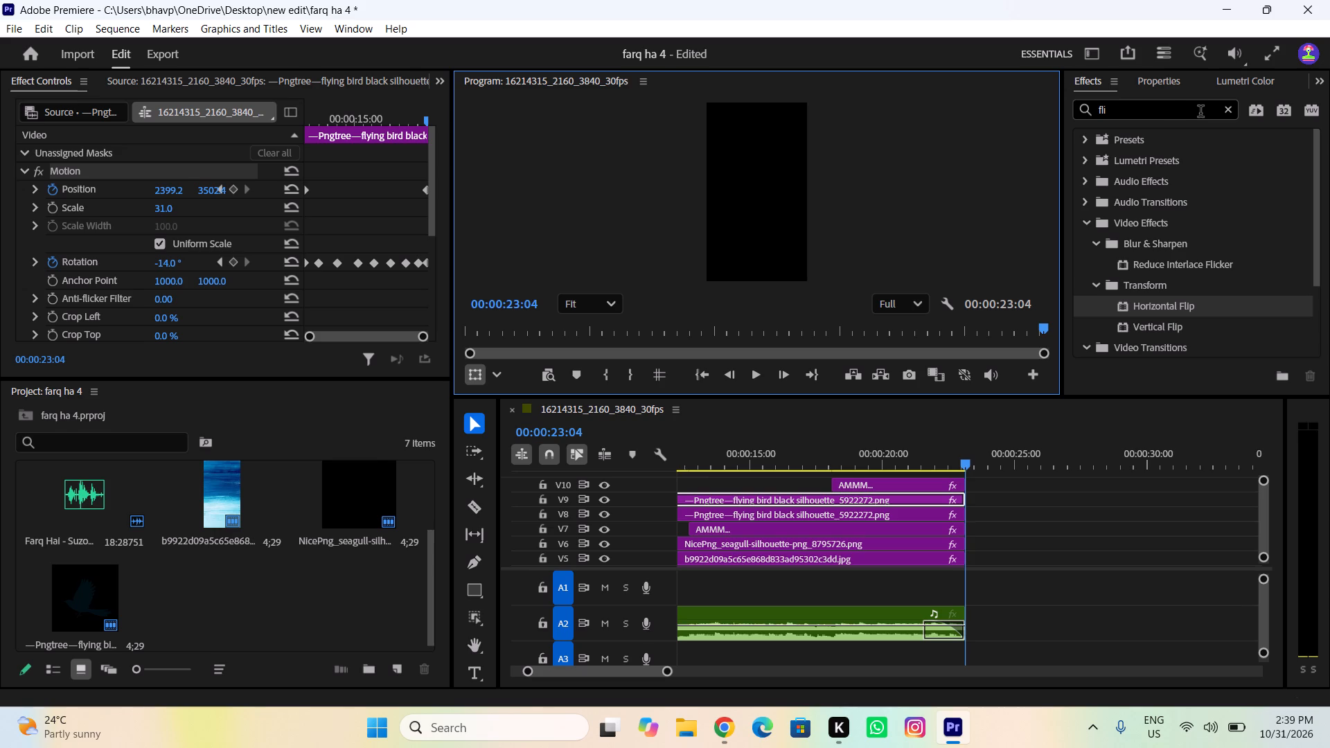
Set the V8 flying bird's rotation keyframe at 00:00:13:04 to -26°.
drag(925, 463, 882, 472)
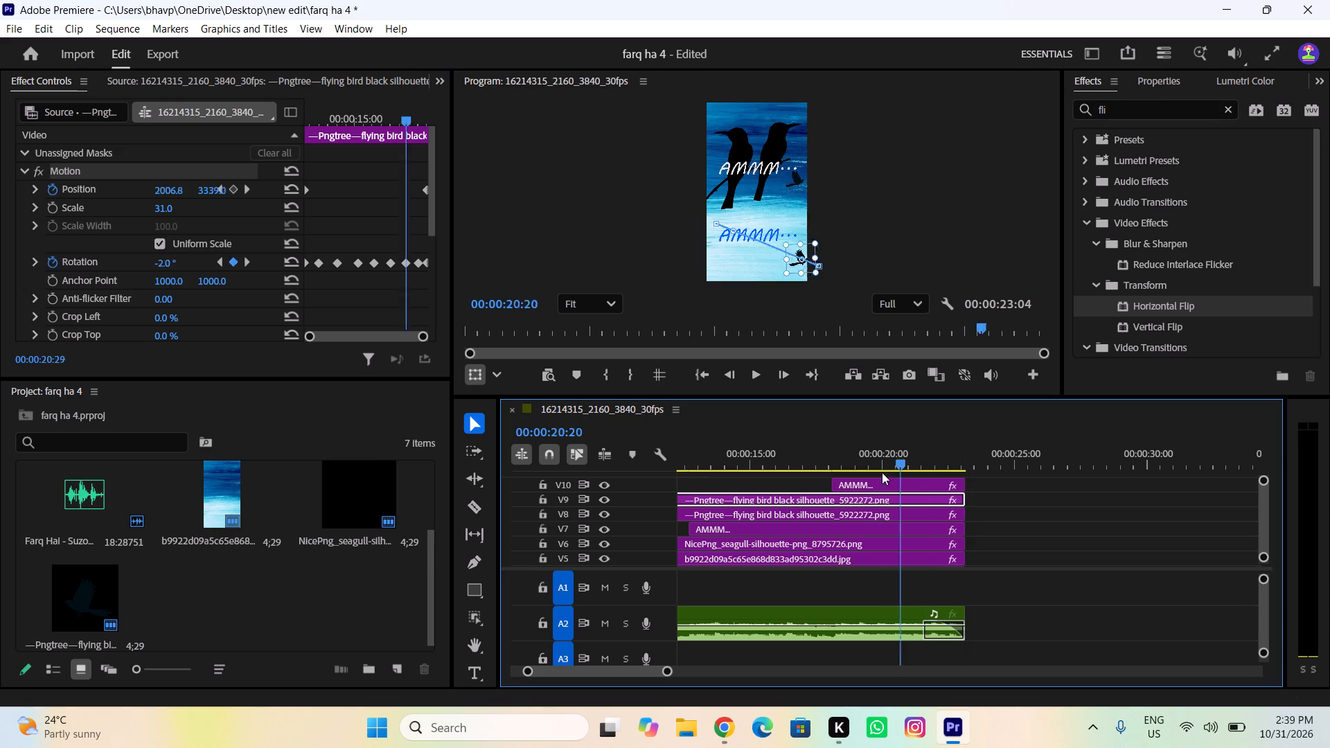
drag(882, 472, 943, 495)
click(779, 508)
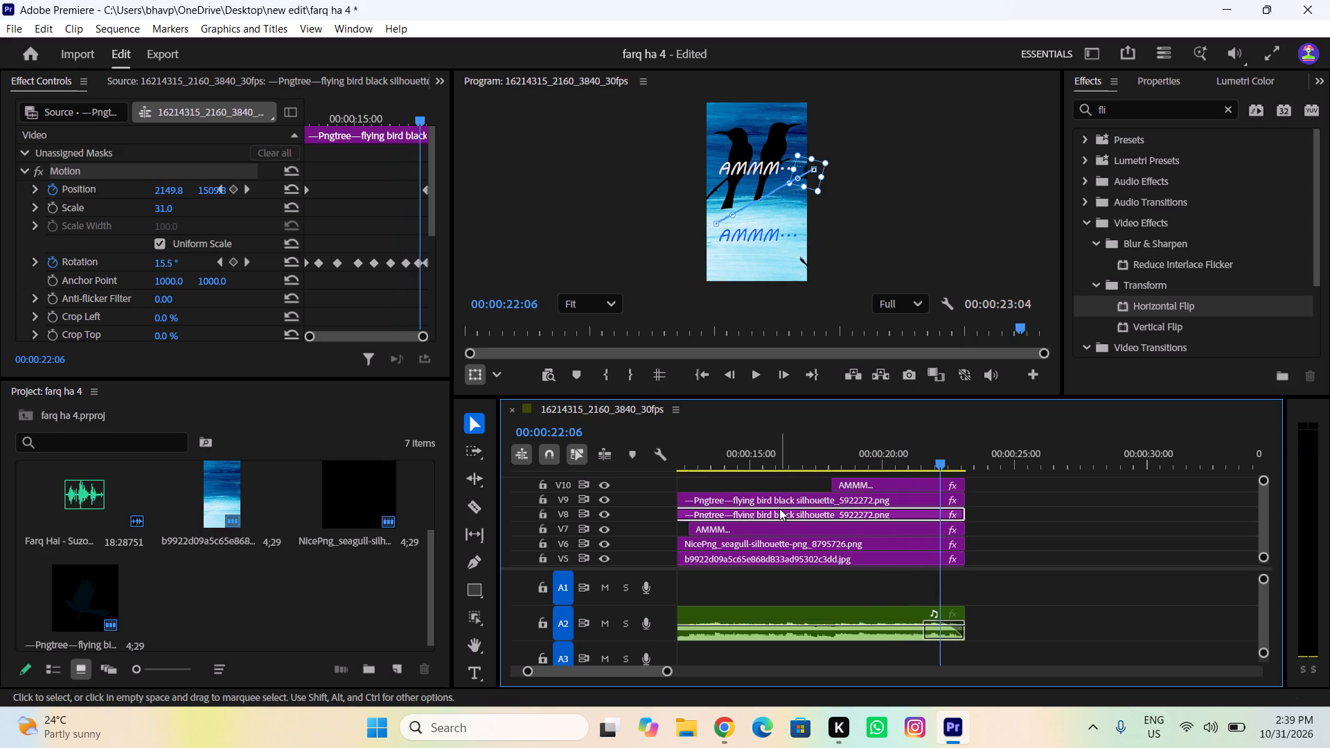
drag(799, 456, 666, 514)
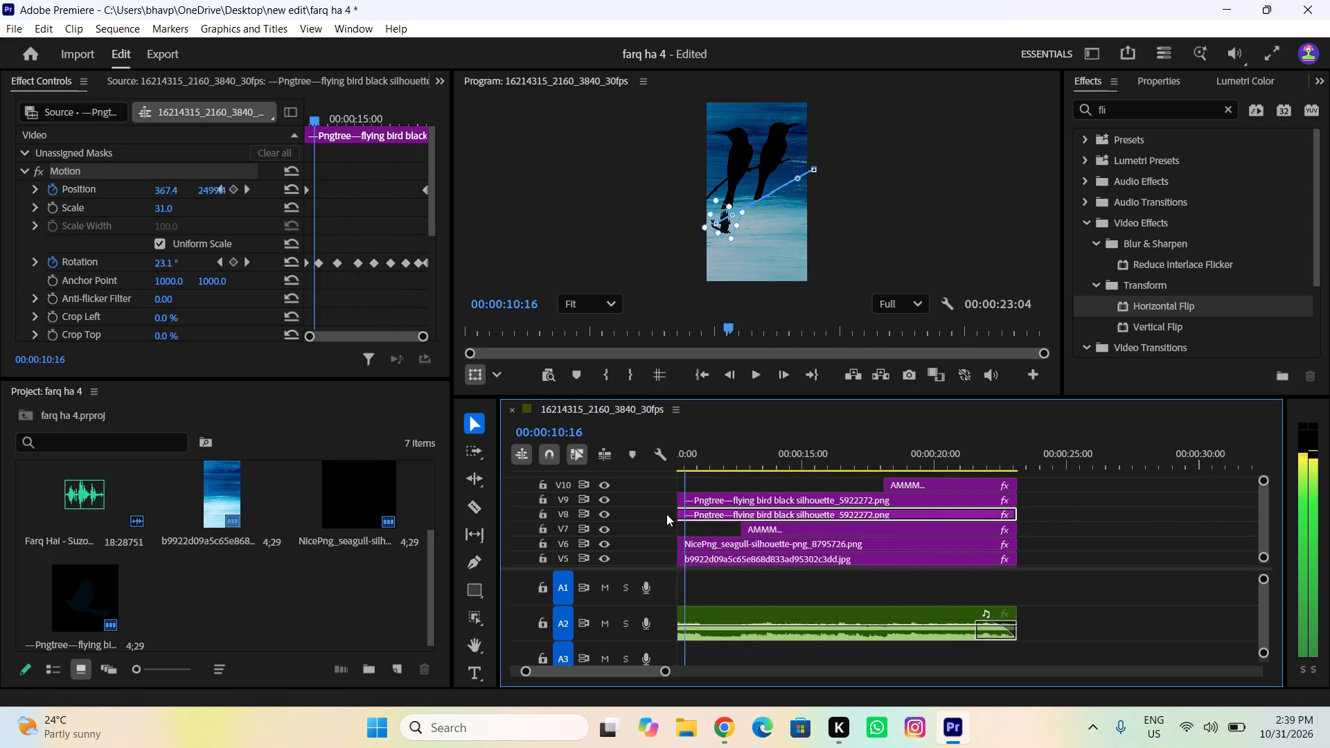
drag(666, 514, 950, 517)
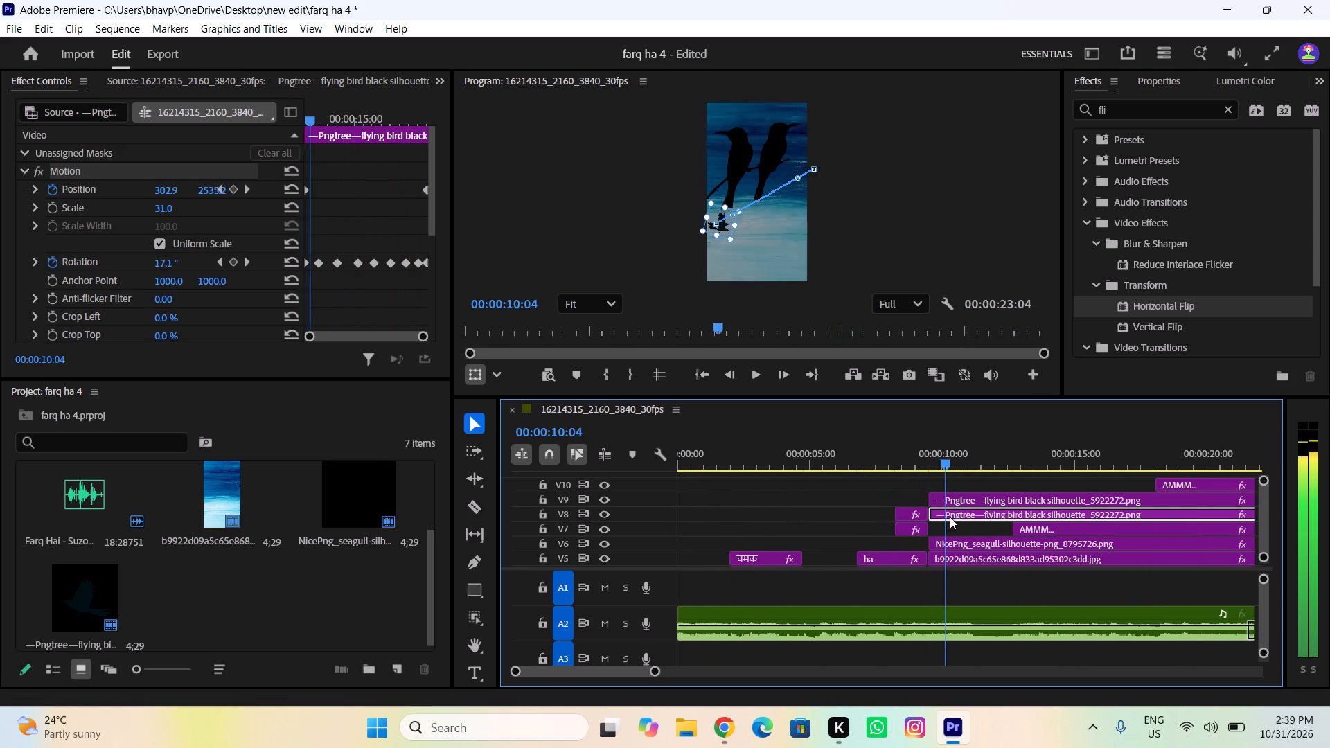
drag(950, 517, 975, 524)
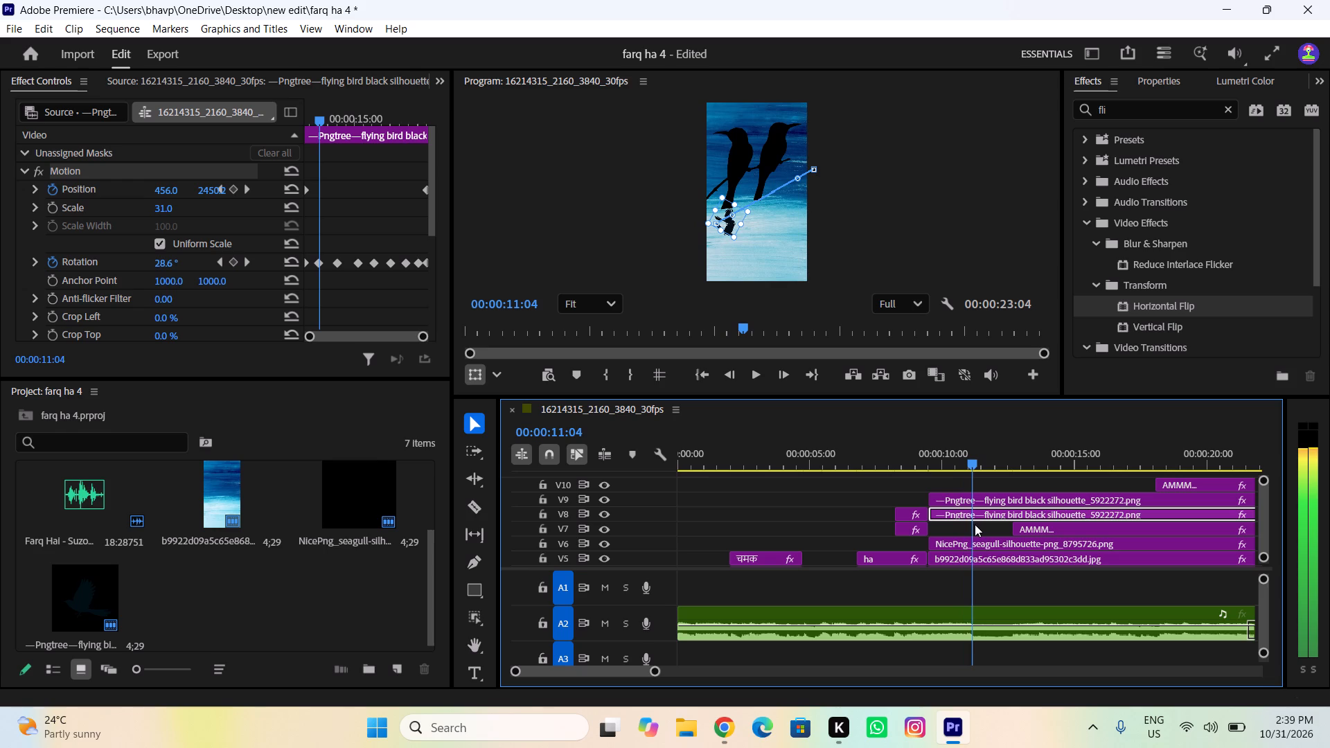
drag(975, 524, 973, 526)
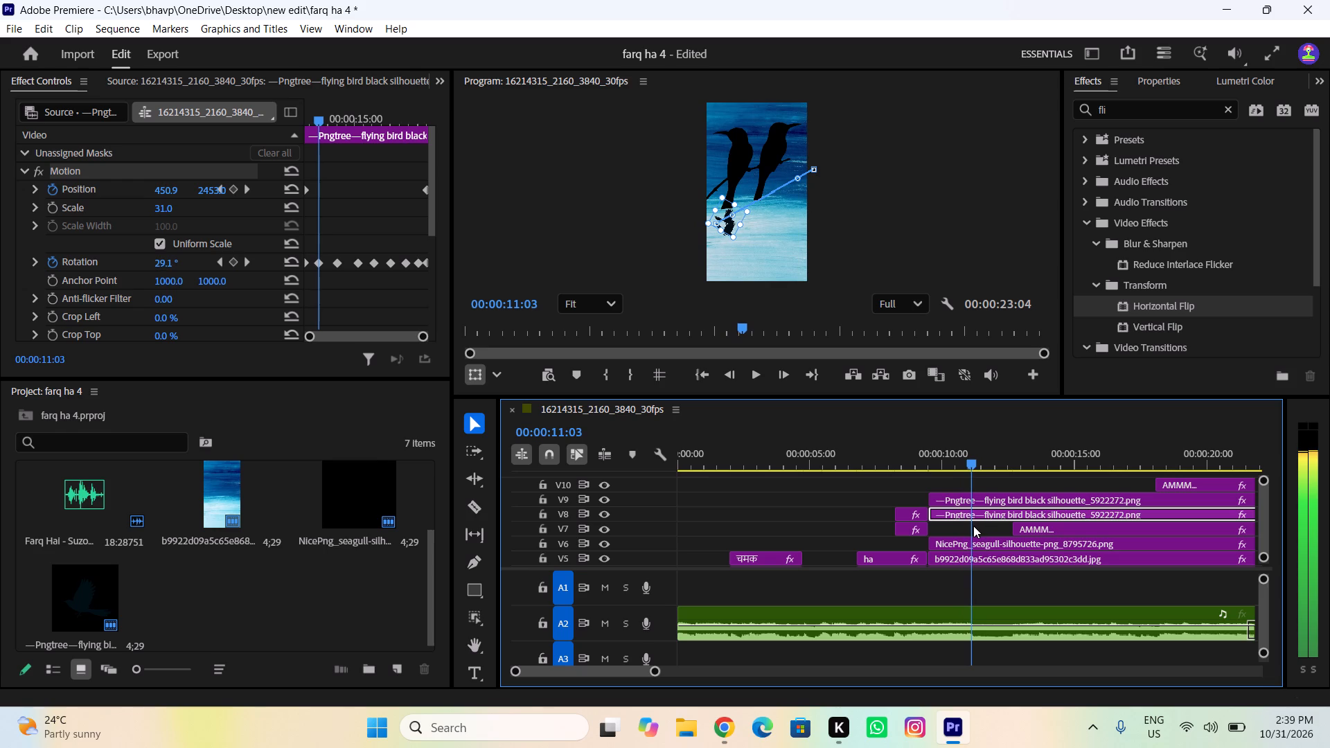
drag(973, 526, 971, 526)
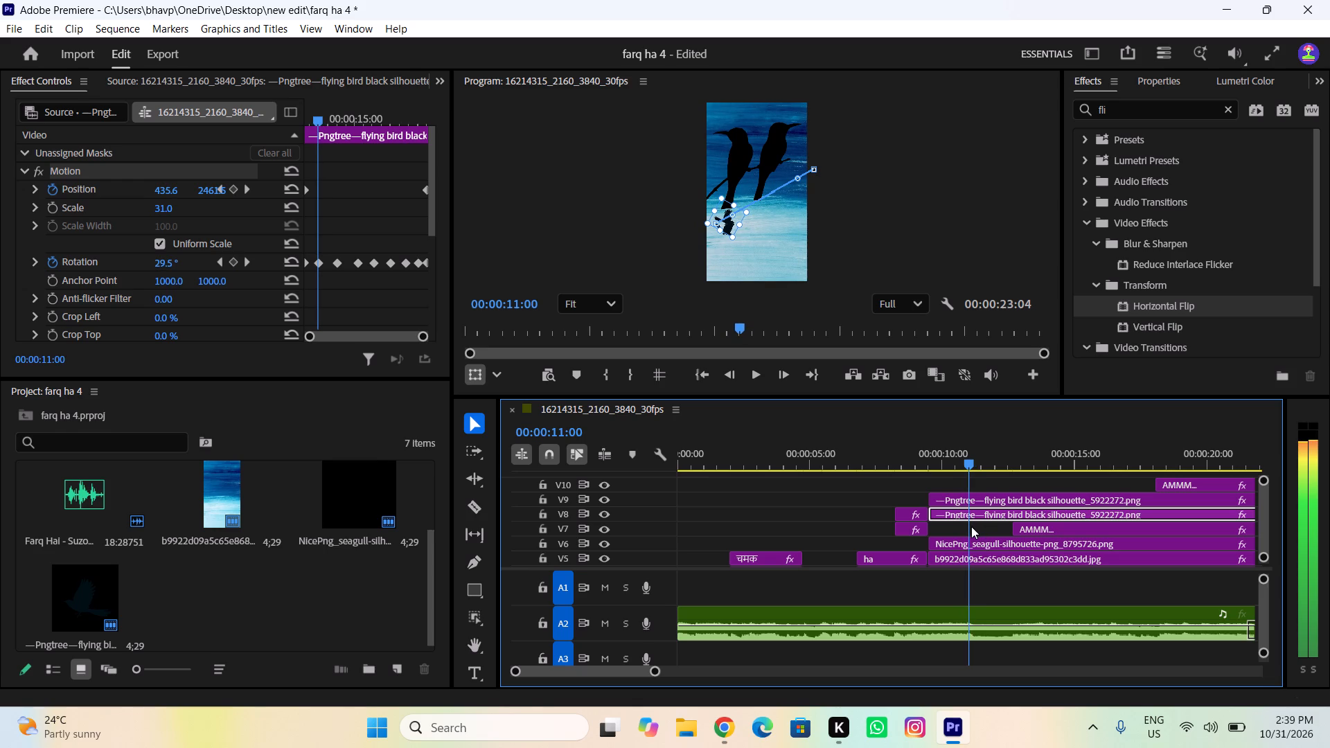
drag(971, 526, 973, 535)
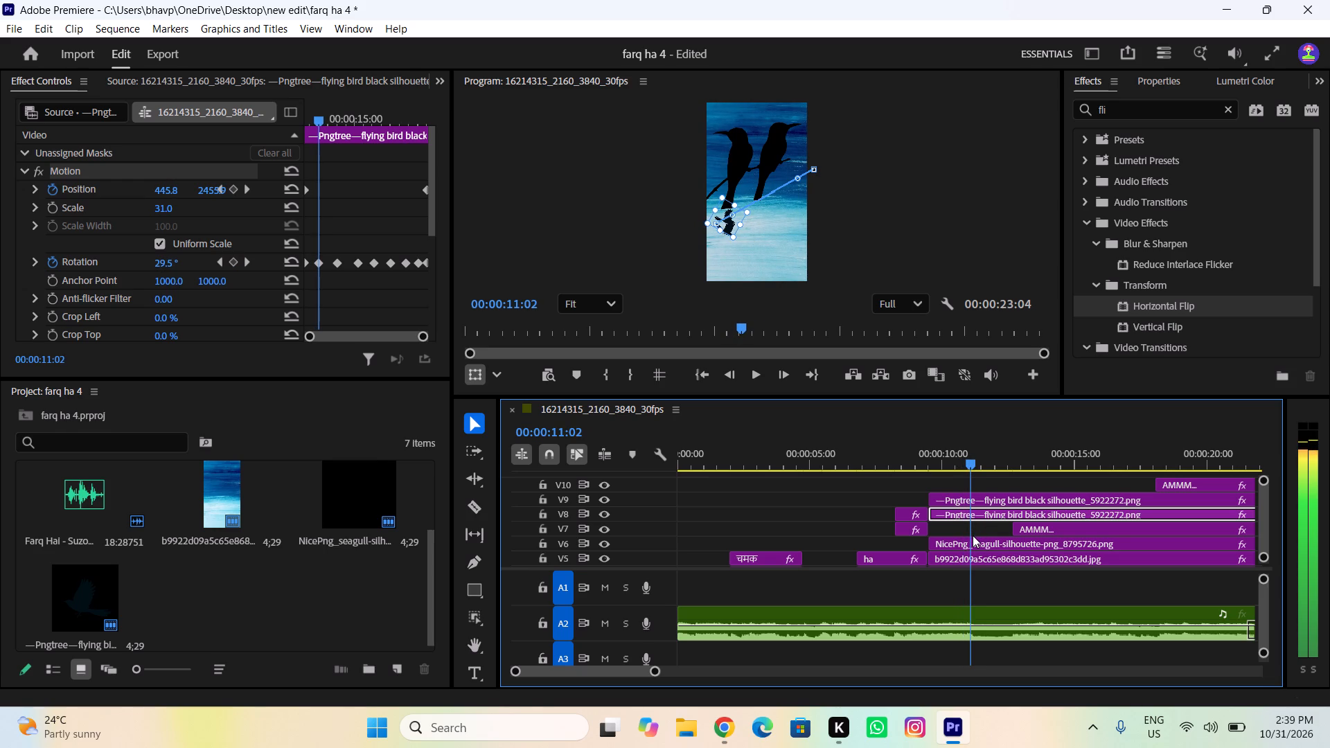
drag(973, 535, 973, 539)
drag(973, 539, 972, 539)
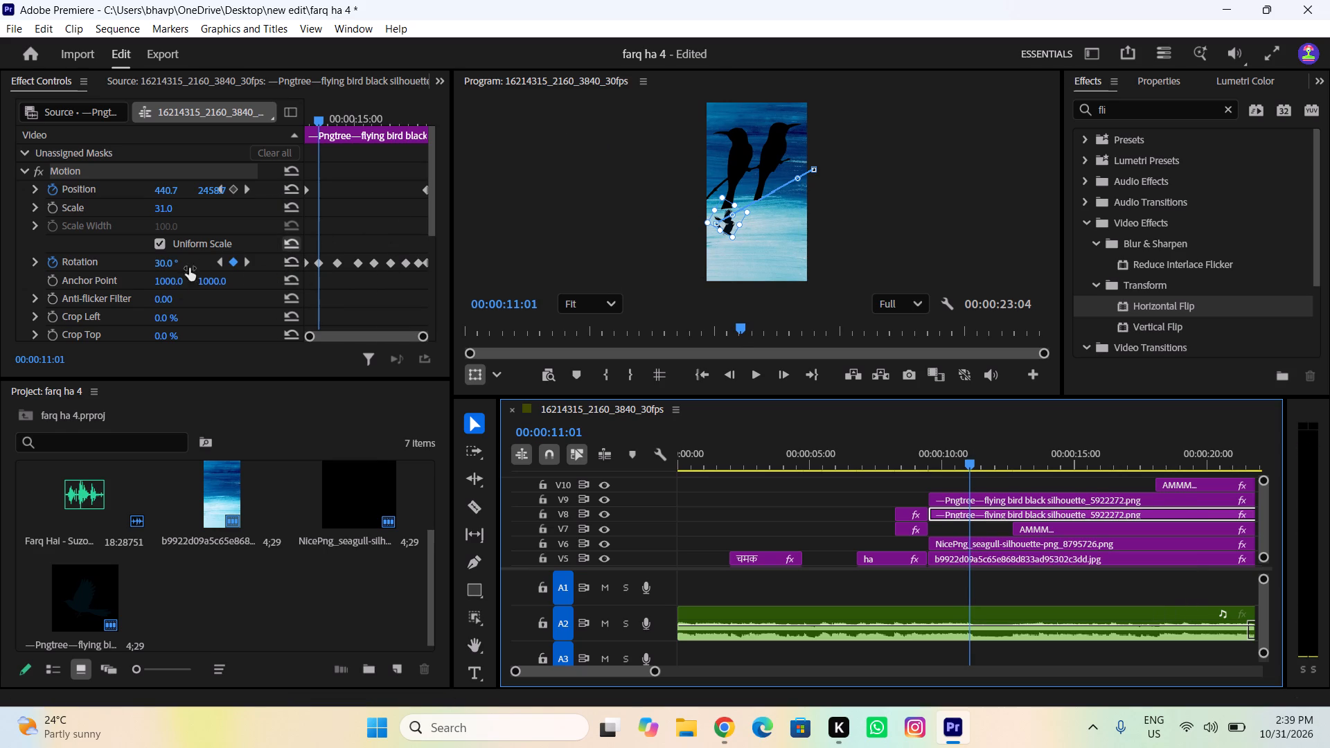
click(247, 261)
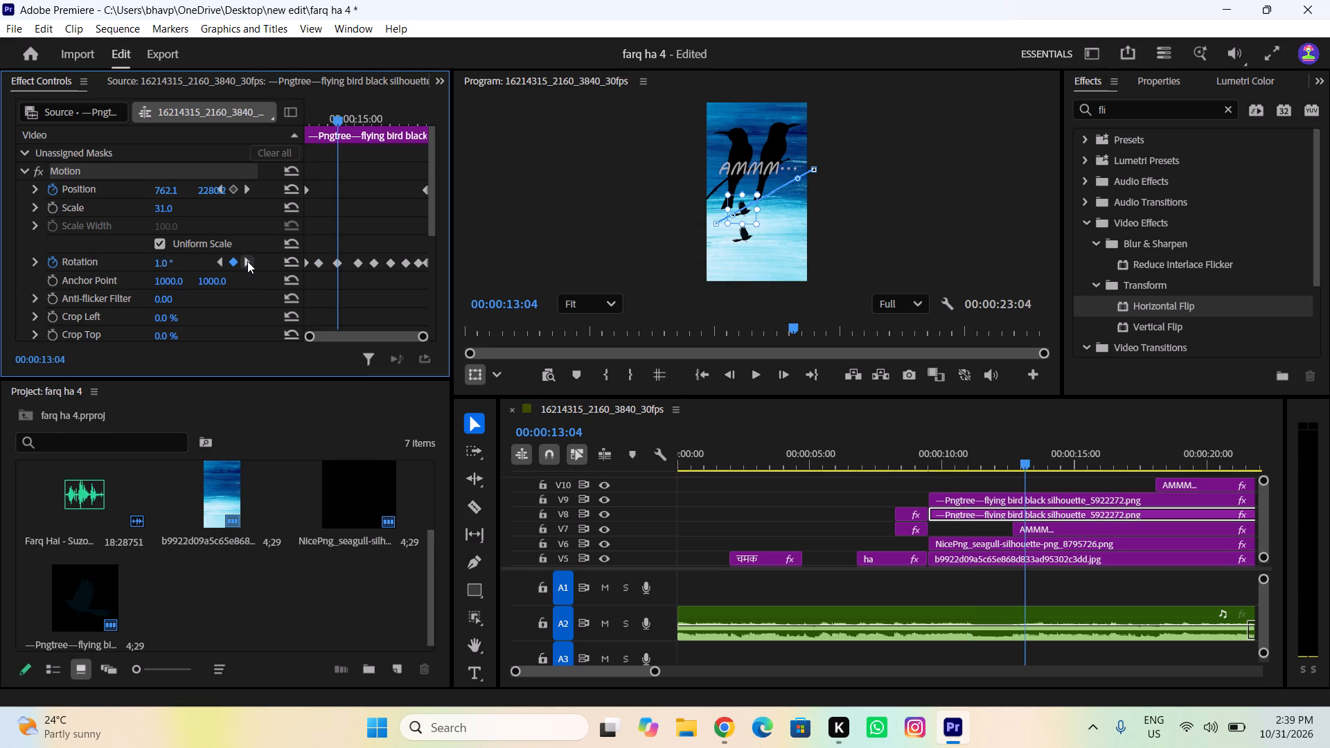
drag(165, 265, 154, 265)
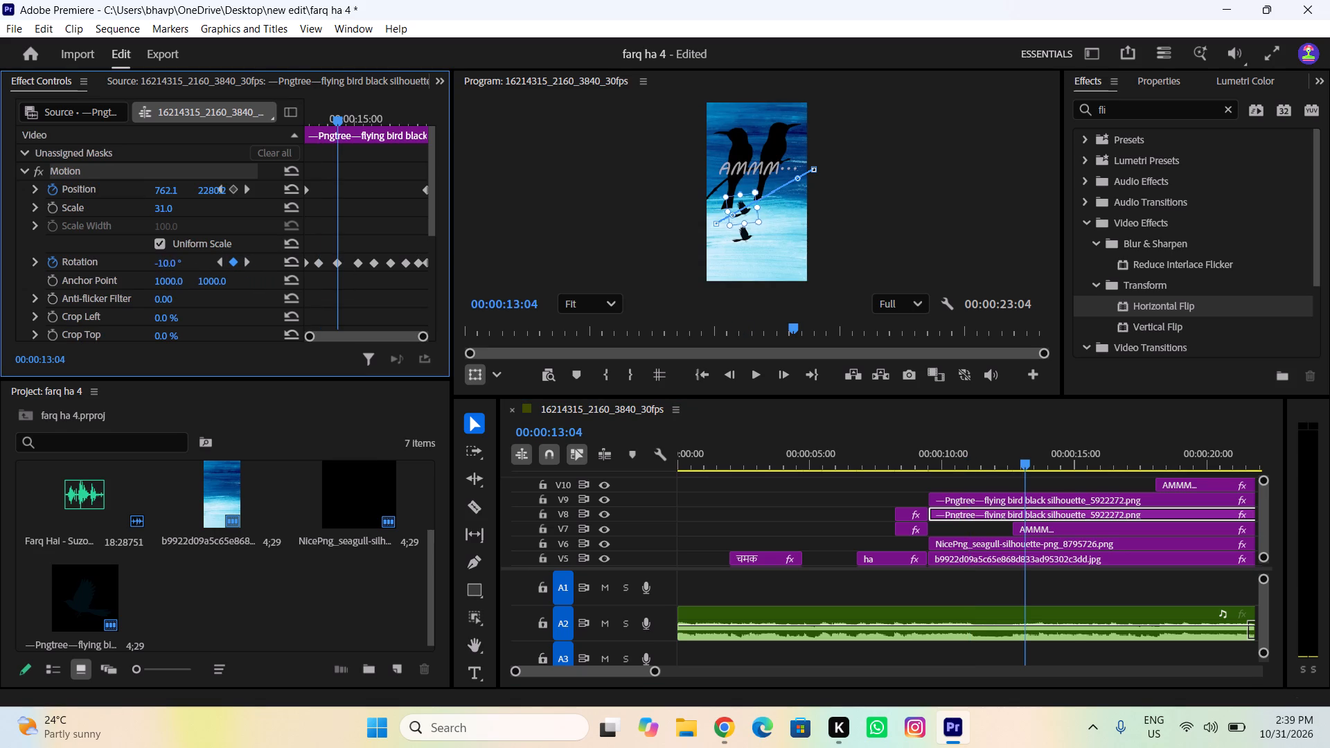
drag(154, 265, 141, 268)
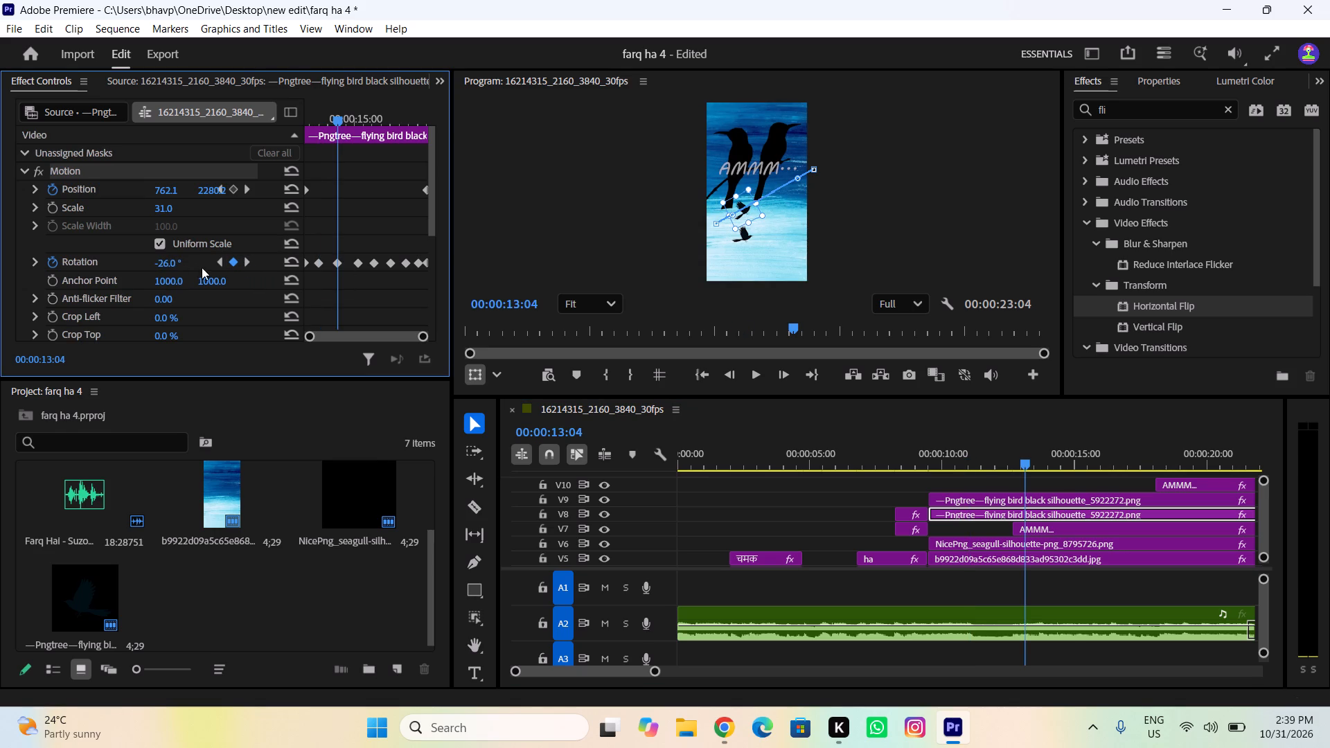
Set the V8 bird's rotation keyframe at 00:00:17:04 to -31°.
click(243, 263)
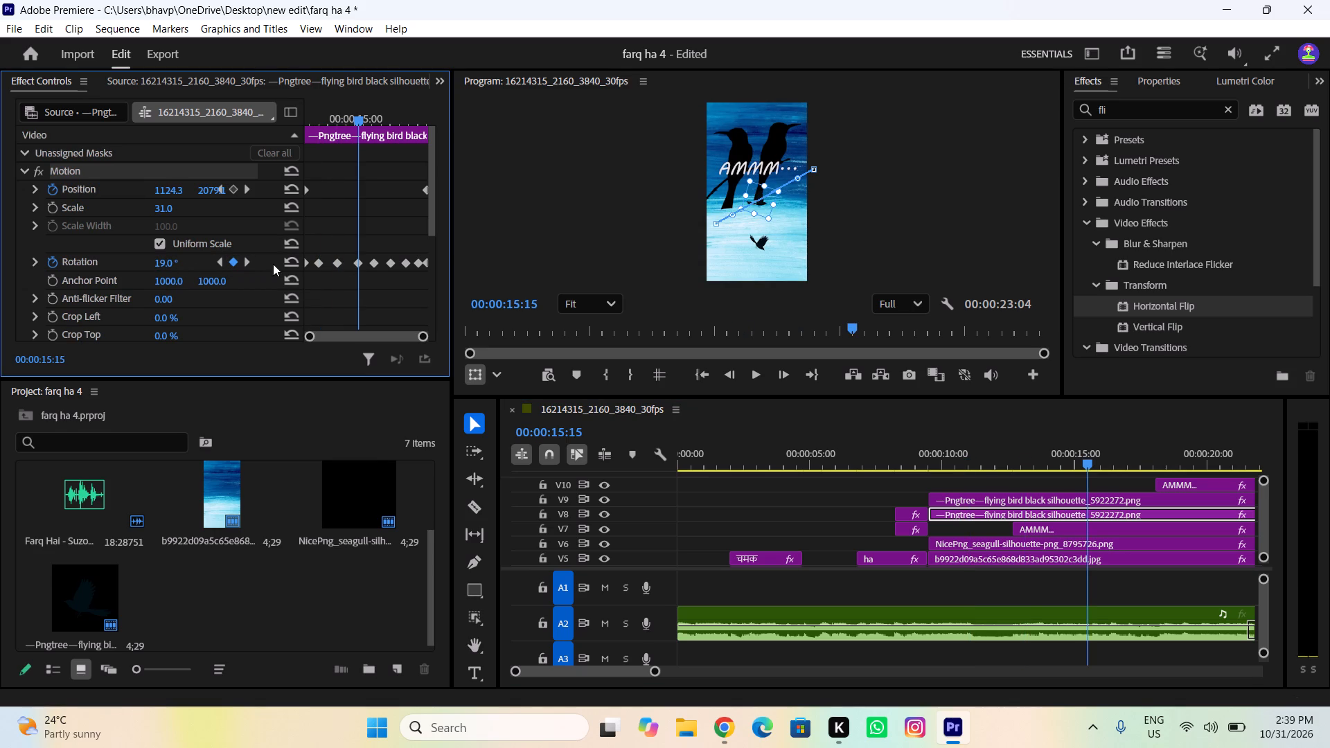
click(245, 261)
drag(170, 265, 168, 265)
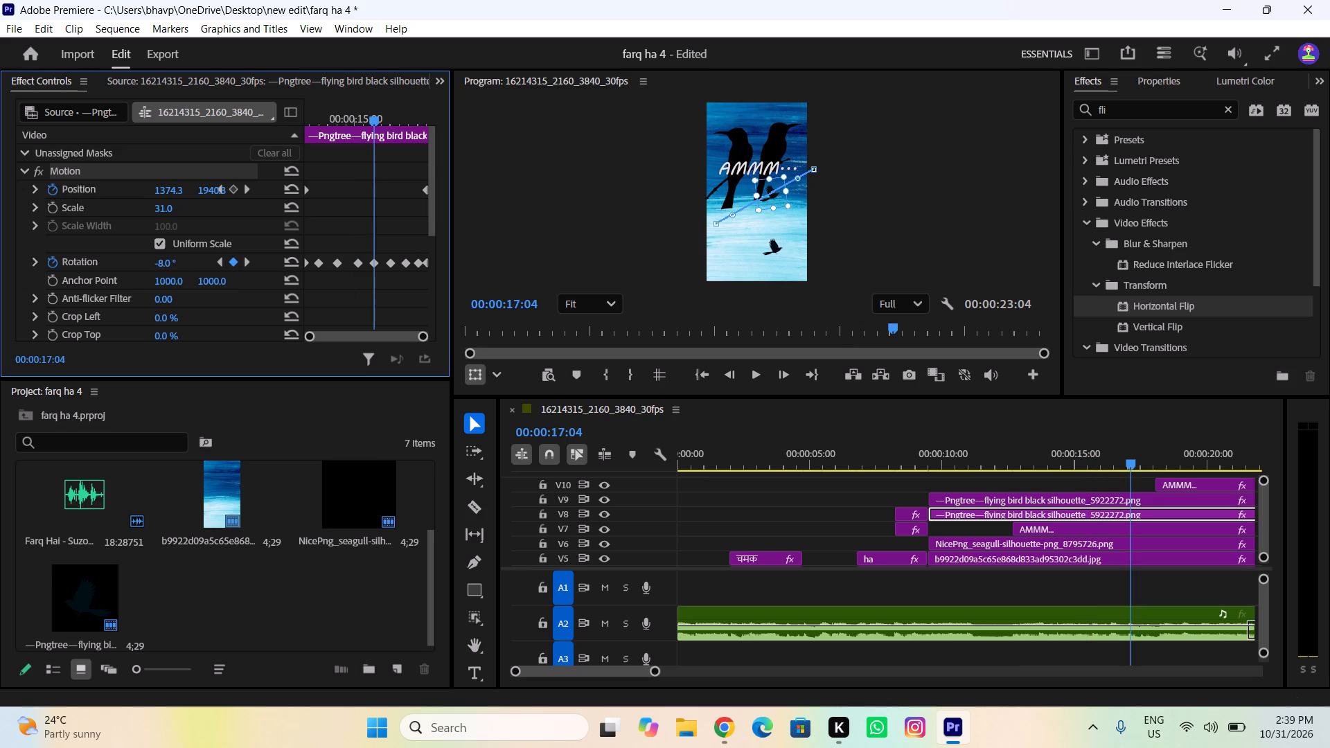
drag(168, 265, 148, 270)
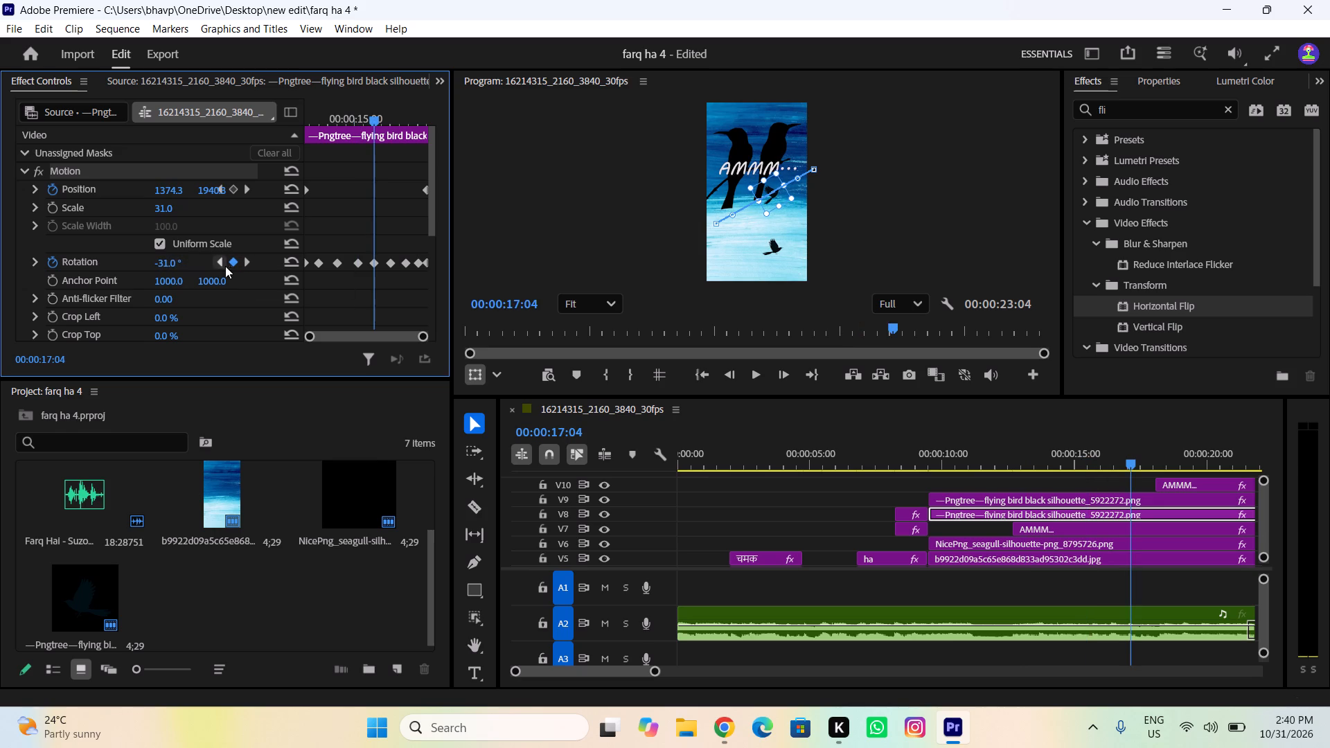
Set the V8 bird's rotation keyframes to -24° at 00:00:20:20 and -35° at 00:00:23:03.
click(251, 262)
click(251, 262)
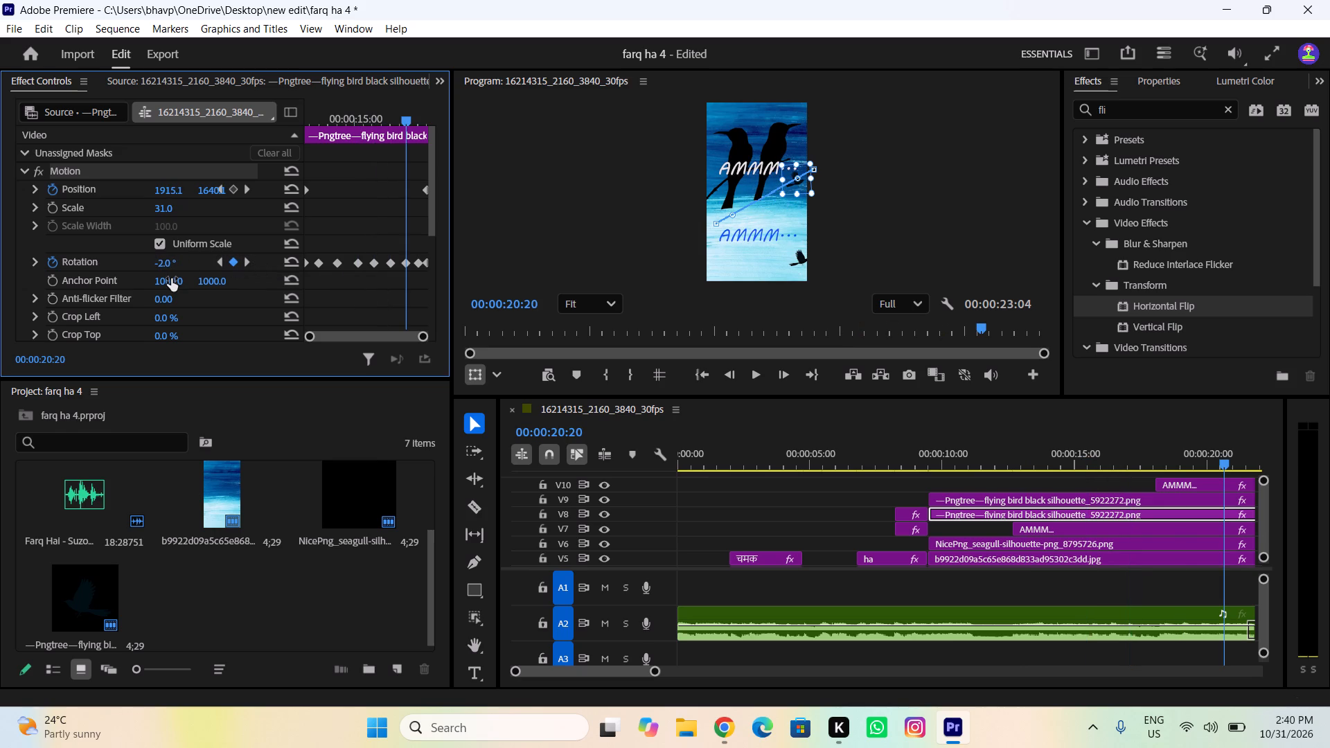
drag(165, 265, 152, 267)
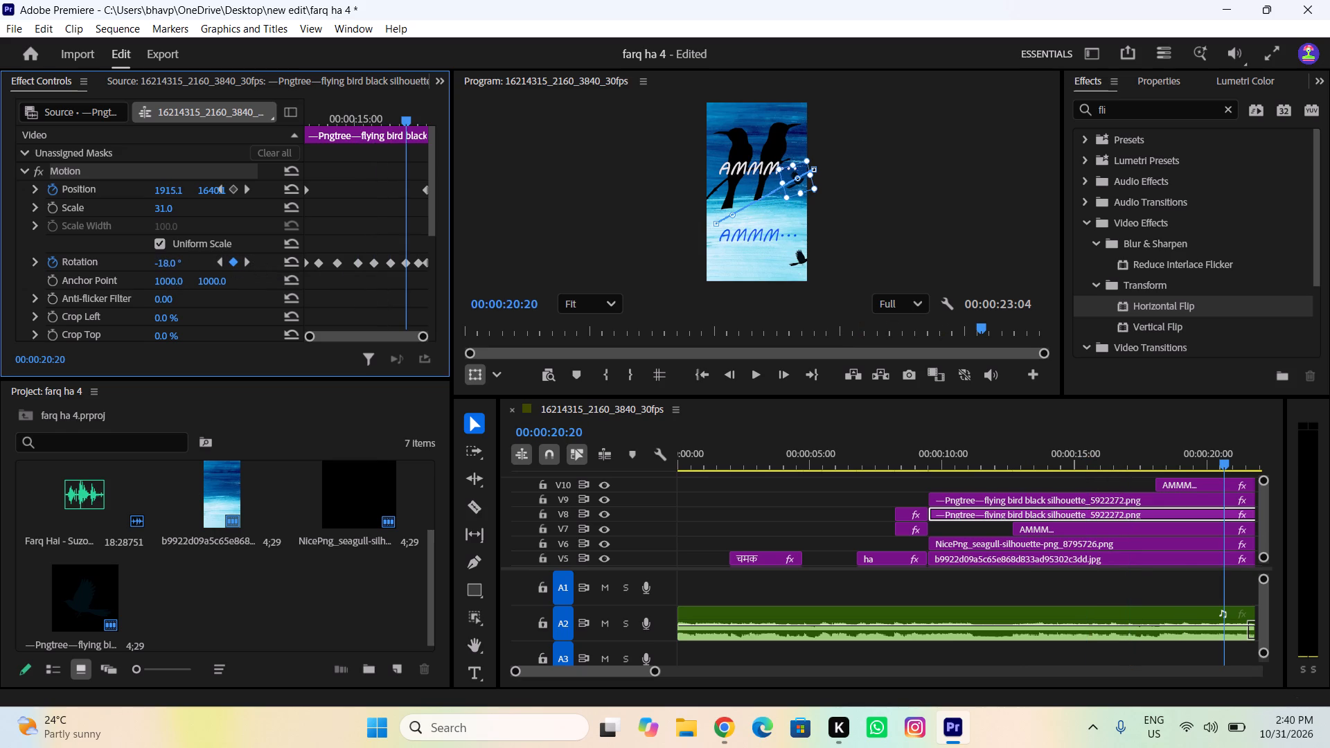
drag(152, 267, 147, 270)
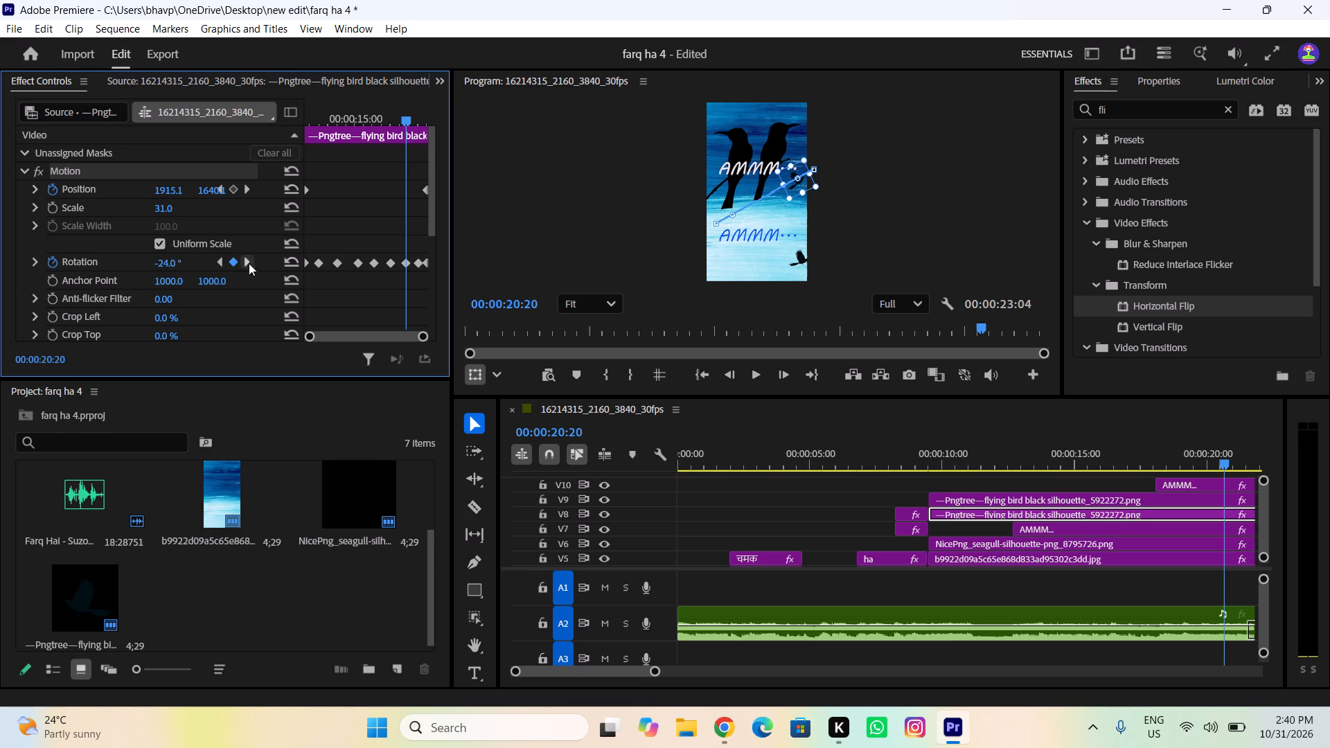
click(246, 262)
click(246, 262)
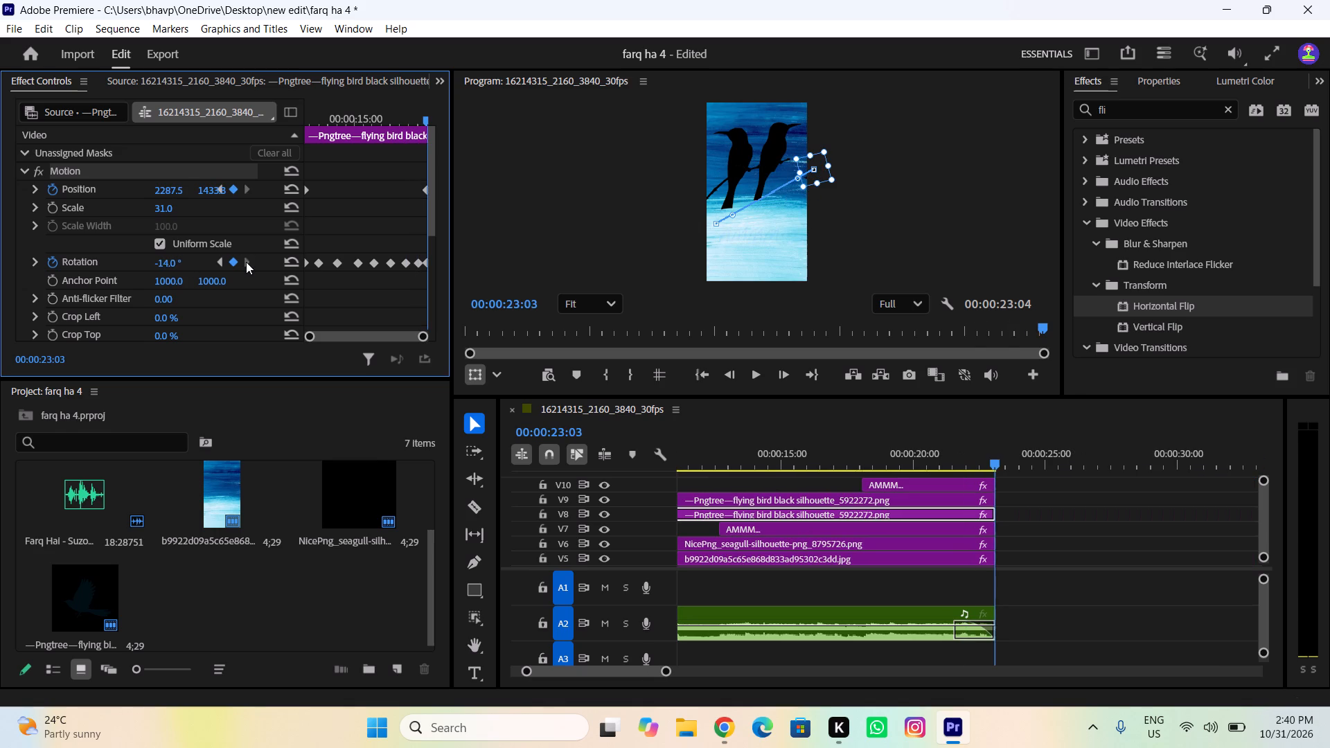
drag(182, 265, 164, 269)
Play the sequence full screen from near its start through to the end to check both birds' rocking motion.
drag(889, 455, 647, 458)
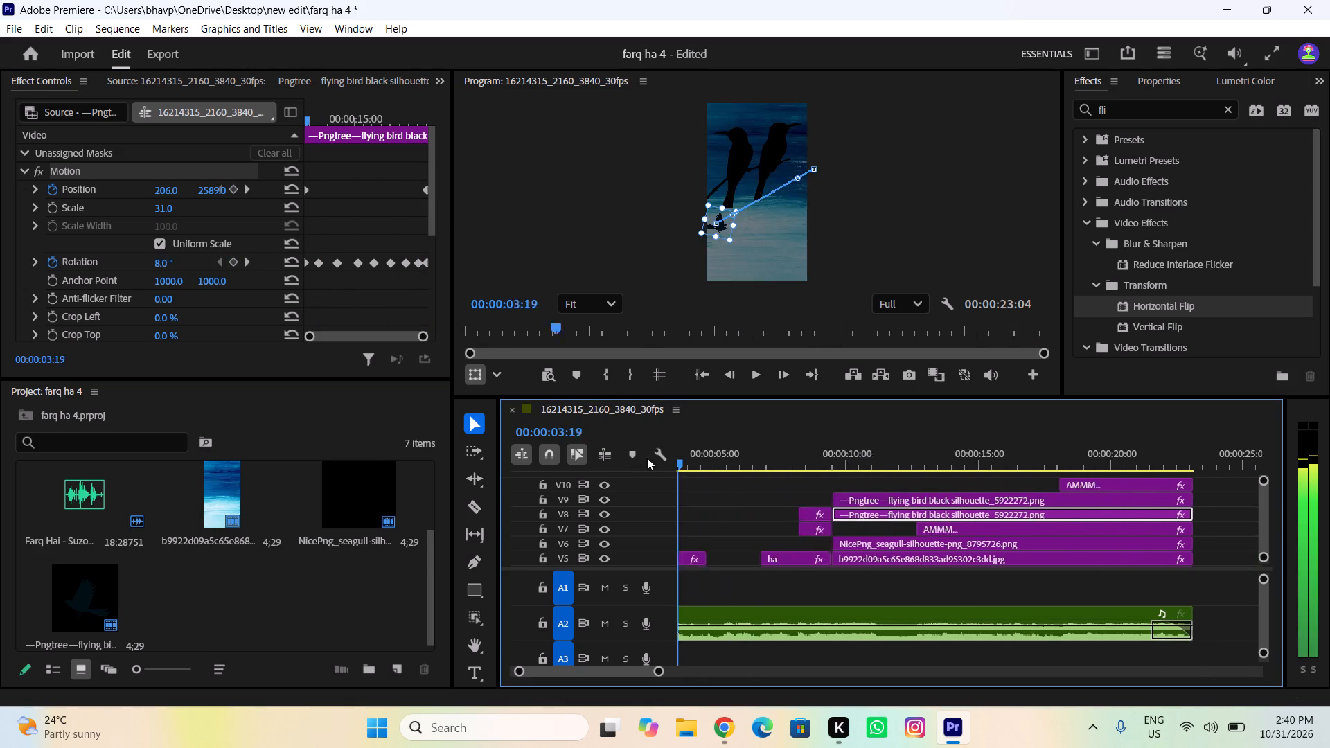
drag(647, 458, 636, 458)
key(space)
click(1259, 52)
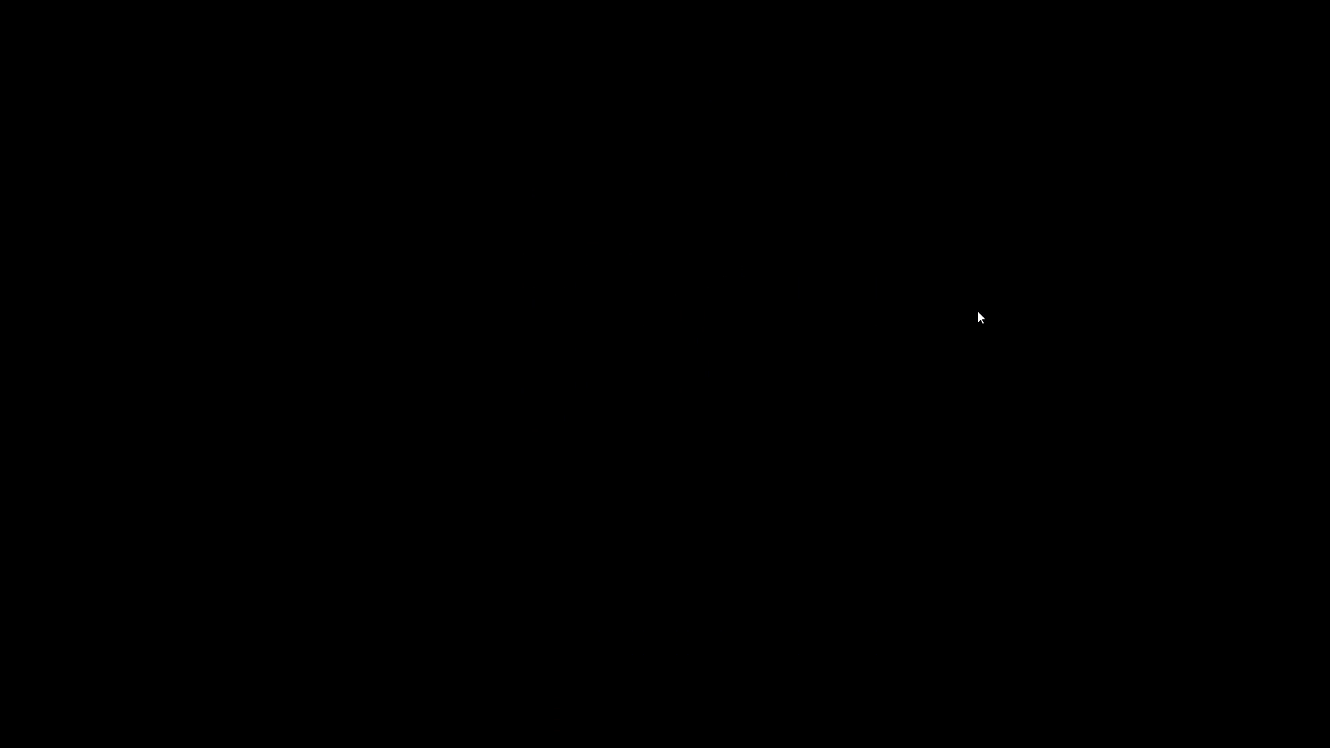
key(Escape)
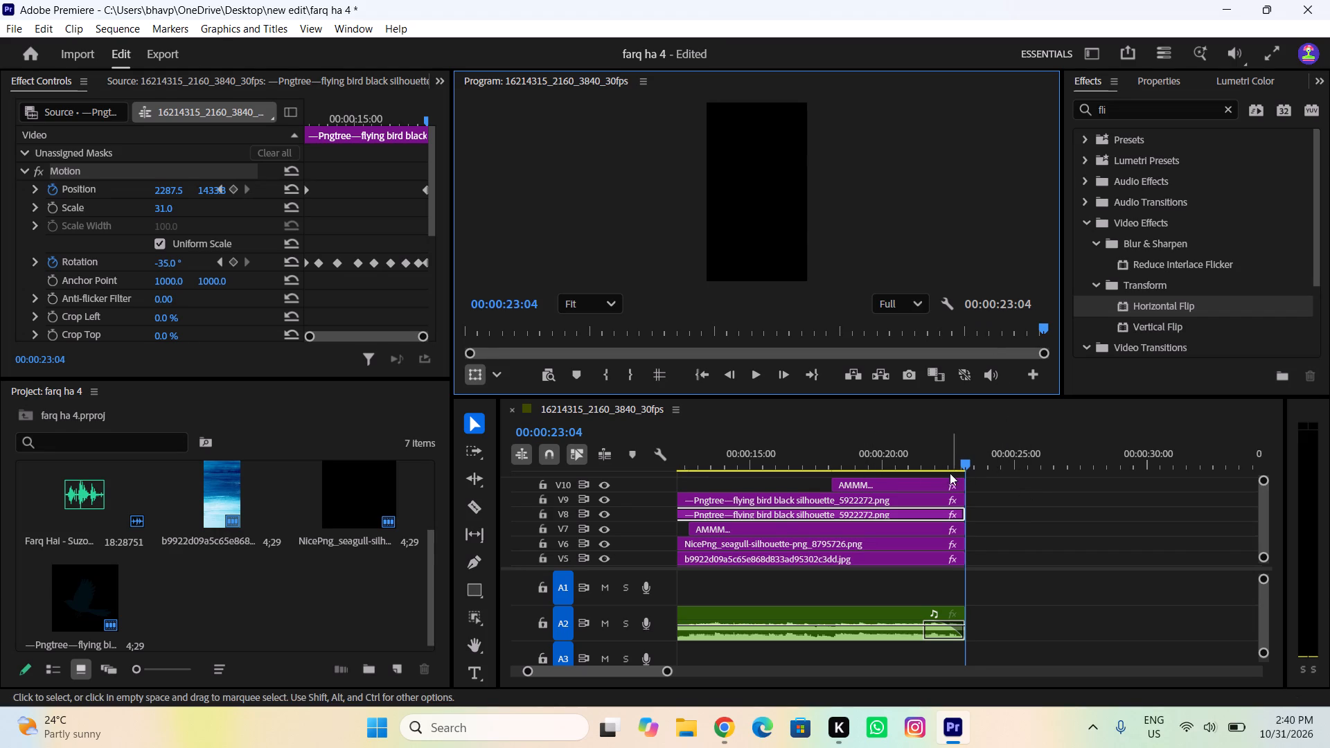
Return the playhead to 00:00:00:00 and save the project under the new name farq ha 5 in the new edit folder.
drag(948, 473, 789, 477)
drag(822, 458, 465, 483)
click(5, 26)
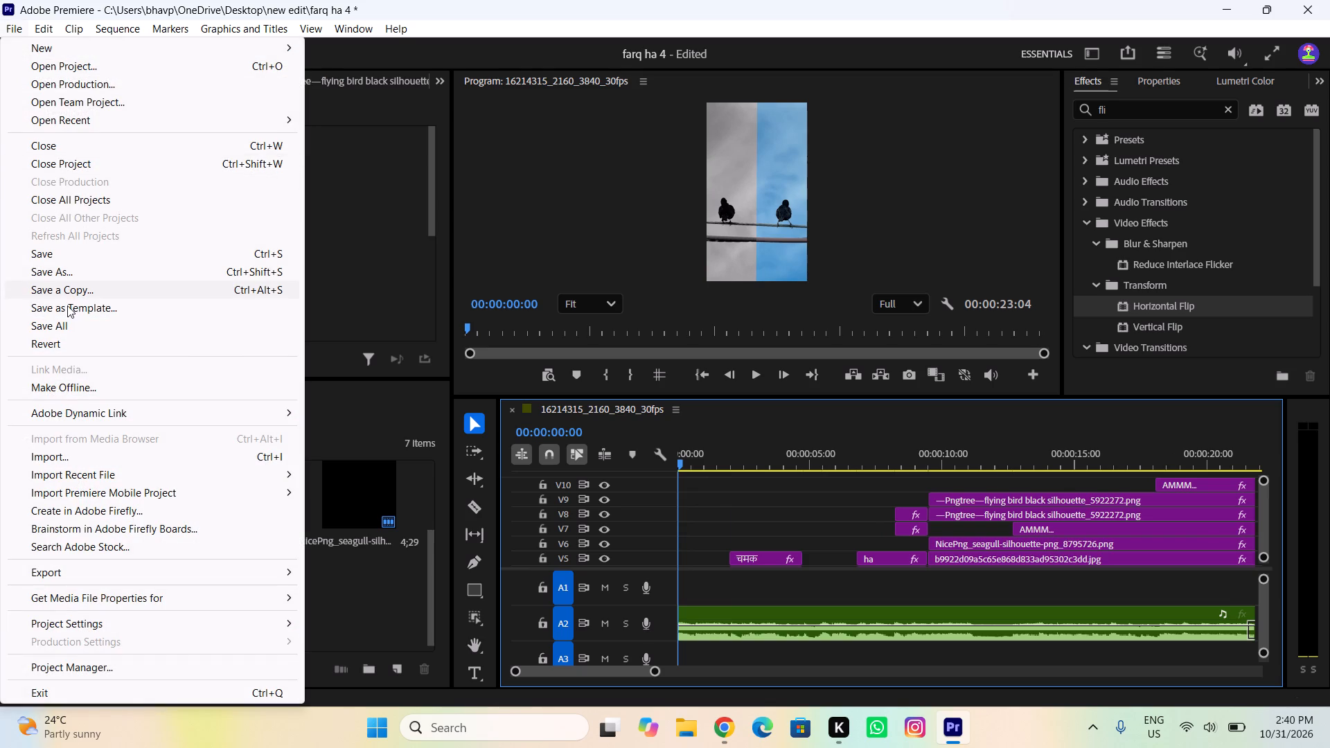
click(83, 267)
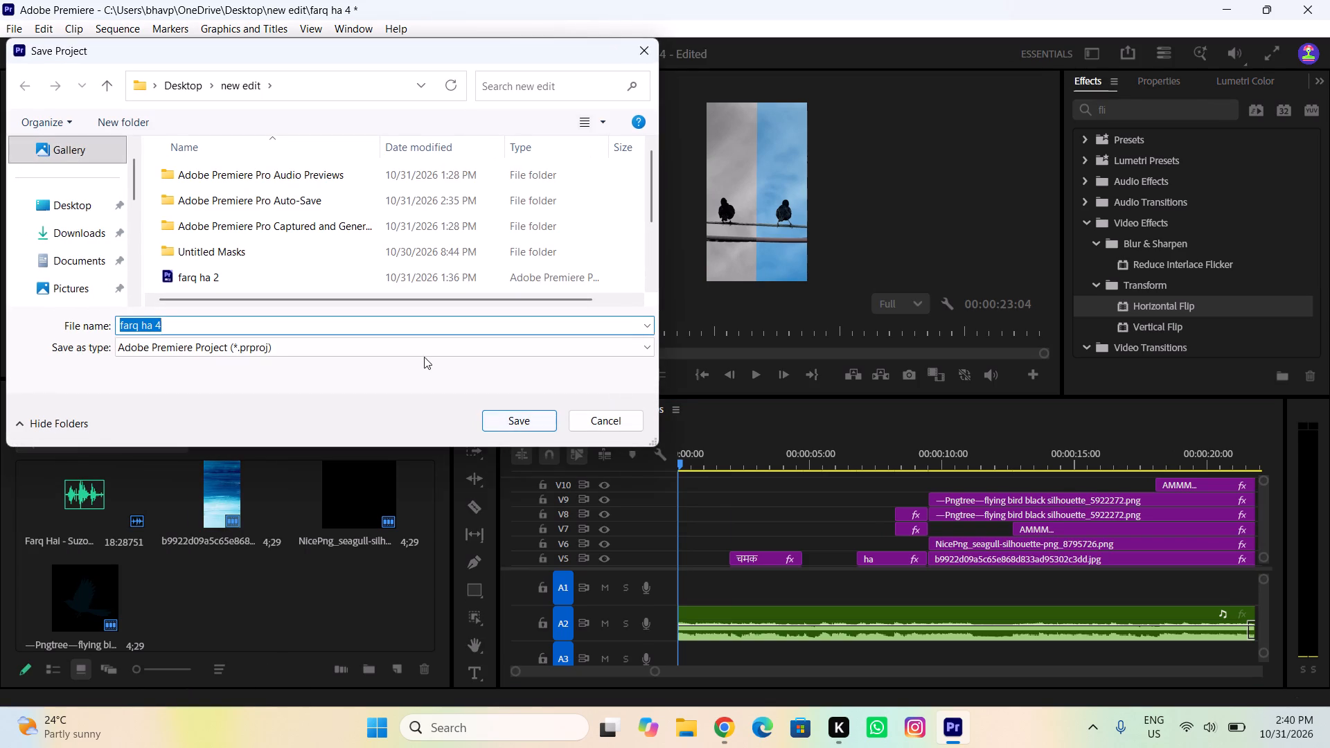
click(379, 326)
key(BackSpace)
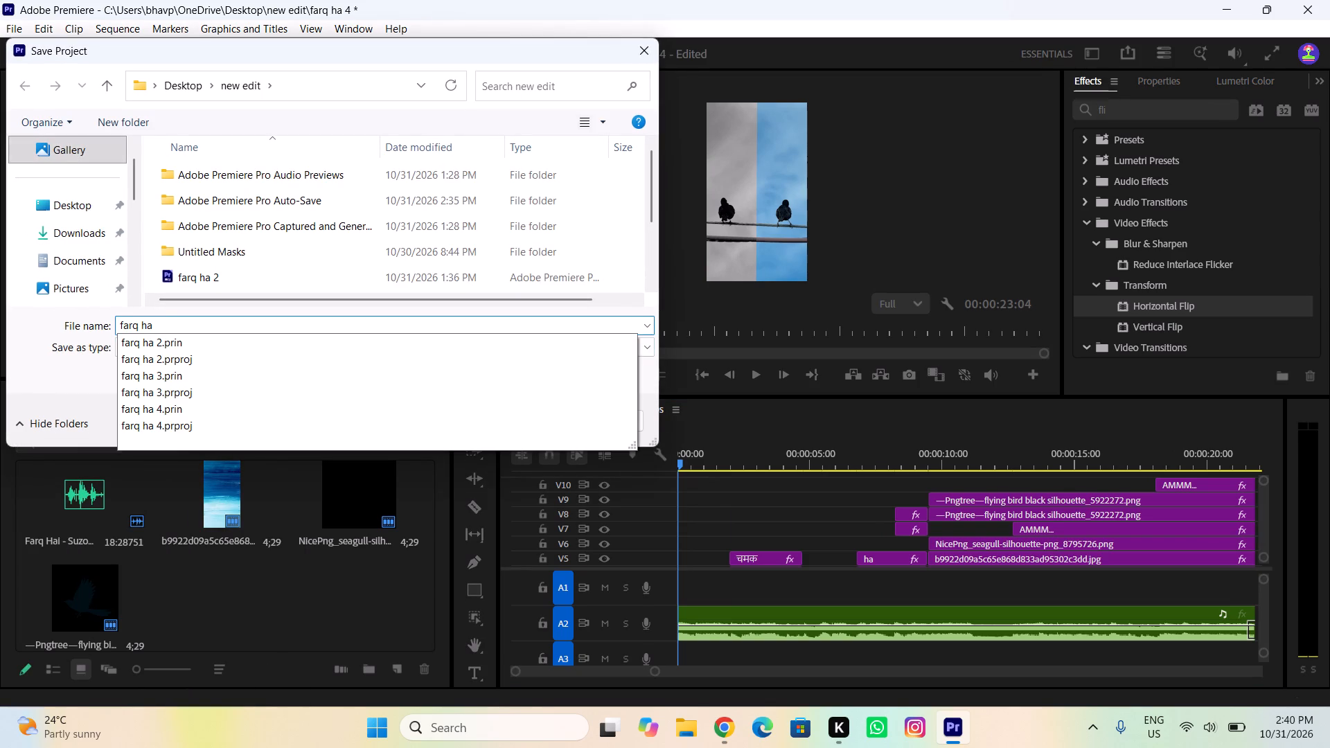
key(BackSpace)
key(space)
text(5)
key(Return)
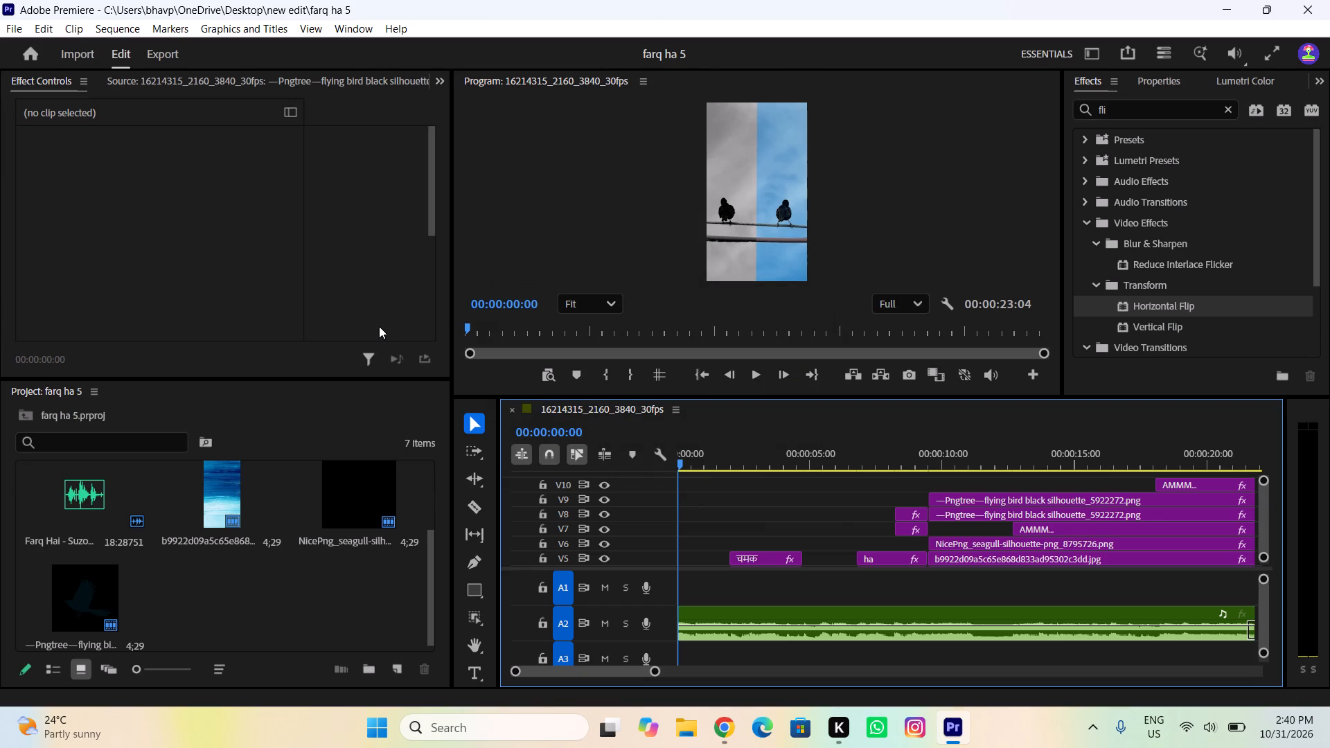
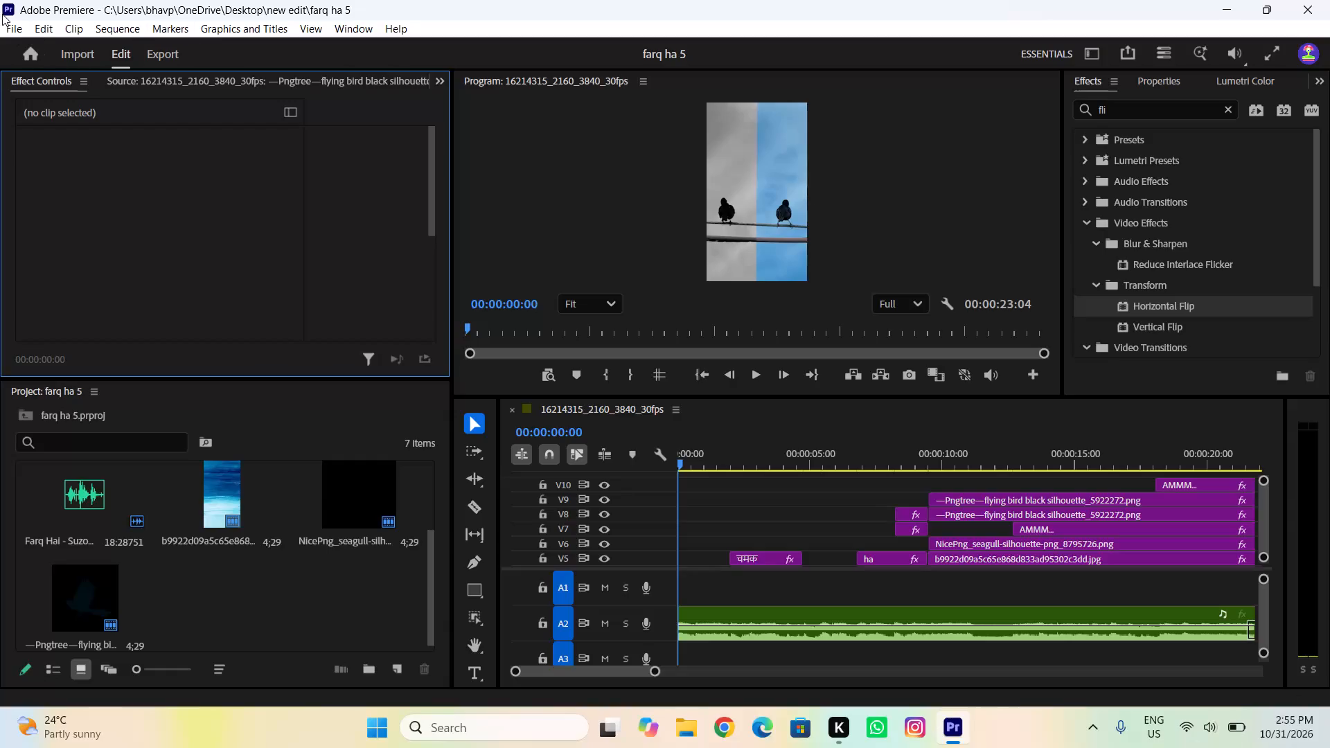
Save the project again as farq ha 5 in the new edit folder, replacing the existing file.
click(6, 24)
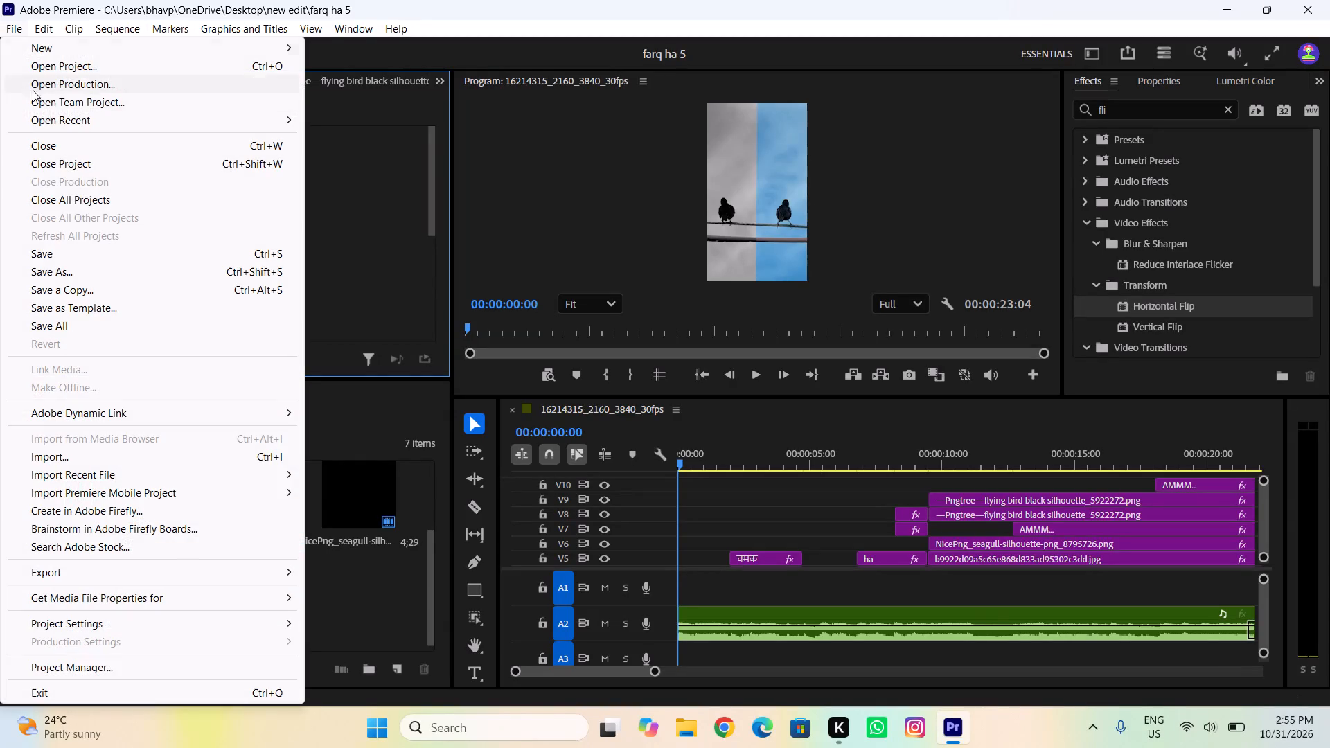
click(87, 272)
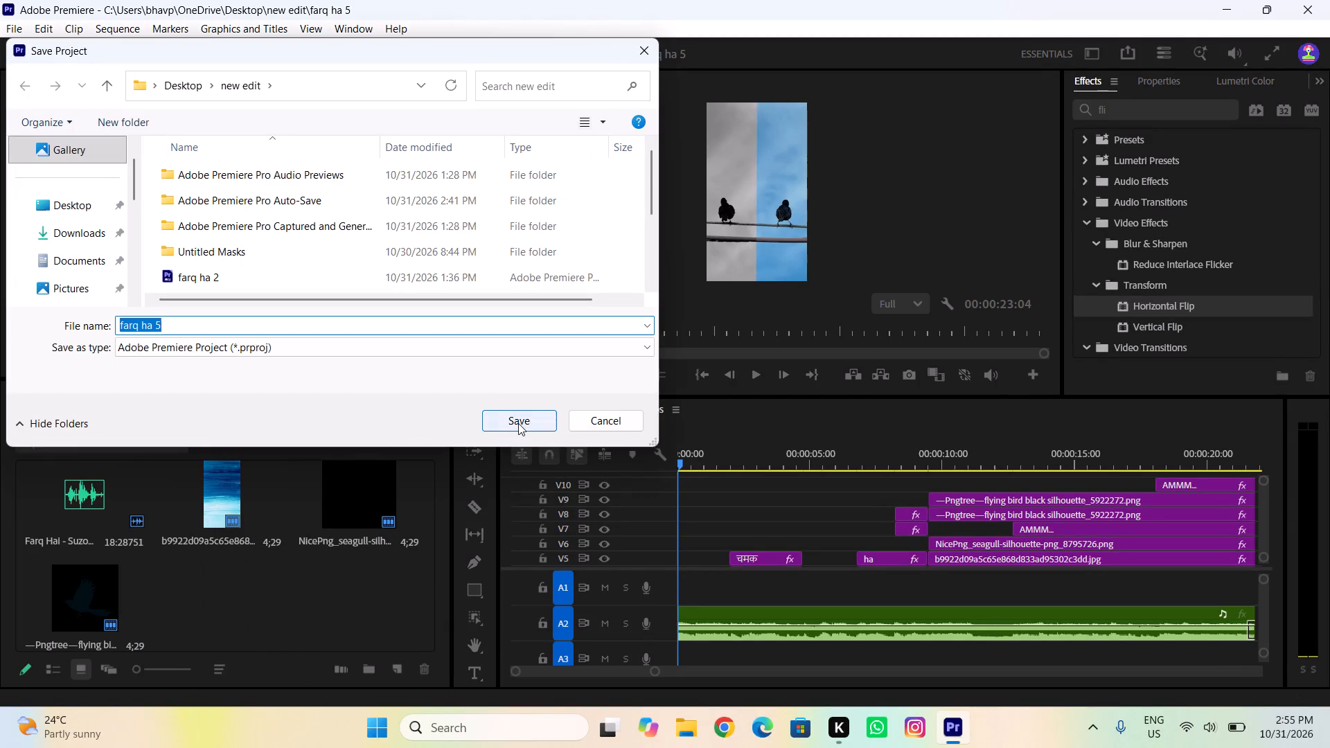
click(518, 422)
double_click(444, 330)
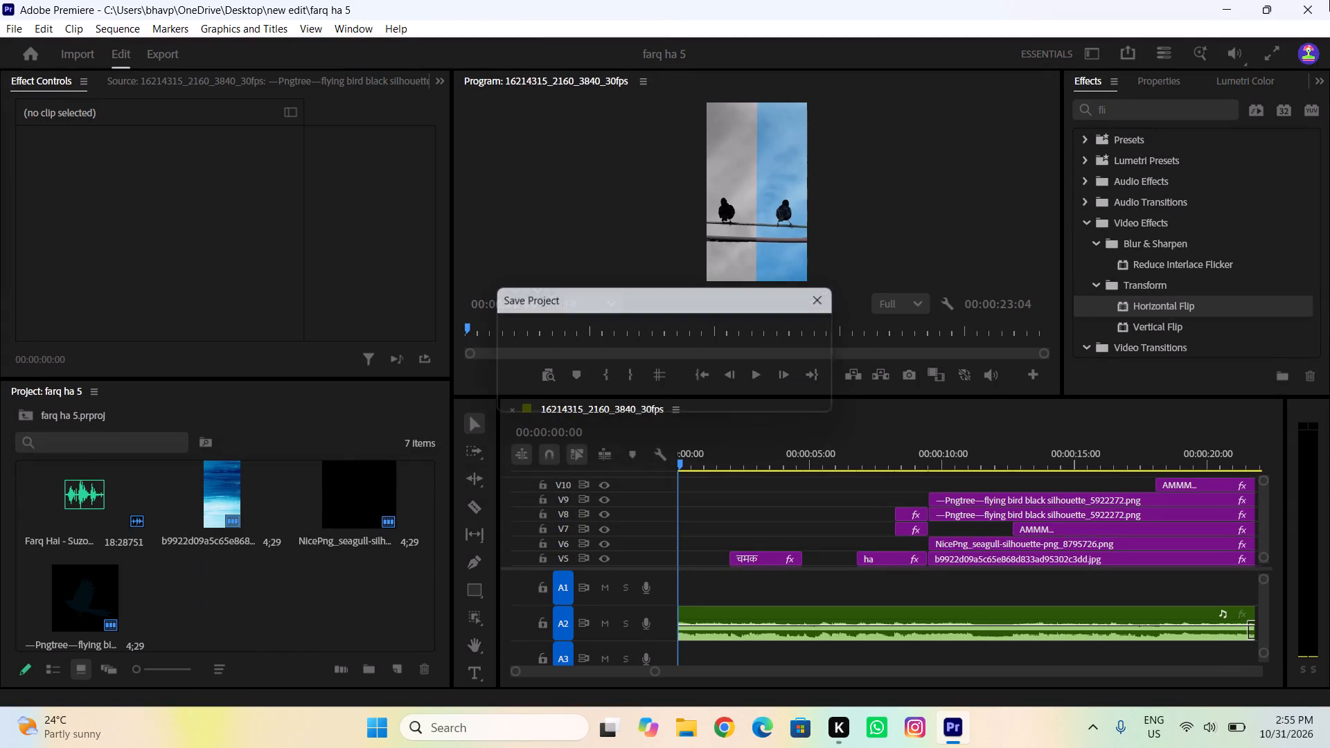
Close the video editing application.
double_click(1329, 0)
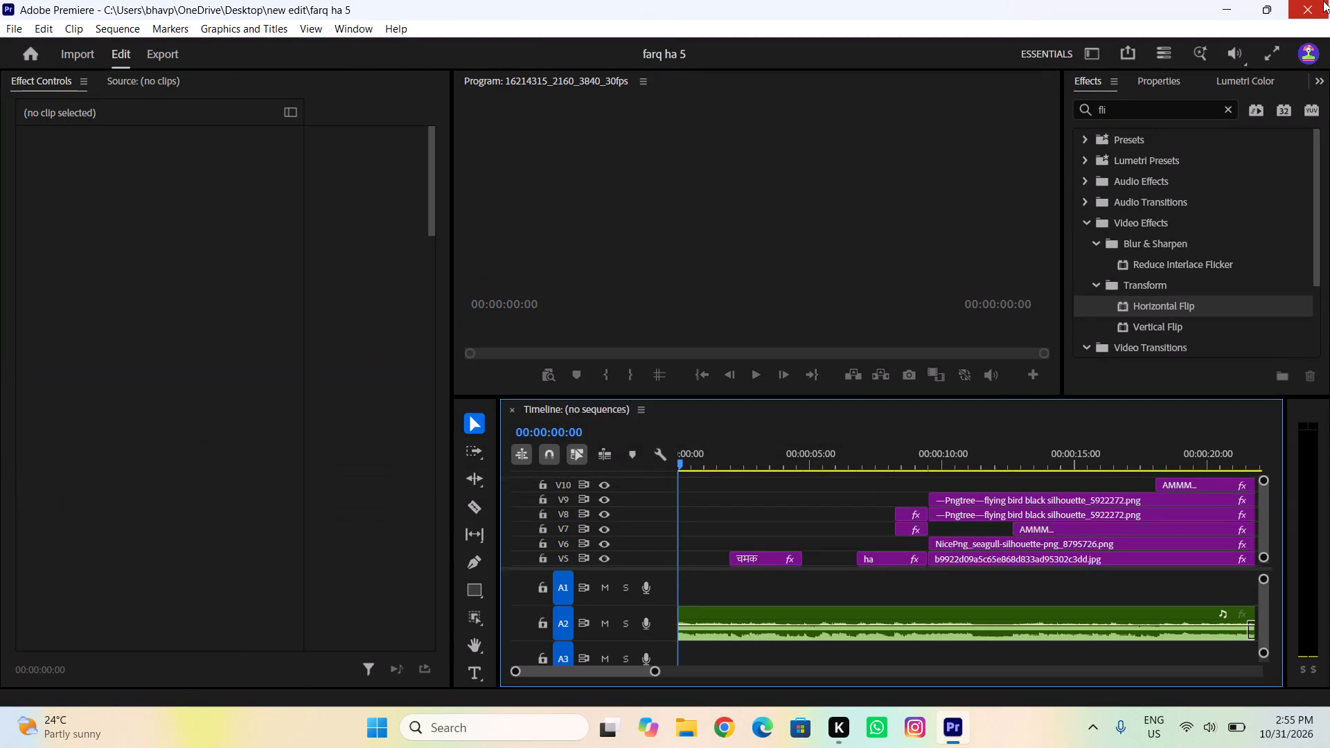
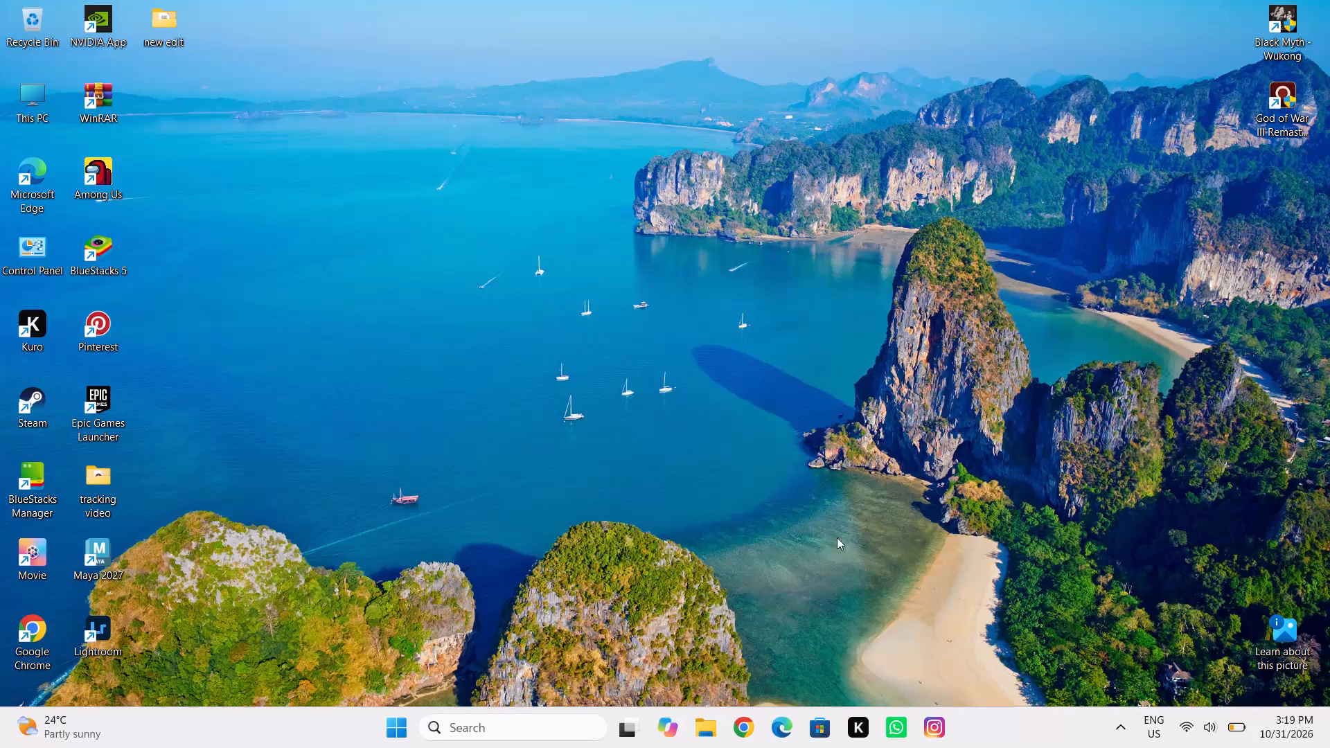
Bring up the Windows shutdown options from the desktop and choose Restart.
click(793, 533)
key(alt+F4)
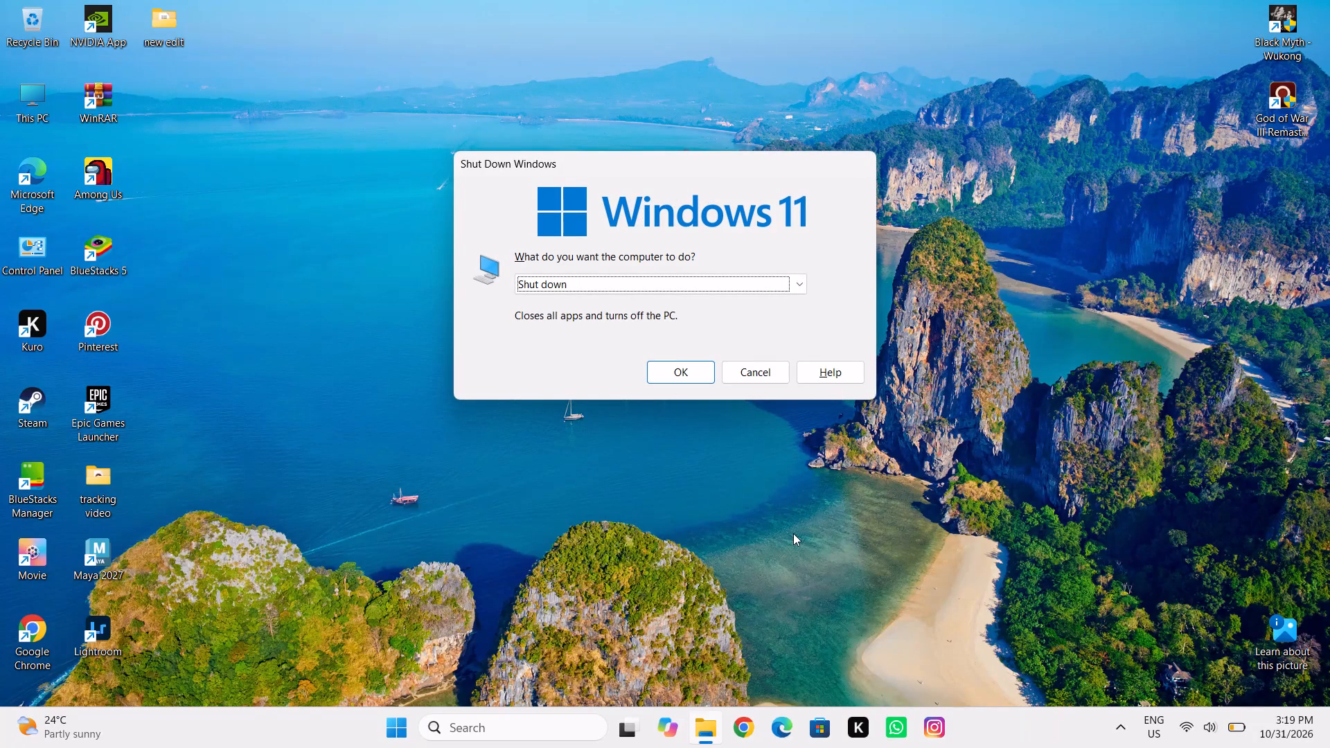
key(Down)
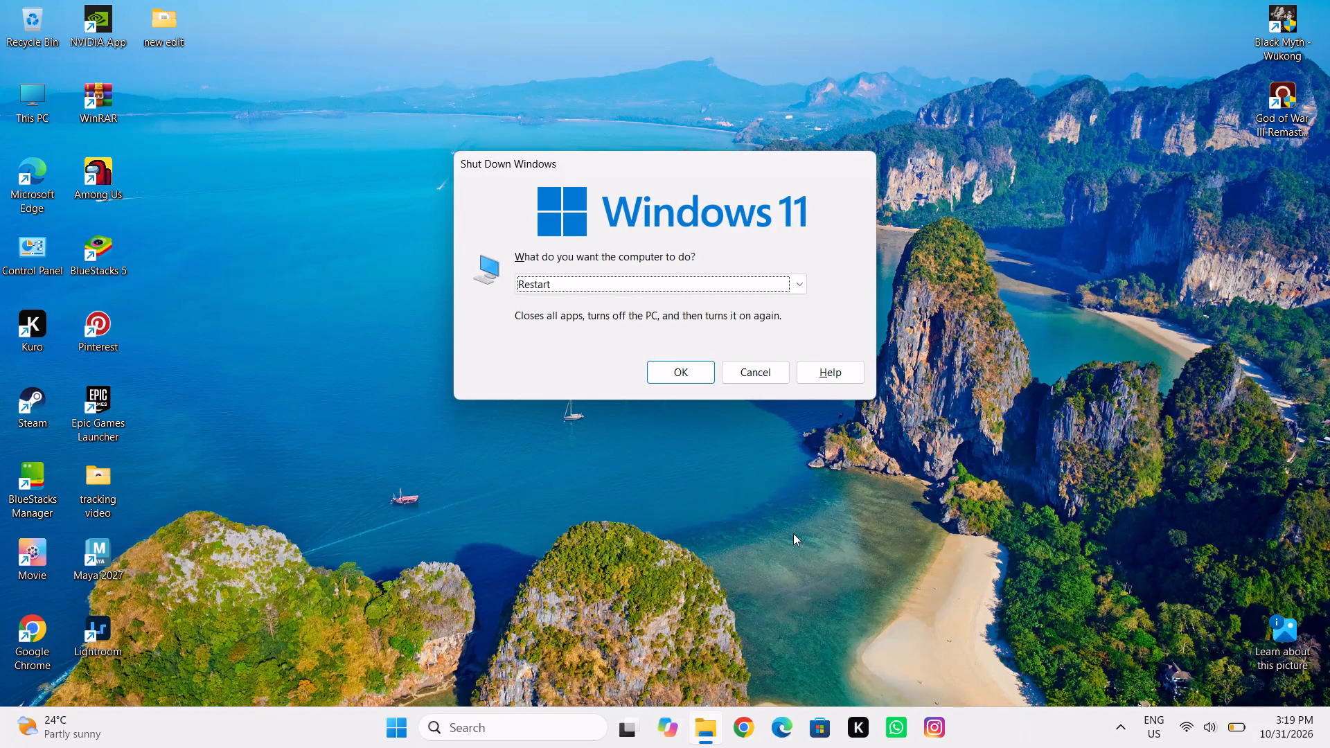